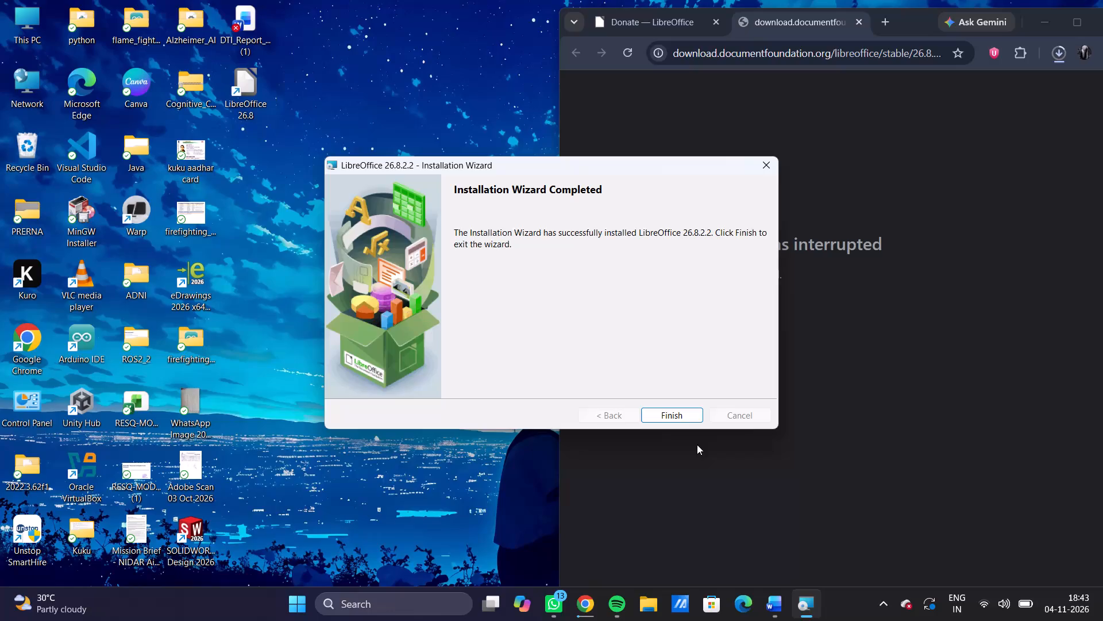
Finish and close the completed LibreOffice 26.8.2.2 installation wizard.
{"action": "left_click", "coordinate": [684, 416]}
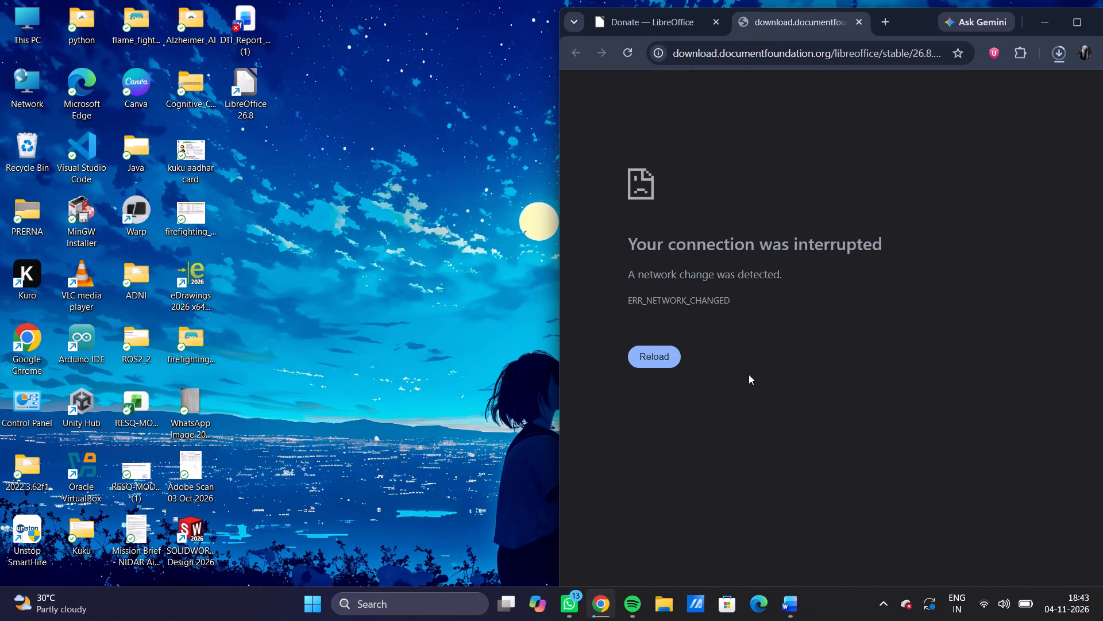
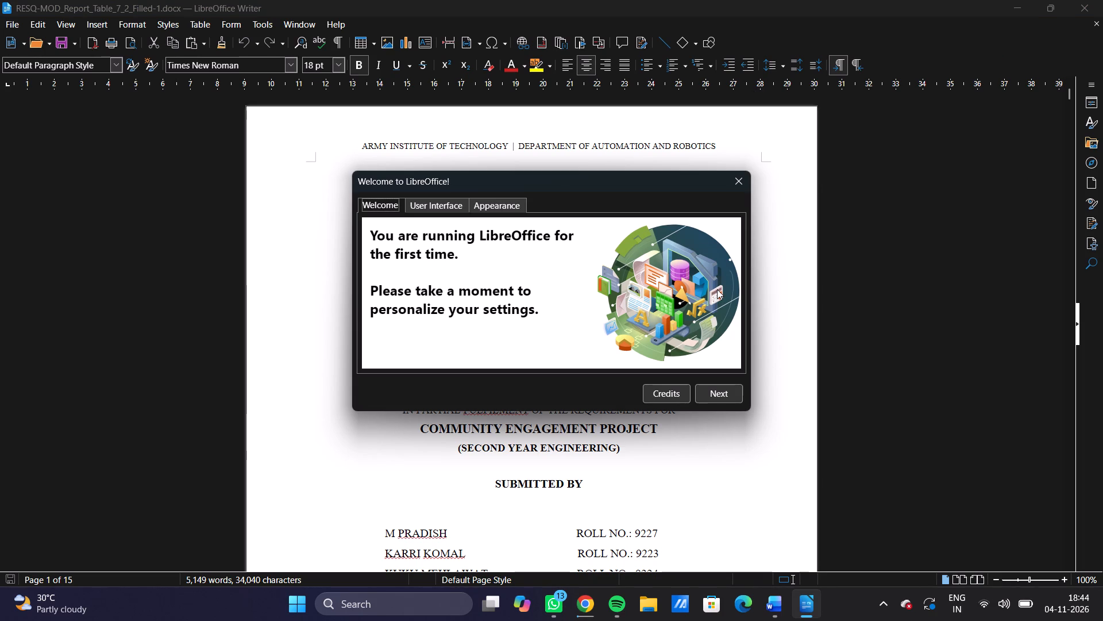
Dismiss the first-run Welcome to LibreOffice dialog without personalizing any settings.
{"action": "left_click", "coordinate": [736, 181]}
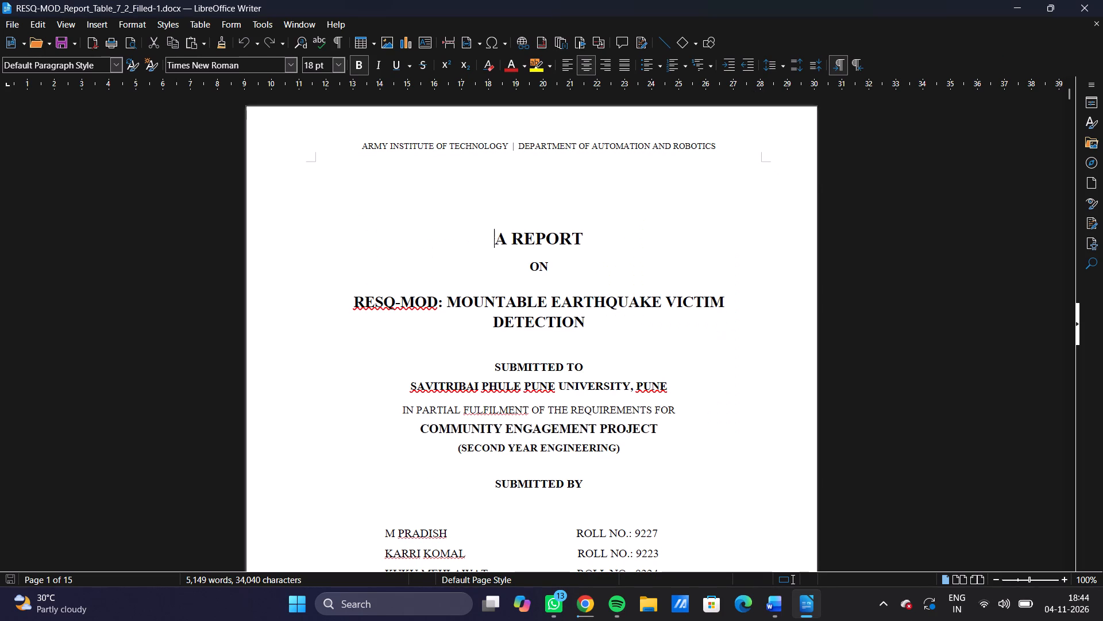
Review the report's title, certificate and acknowledgement pages, ending at the signature table on the certificate page.
{"action": "scroll", "coordinate": [677, 256], "scroll_direction": "down", "scroll_amount": 2}
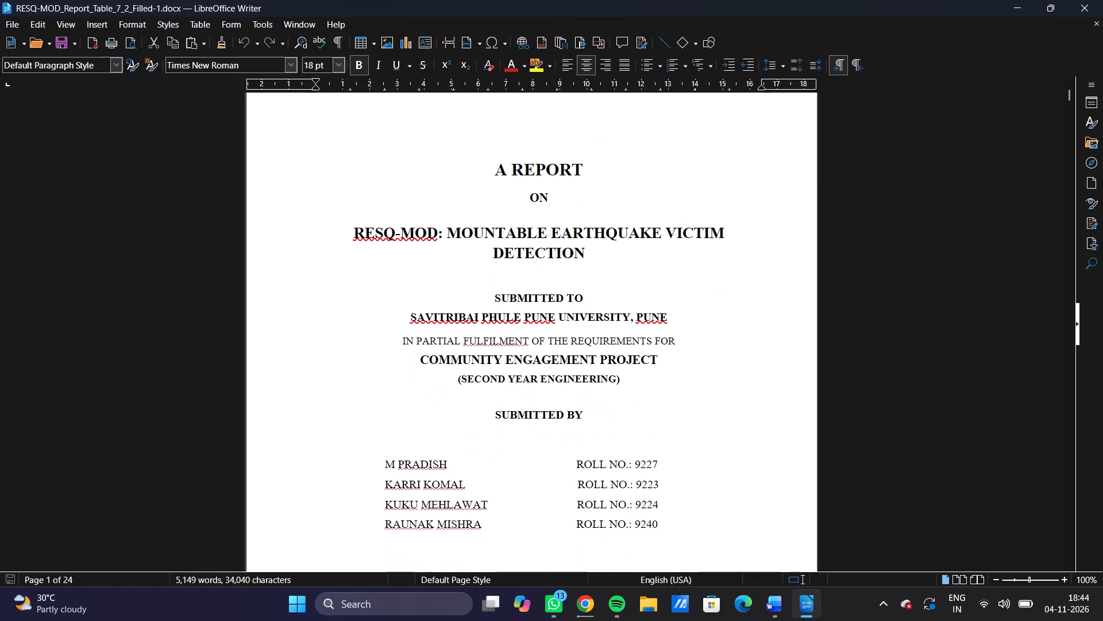
{"action": "scroll", "coordinate": [677, 256], "scroll_direction": "down", "scroll_amount": 10}
{"action": "scroll", "coordinate": [677, 256], "scroll_direction": "down", "scroll_amount": 17}
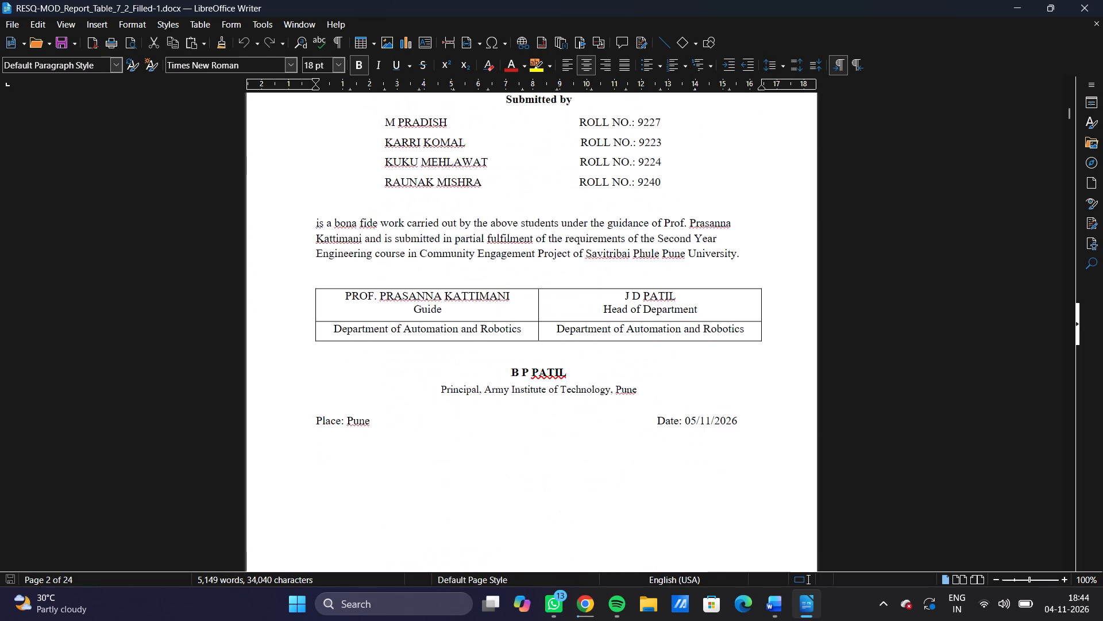
{"action": "scroll", "coordinate": [677, 255], "scroll_direction": "down", "scroll_amount": 11}
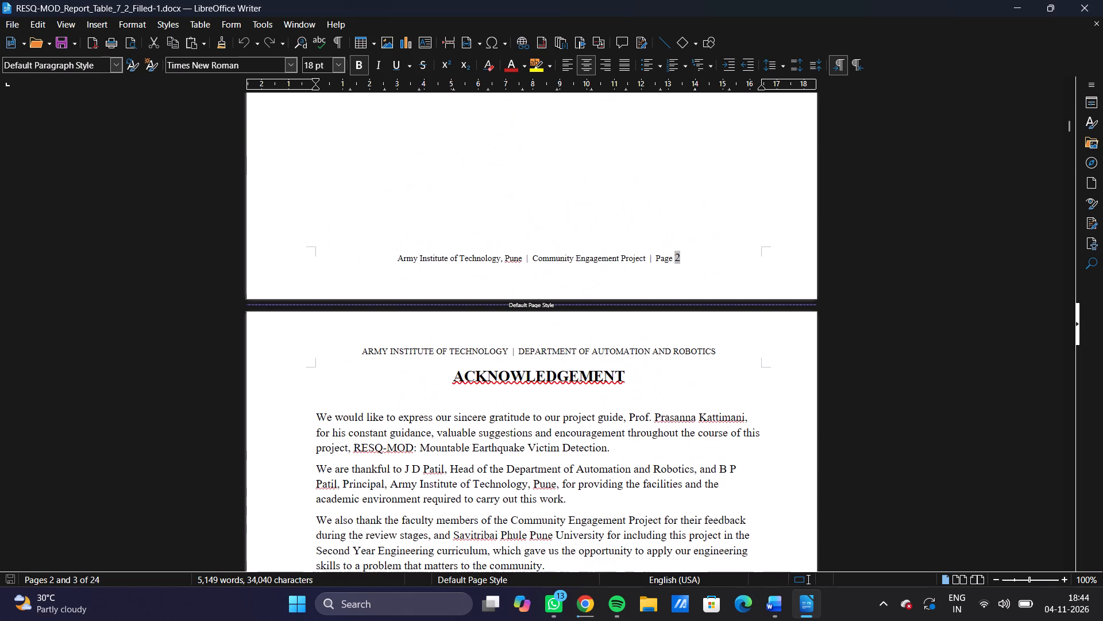
{"action": "scroll", "coordinate": [677, 255], "scroll_direction": "down", "scroll_amount": 3}
{"action": "scroll", "coordinate": [677, 255], "scroll_direction": "up", "scroll_amount": 8}
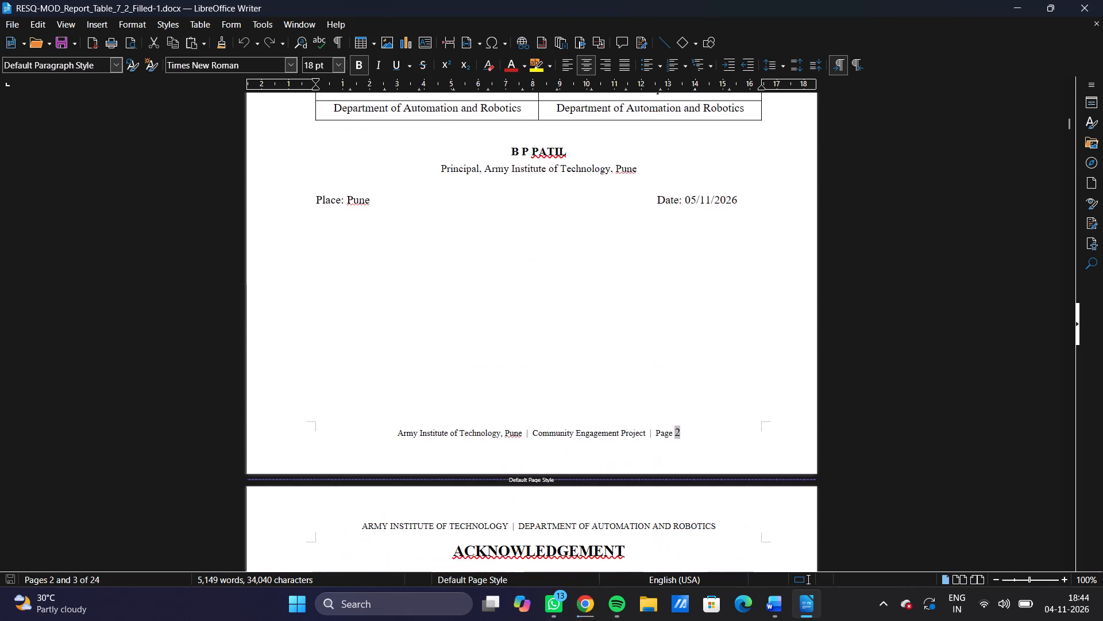
{"action": "scroll", "coordinate": [677, 255], "scroll_direction": "up", "scroll_amount": 3}
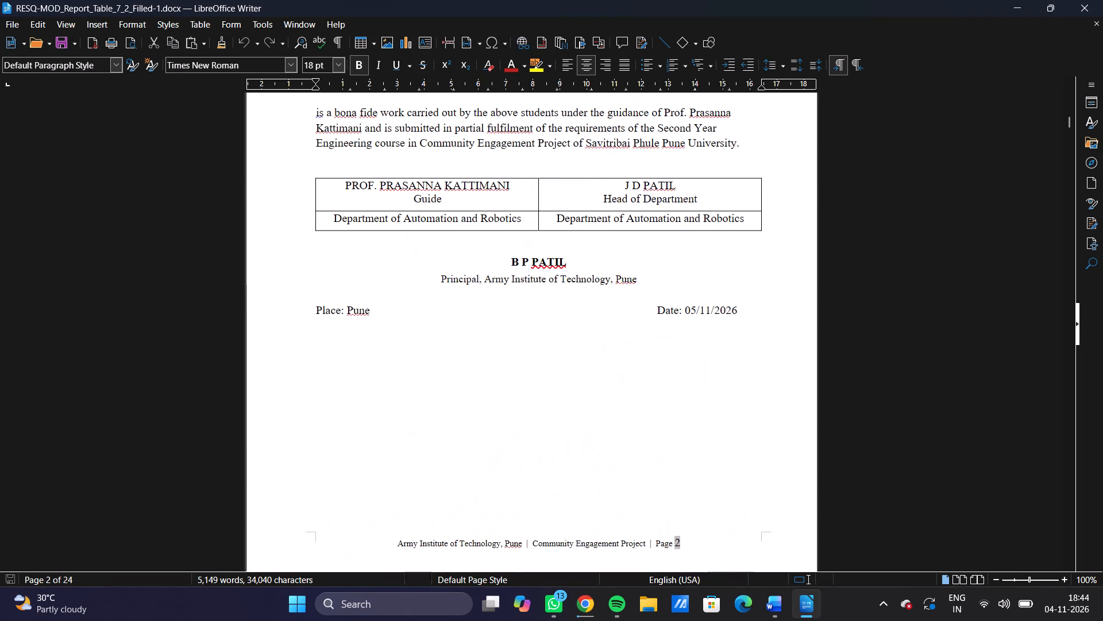
{"action": "scroll", "coordinate": [677, 255], "scroll_direction": "up", "scroll_amount": 3}
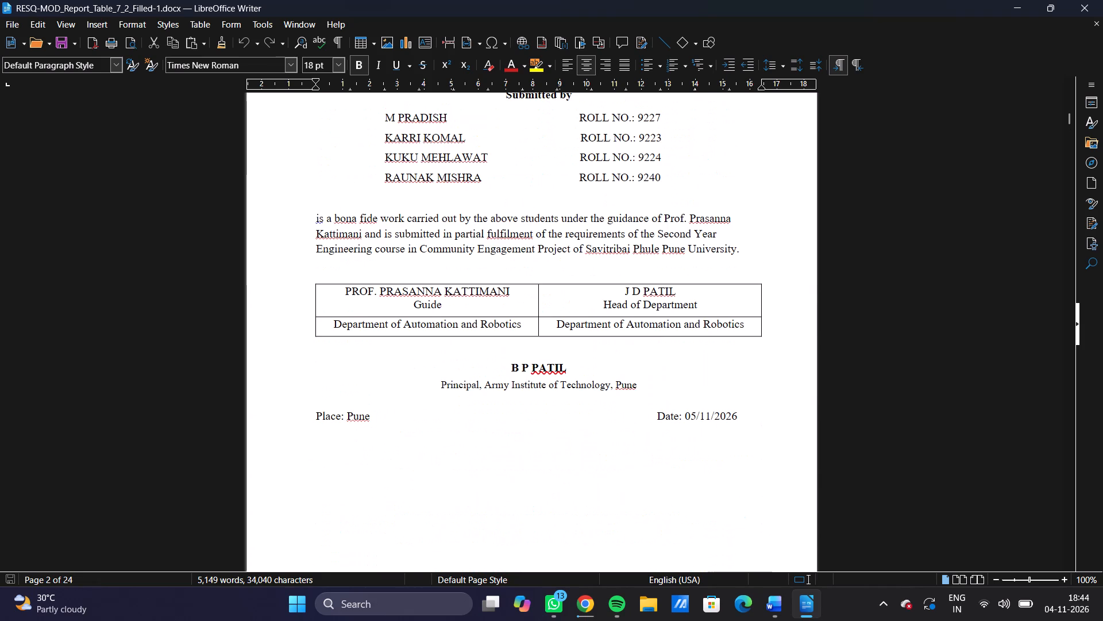
{"action": "scroll", "coordinate": [677, 255], "scroll_direction": "up", "scroll_amount": 2}
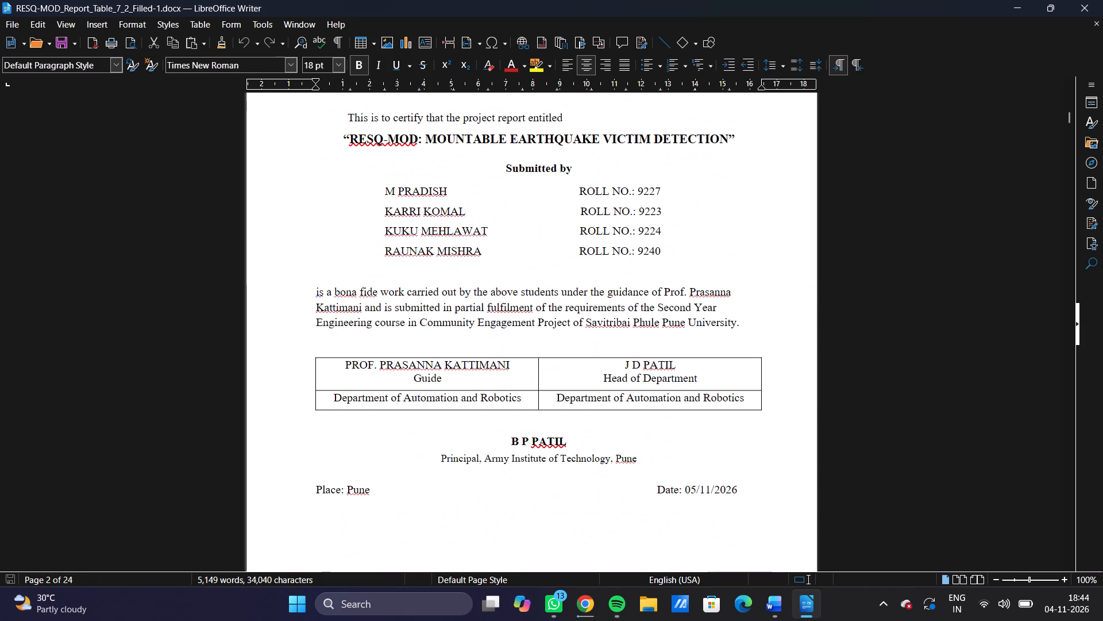
Insert eleven blank lines above the principal's name on the certificate page, moving the signature, place and date lines onto the next page.
{"action": "left_click", "coordinate": [770, 400]}
{"action": "double_click", "coordinate": [634, 435]}
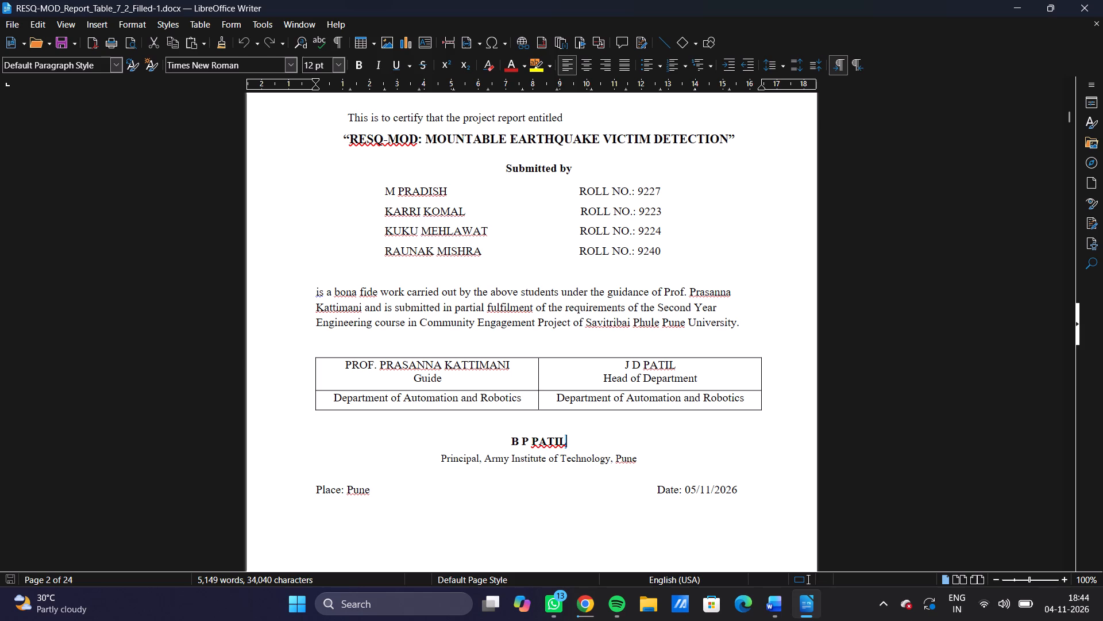
{"action": "left_click", "coordinate": [474, 433]}
{"action": "key", "text": "Return"}
{"action": "key", "text": "Return"}
{"action": "key", "text": "Return"}
{"action": "key", "text": "Return"}
{"action": "key", "text": "Return"}
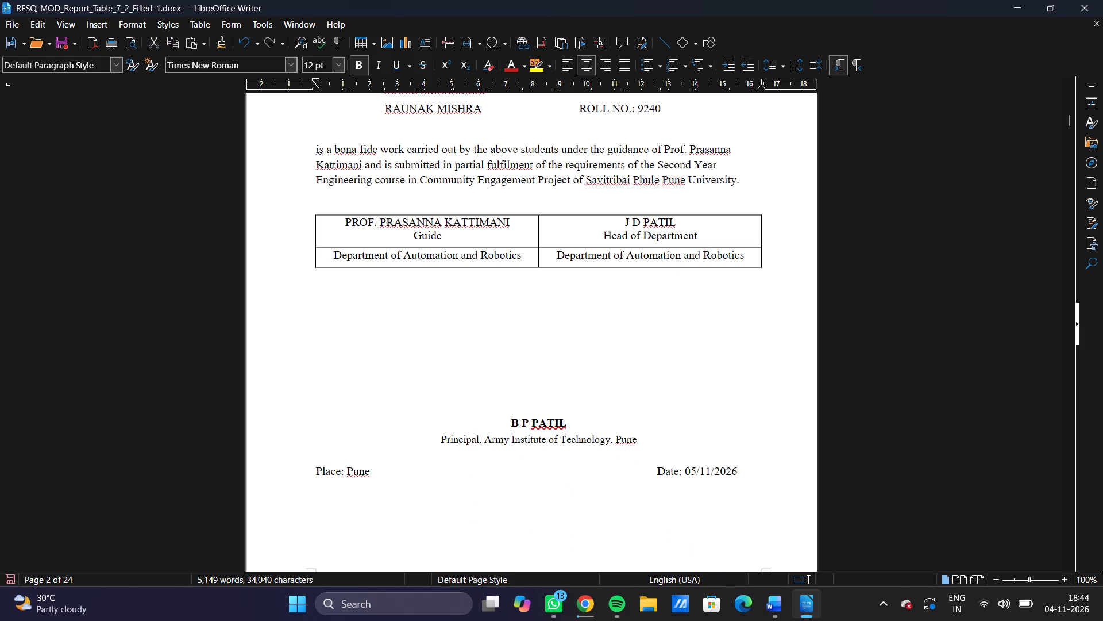
{"action": "scroll", "coordinate": [472, 386], "scroll_direction": "down", "scroll_amount": 3}
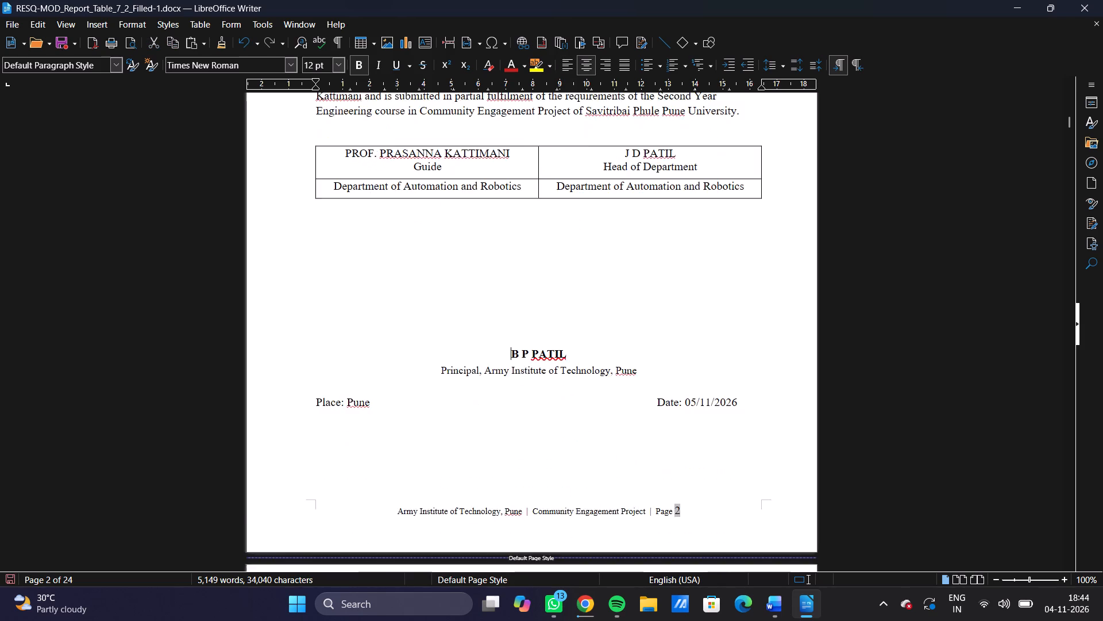
{"action": "scroll", "coordinate": [472, 385], "scroll_direction": "down", "scroll_amount": 4}
{"action": "key", "text": "Return"}
{"action": "key", "text": "Return"}
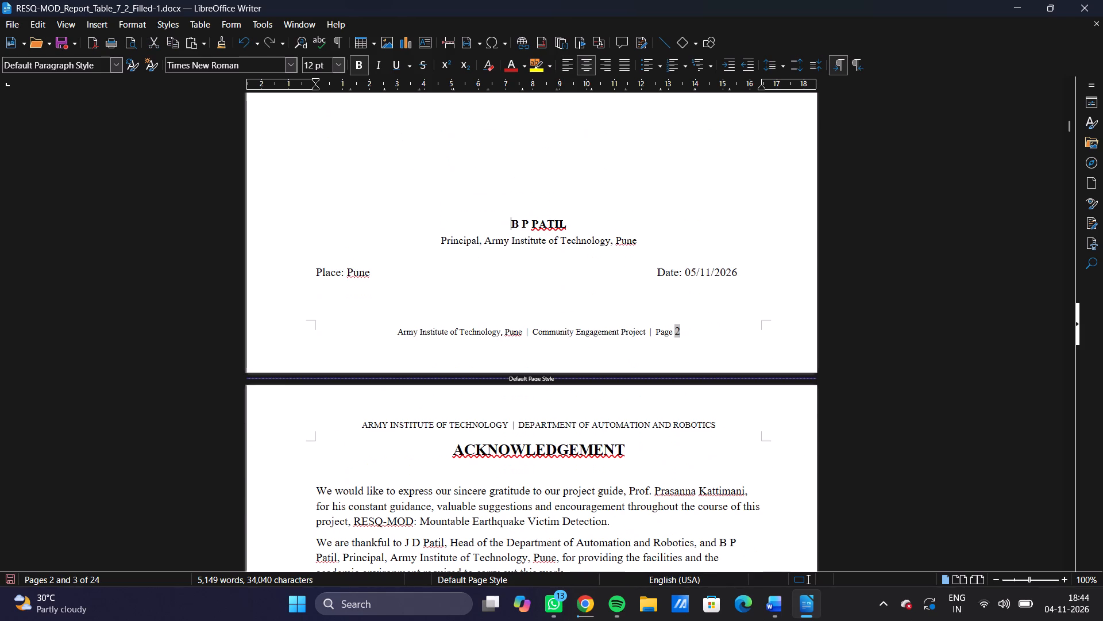
{"action": "key", "text": "Return"}
{"action": "key", "text": "Return"}
{"action": "key", "text": "Return"}
{"action": "key", "text": "Return"}
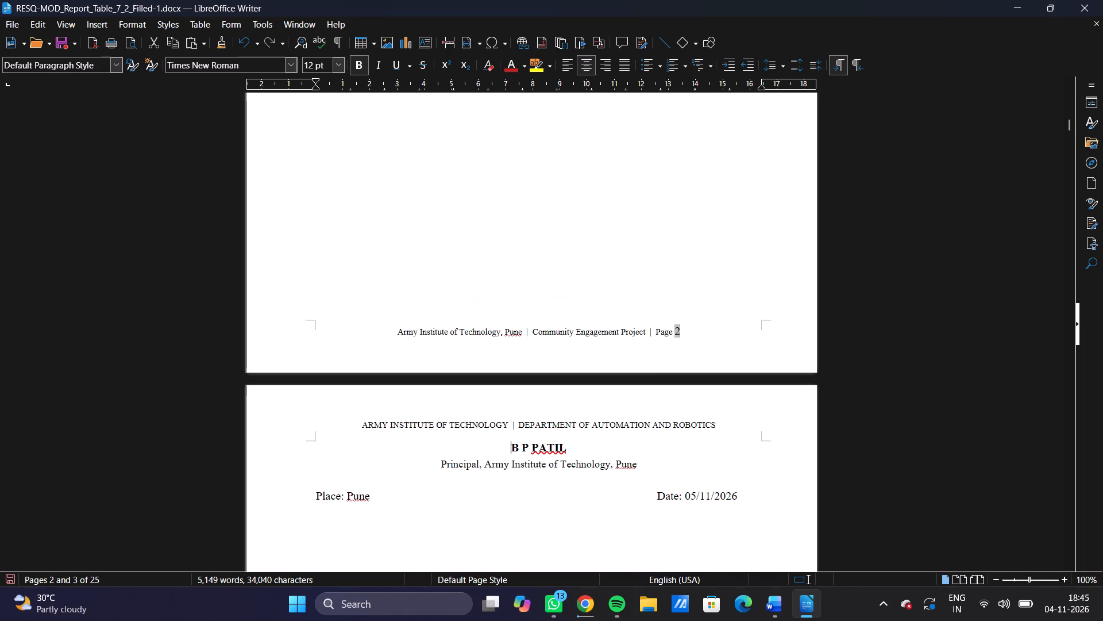
Remove the page break before the ACKNOWLEDGEMENT heading so it follows directly below the place and date line.
{"action": "scroll", "coordinate": [470, 382], "scroll_direction": "down", "scroll_amount": 7}
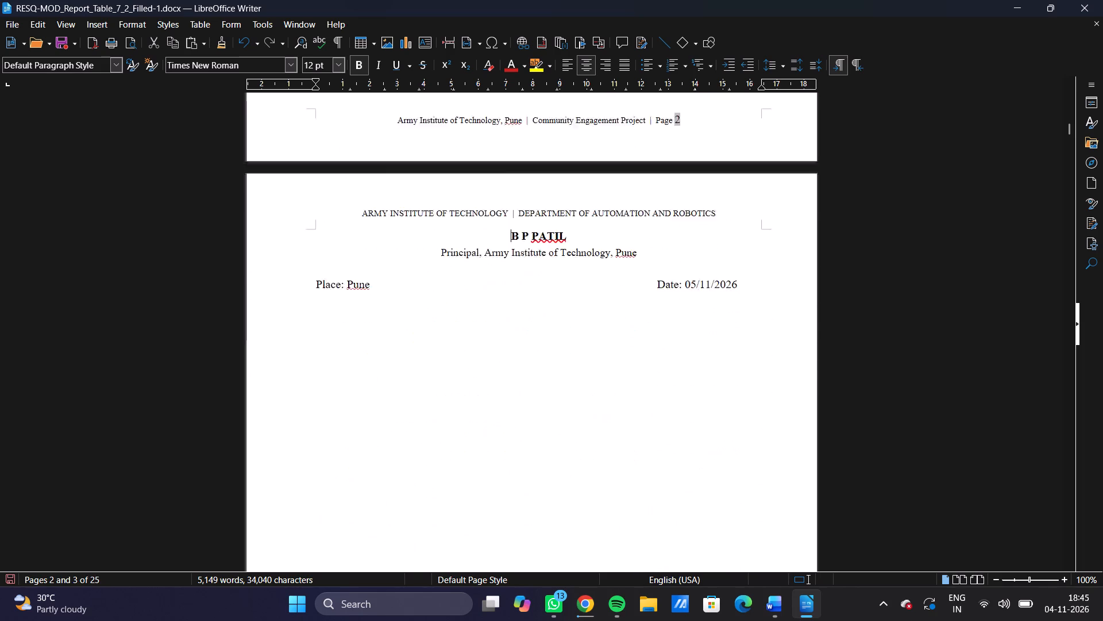
{"action": "scroll", "coordinate": [470, 382], "scroll_direction": "down", "scroll_amount": 16}
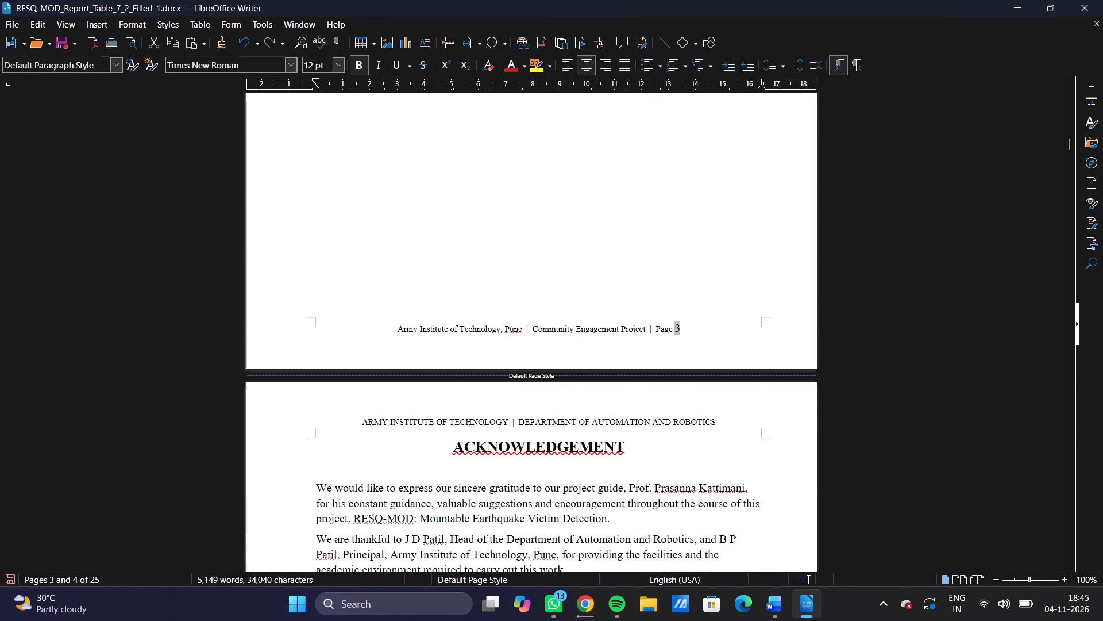
{"action": "left_click", "coordinate": [356, 421]}
{"action": "key", "text": "BackSpace"}
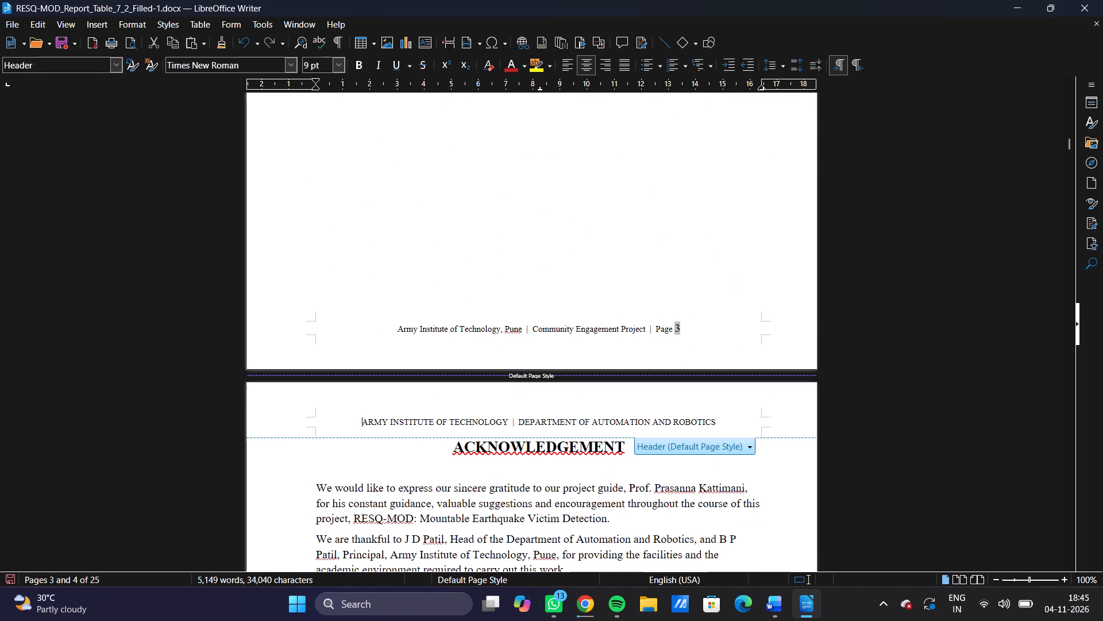
{"action": "key", "text": "BackSpace"}
{"action": "left_click", "coordinate": [433, 457]}
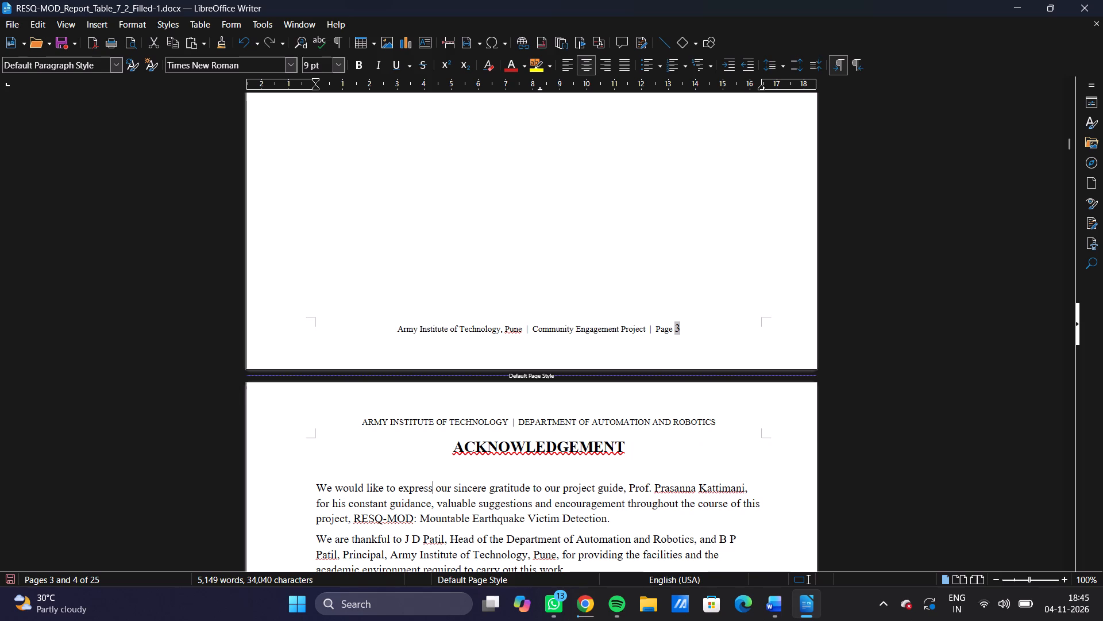
{"action": "left_click", "coordinate": [438, 445]}
{"action": "key", "text": "BackSpace"}
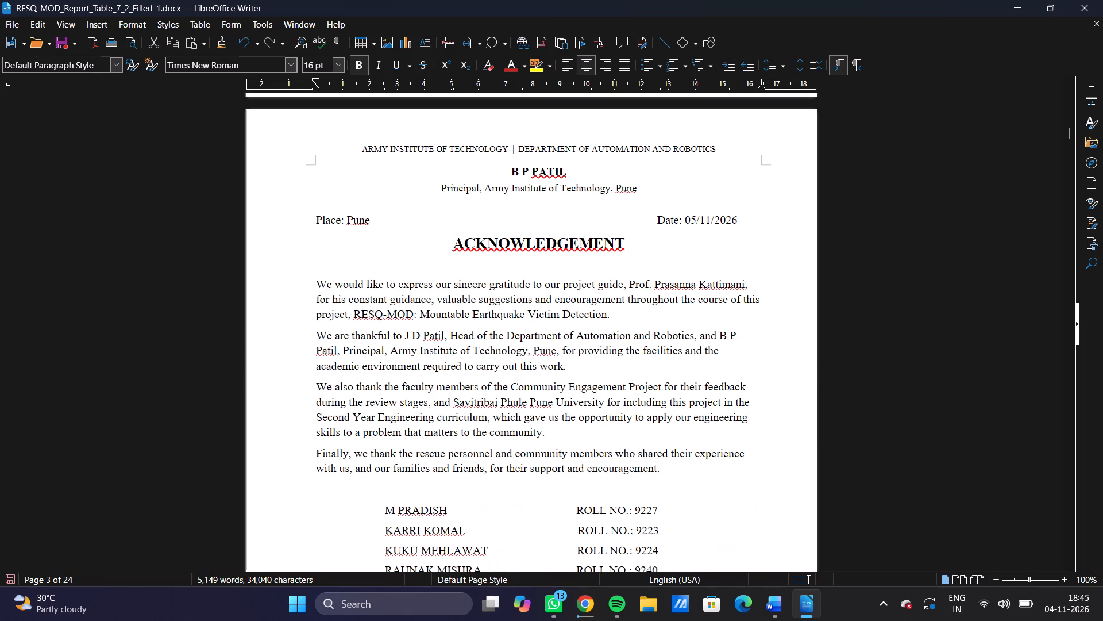
Check the certificate page's layout back up to the guide and head of department table.
{"action": "scroll", "coordinate": [438, 445], "scroll_direction": "up", "scroll_amount": 7}
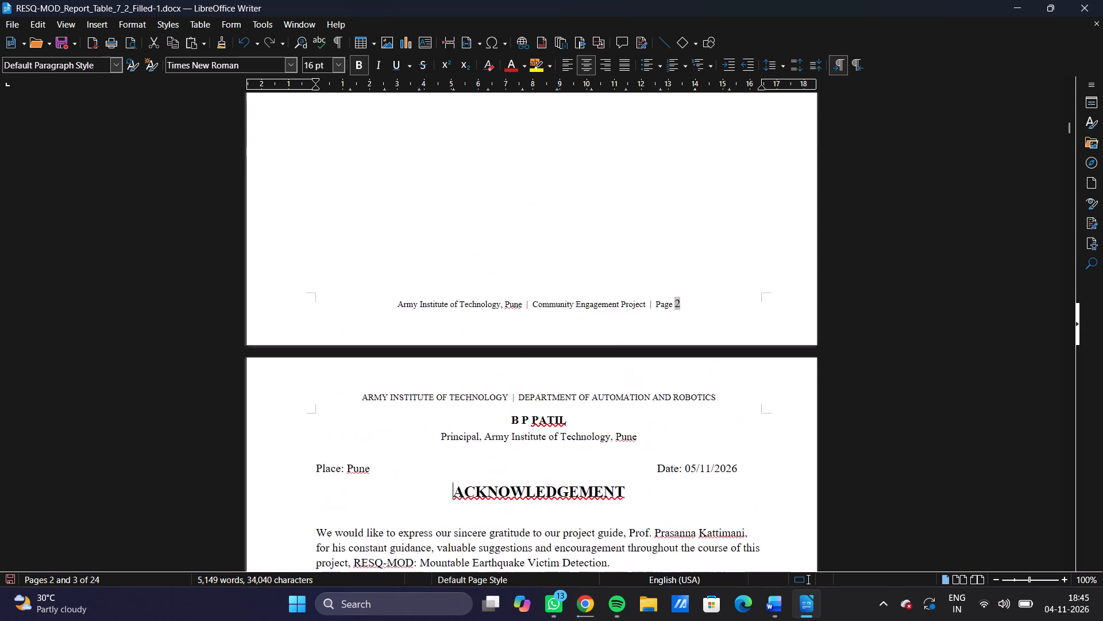
{"action": "scroll", "coordinate": [438, 445], "scroll_direction": "up", "scroll_amount": 8}
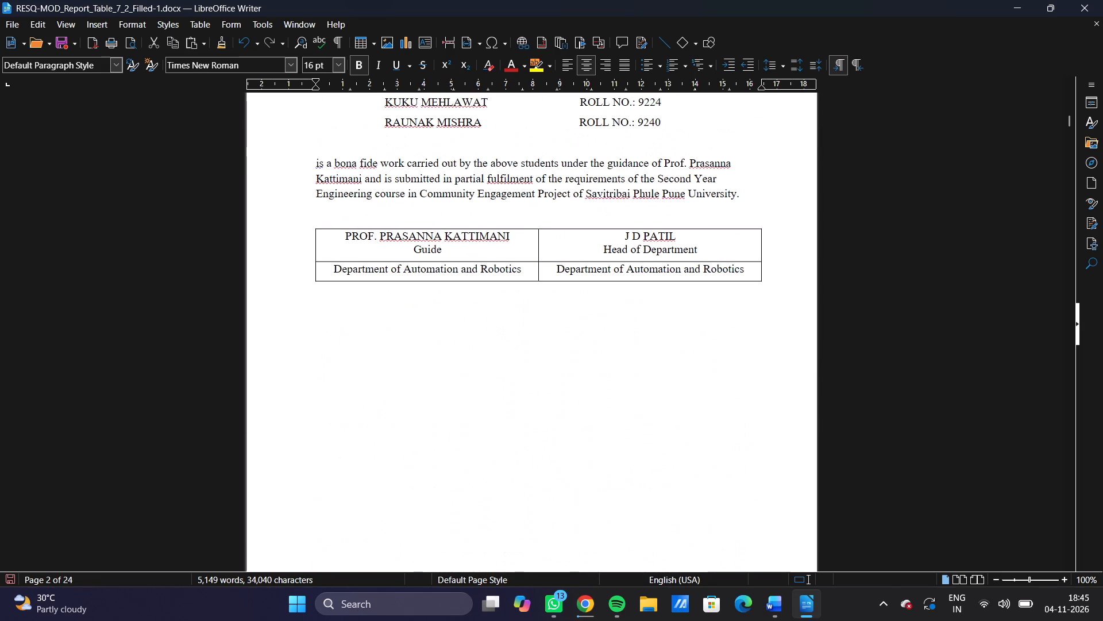
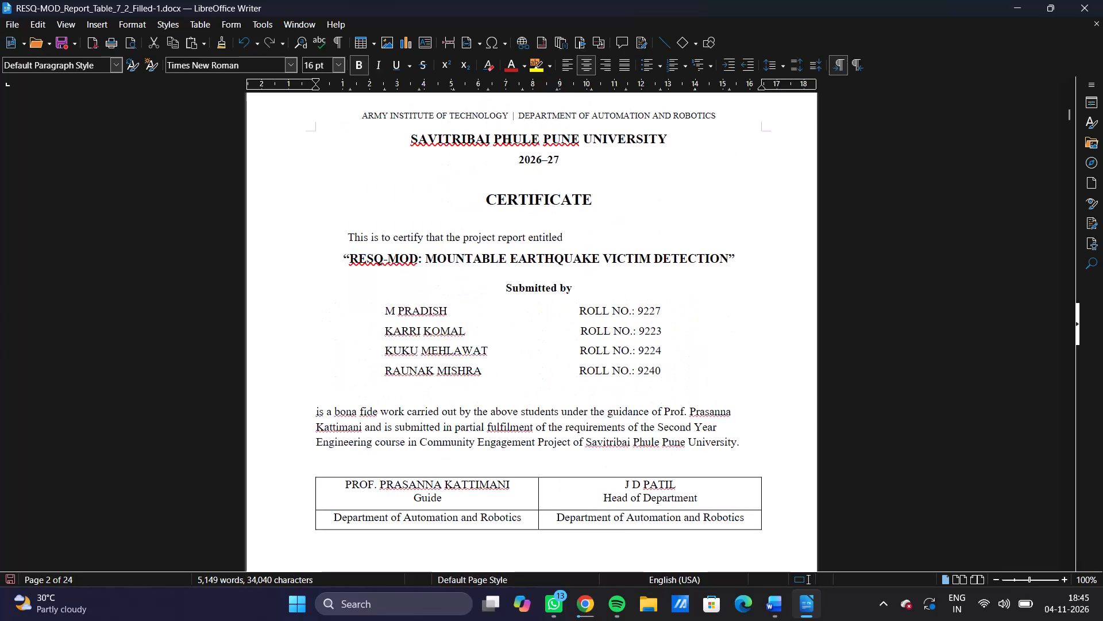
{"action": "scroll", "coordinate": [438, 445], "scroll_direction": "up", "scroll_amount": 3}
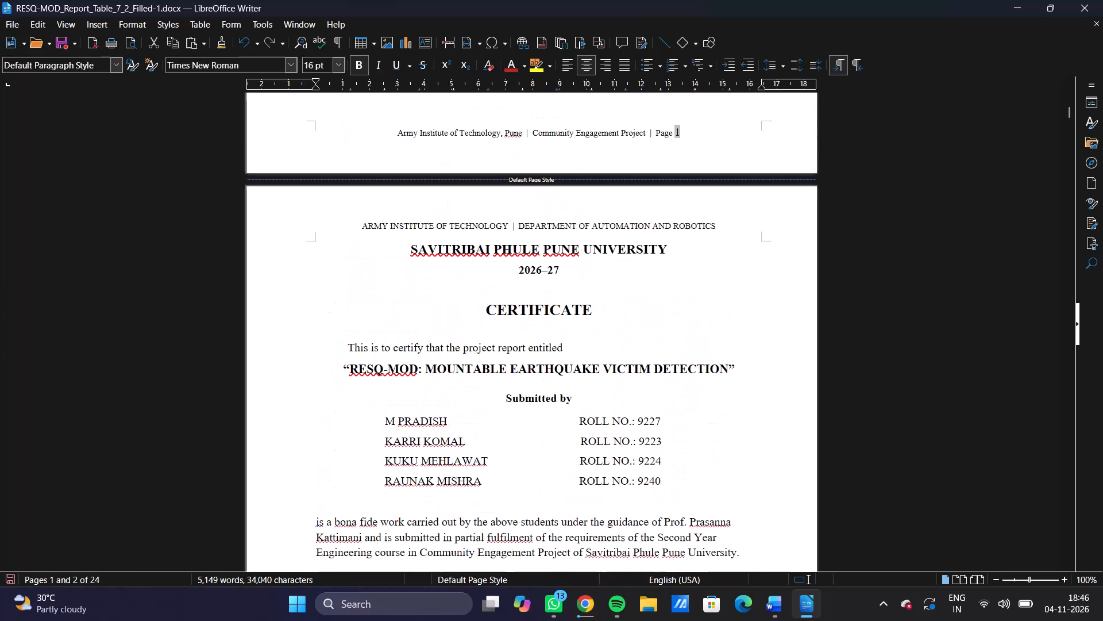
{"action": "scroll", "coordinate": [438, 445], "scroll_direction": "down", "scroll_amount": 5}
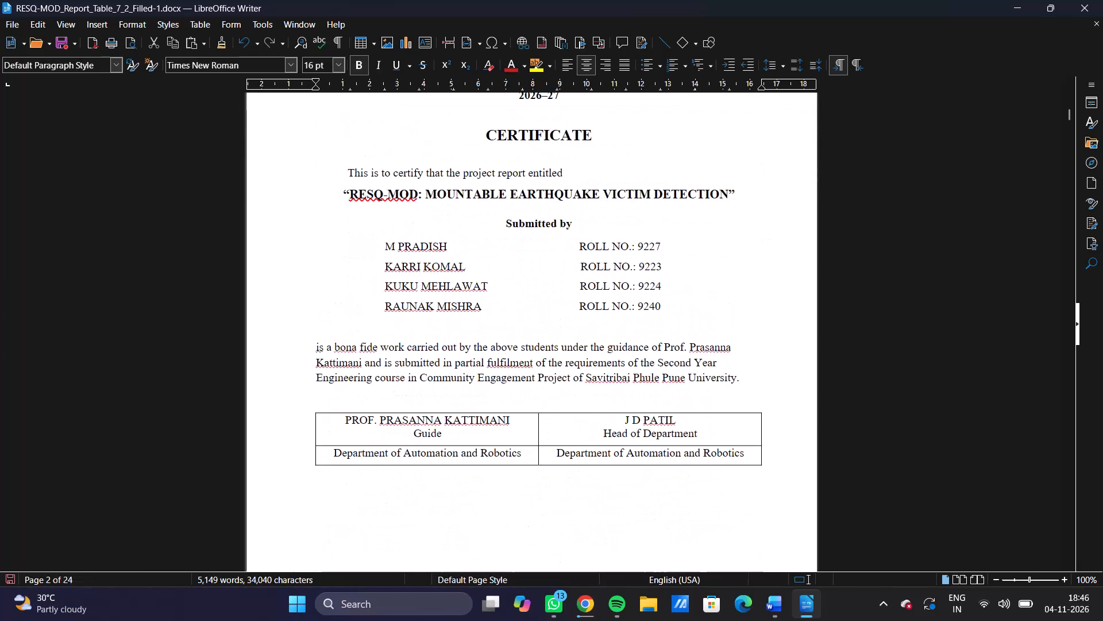
Check the title page's layout, from the institute and year lines back up to the report title.
{"action": "scroll", "coordinate": [438, 445], "scroll_direction": "down", "scroll_amount": 2}
{"action": "scroll", "coordinate": [438, 445], "scroll_direction": "up", "scroll_amount": 19}
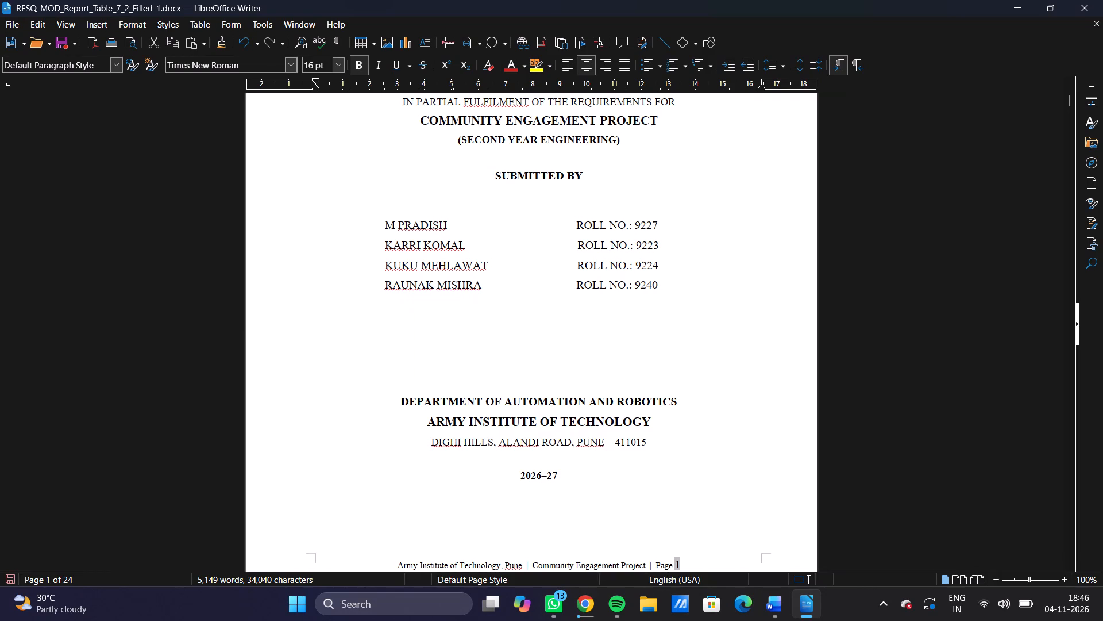
{"action": "scroll", "coordinate": [438, 445], "scroll_direction": "down", "scroll_amount": 3}
{"action": "scroll", "coordinate": [438, 444], "scroll_direction": "up", "scroll_amount": 2}
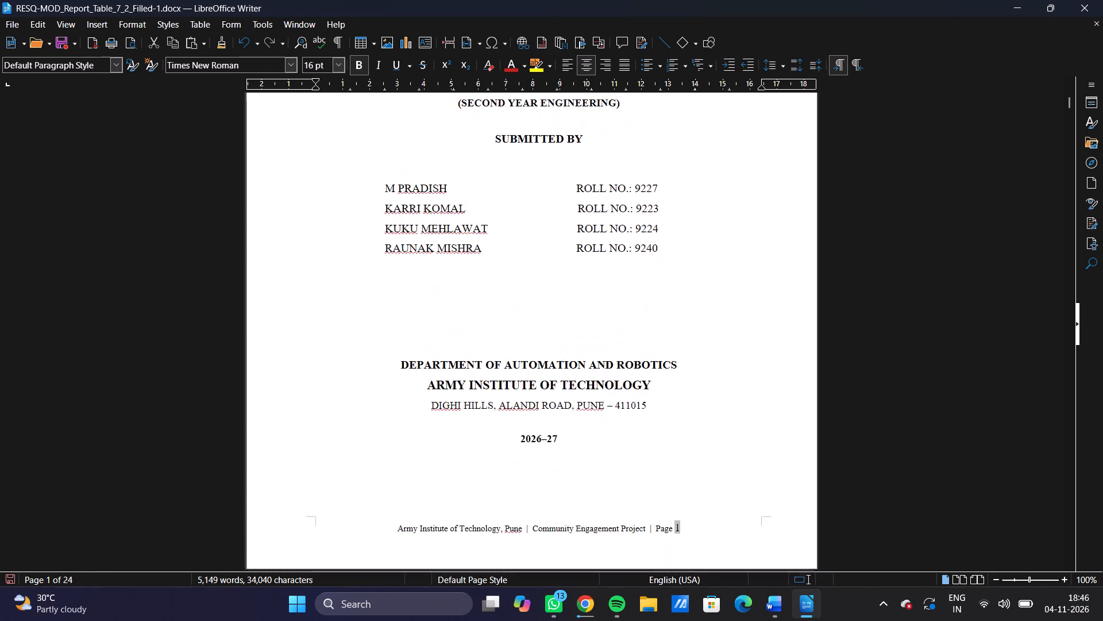
{"action": "scroll", "coordinate": [438, 444], "scroll_direction": "up", "scroll_amount": 5}
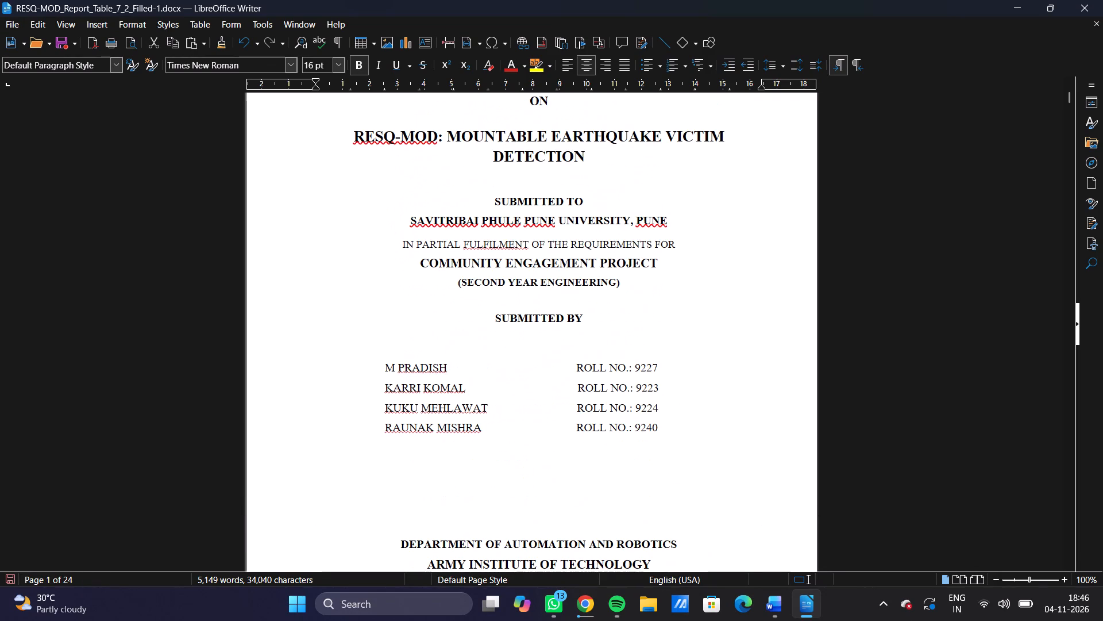
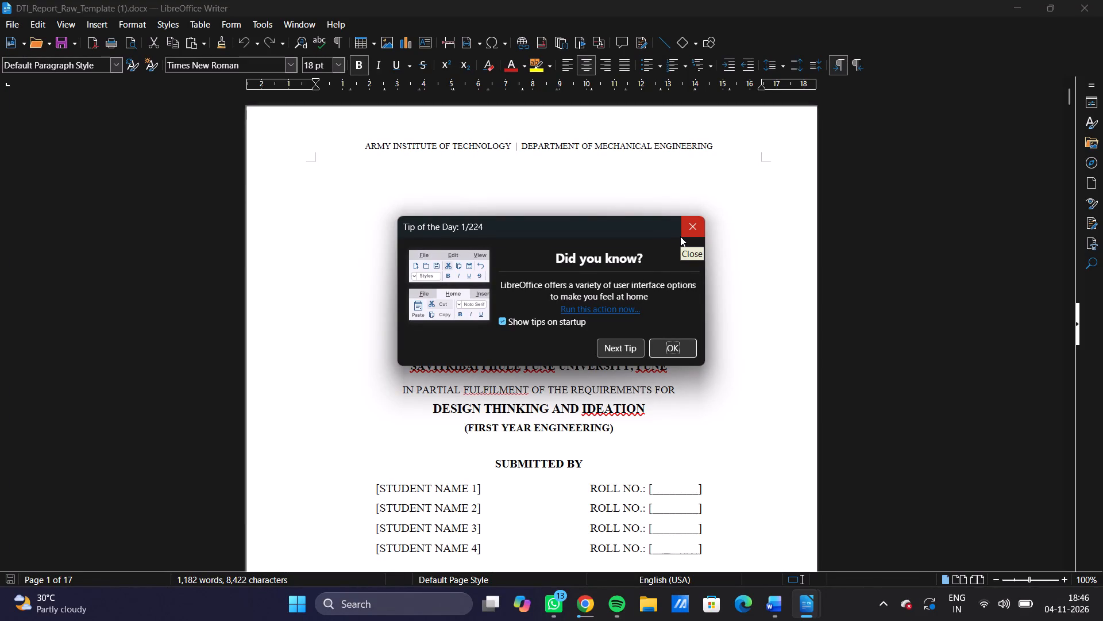
Dismiss the Tip of the Day window covering the DTI report template's title page.
{"action": "left_click", "coordinate": [688, 230]}
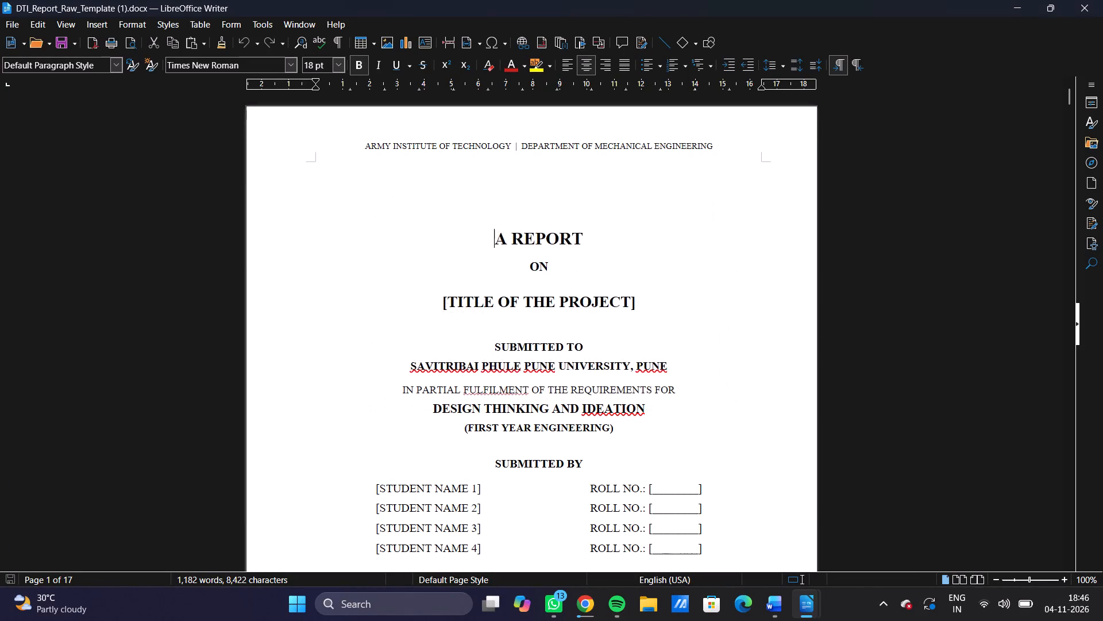
Examine the layout of the cover page and the start of the certificate page in the raw template.
{"action": "scroll", "coordinate": [688, 230], "scroll_direction": "down", "scroll_amount": 10}
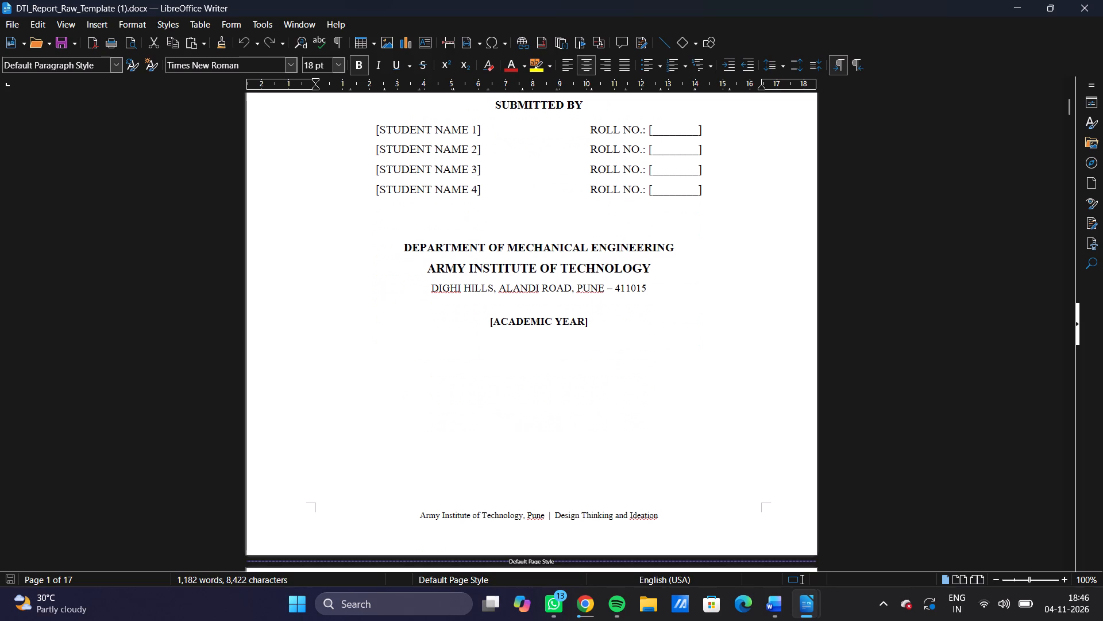
{"action": "scroll", "coordinate": [688, 230], "scroll_direction": "down", "scroll_amount": 8}
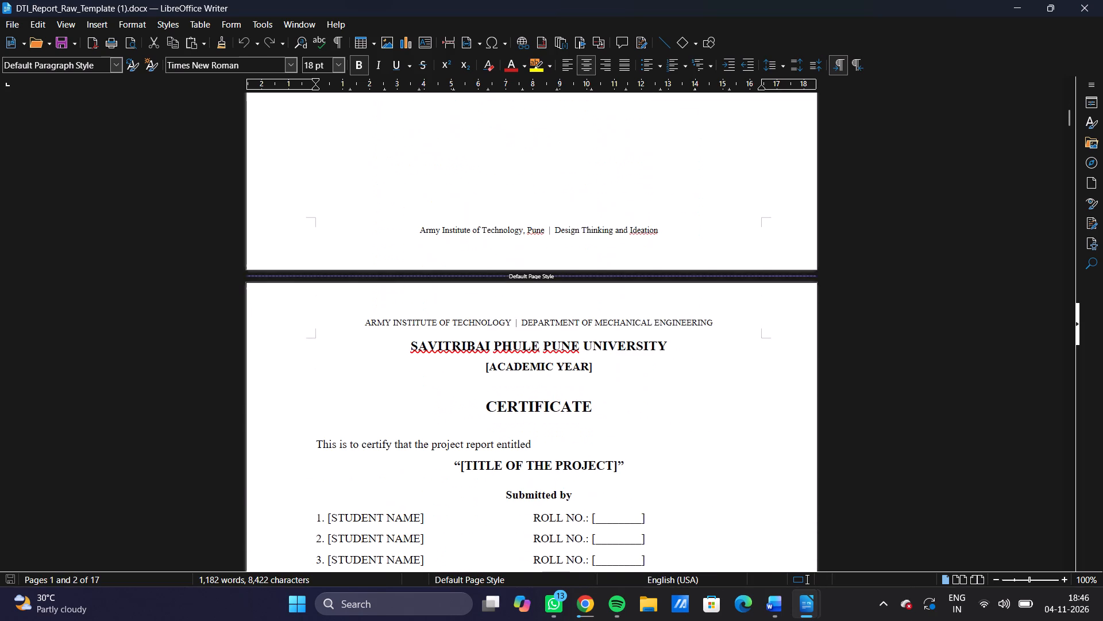
{"action": "scroll", "coordinate": [688, 230], "scroll_direction": "up", "scroll_amount": 7}
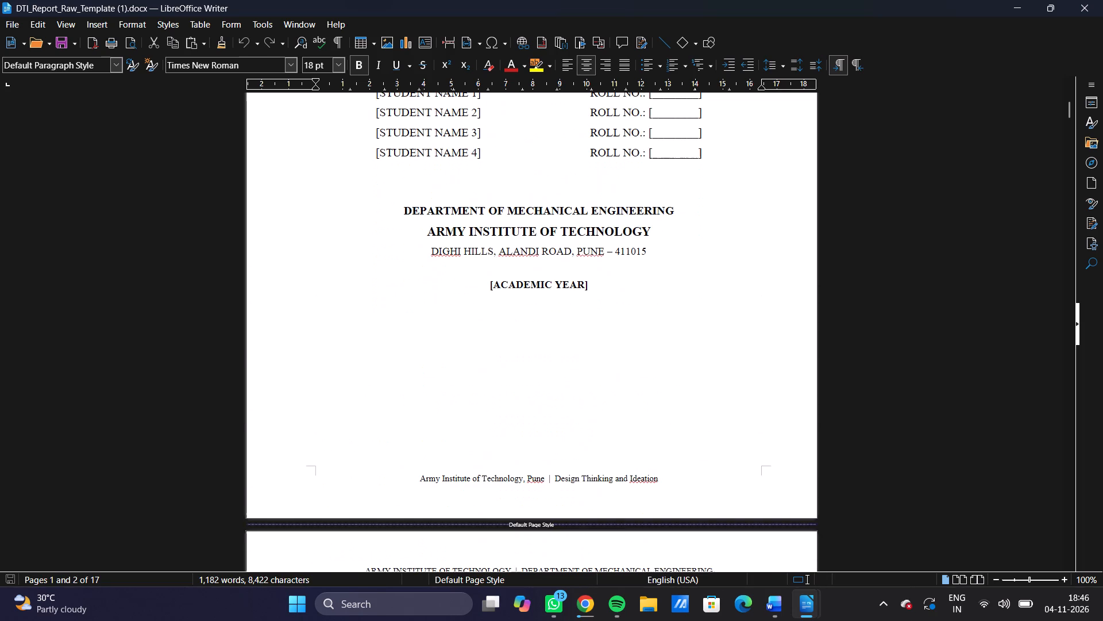
{"action": "scroll", "coordinate": [688, 230], "scroll_direction": "up", "scroll_amount": 5}
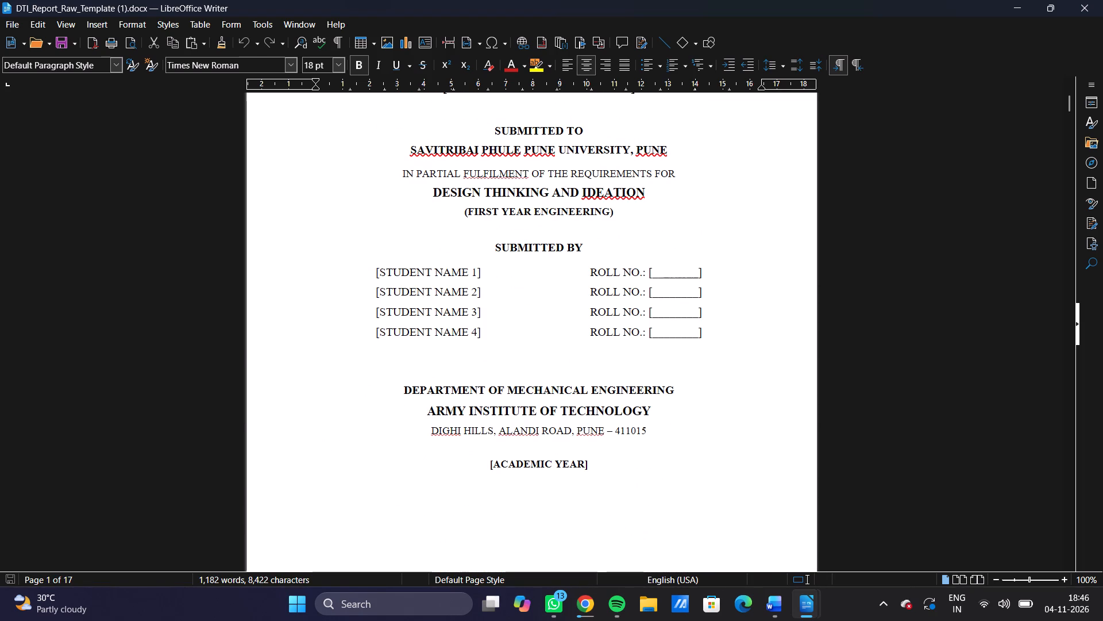
{"action": "scroll", "coordinate": [689, 229], "scroll_direction": "down", "scroll_amount": 7}
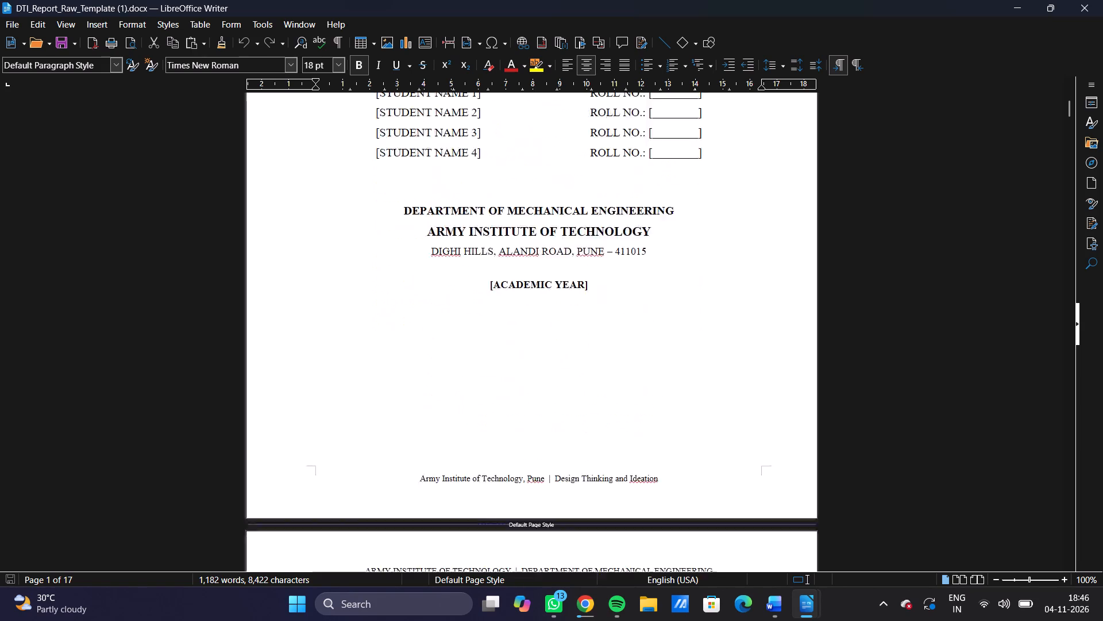
{"action": "scroll", "coordinate": [689, 229], "scroll_direction": "down", "scroll_amount": 4}
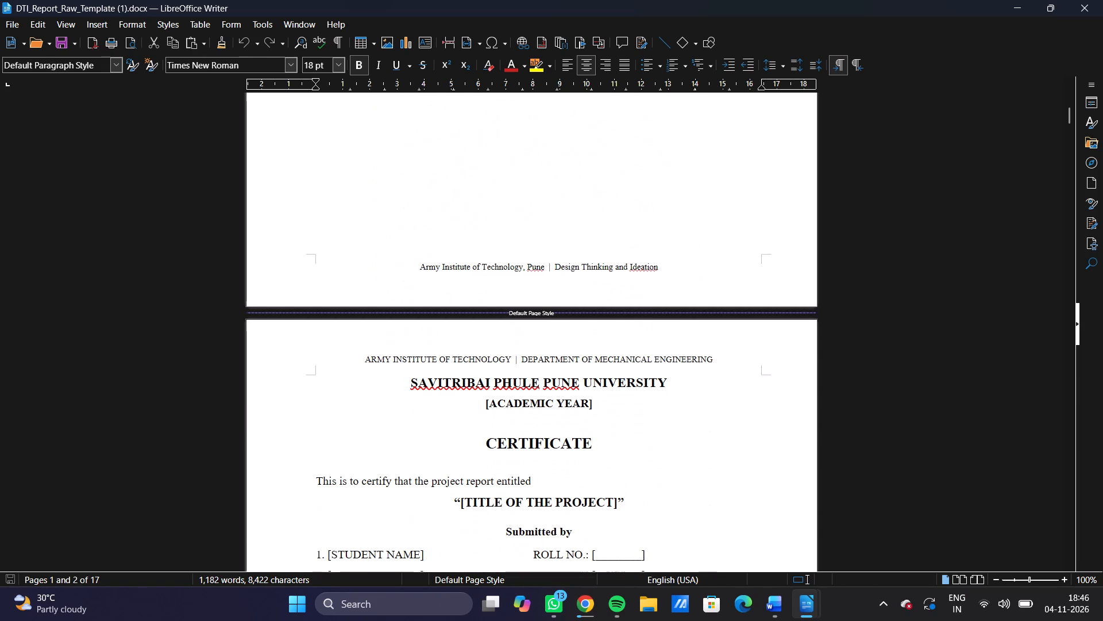
{"action": "scroll", "coordinate": [689, 229], "scroll_direction": "down", "scroll_amount": 2}
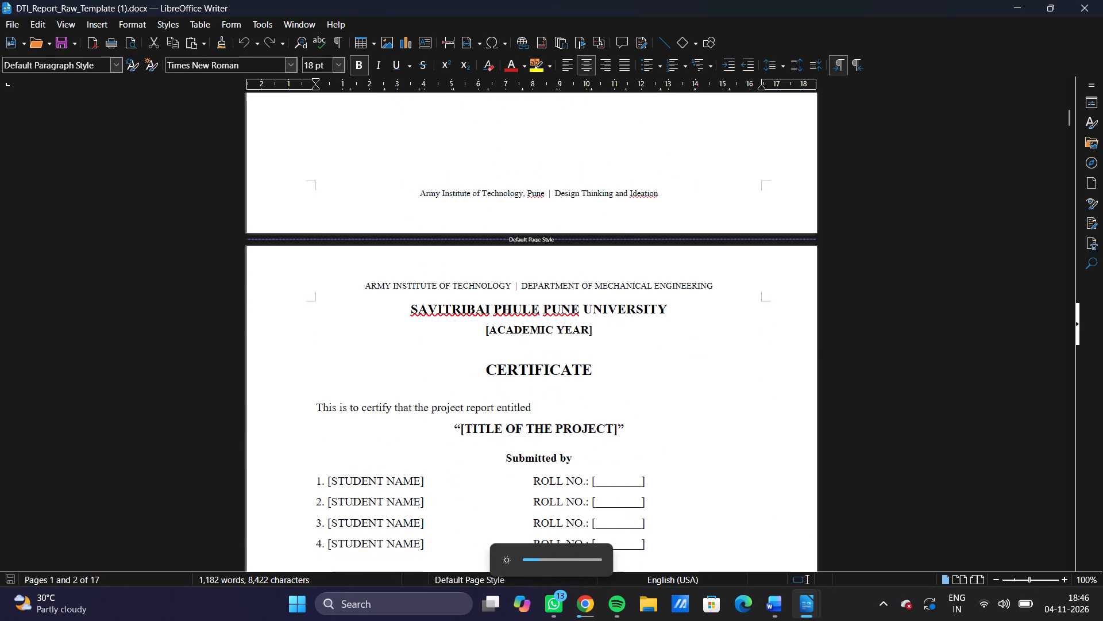
{"action": "scroll", "coordinate": [689, 229], "scroll_direction": "down", "scroll_amount": 3}
{"action": "scroll", "coordinate": [689, 229], "scroll_direction": "up", "scroll_amount": 5}
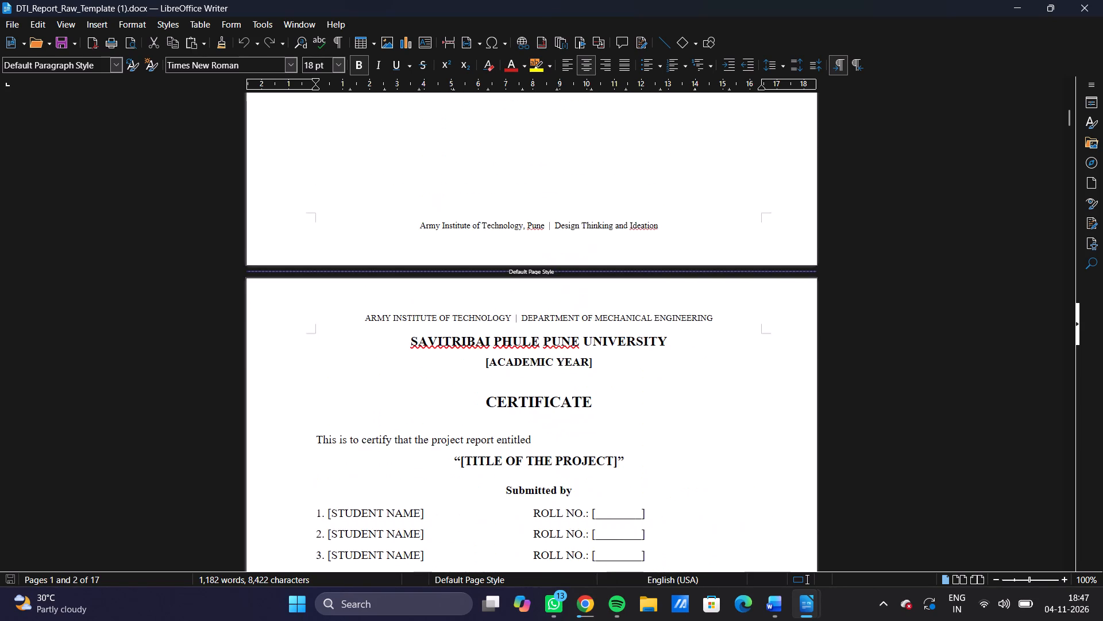
{"action": "scroll", "coordinate": [689, 229], "scroll_direction": "up", "scroll_amount": 3}
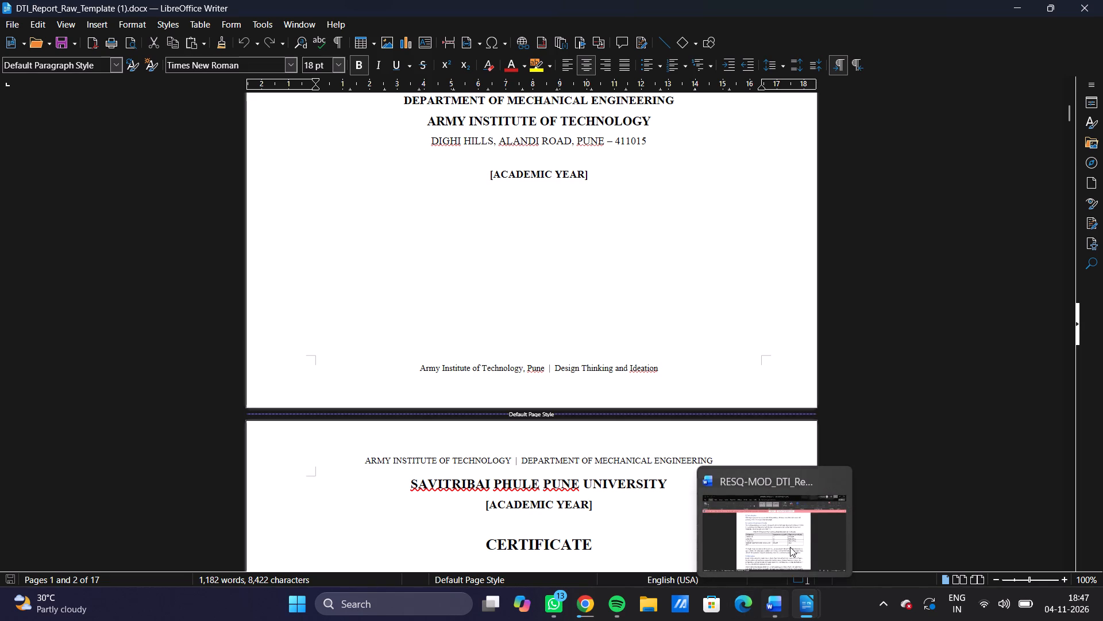
Close the RESQ-MOD_DTI document that is open in Word.
{"action": "left_click", "coordinate": [831, 483]}
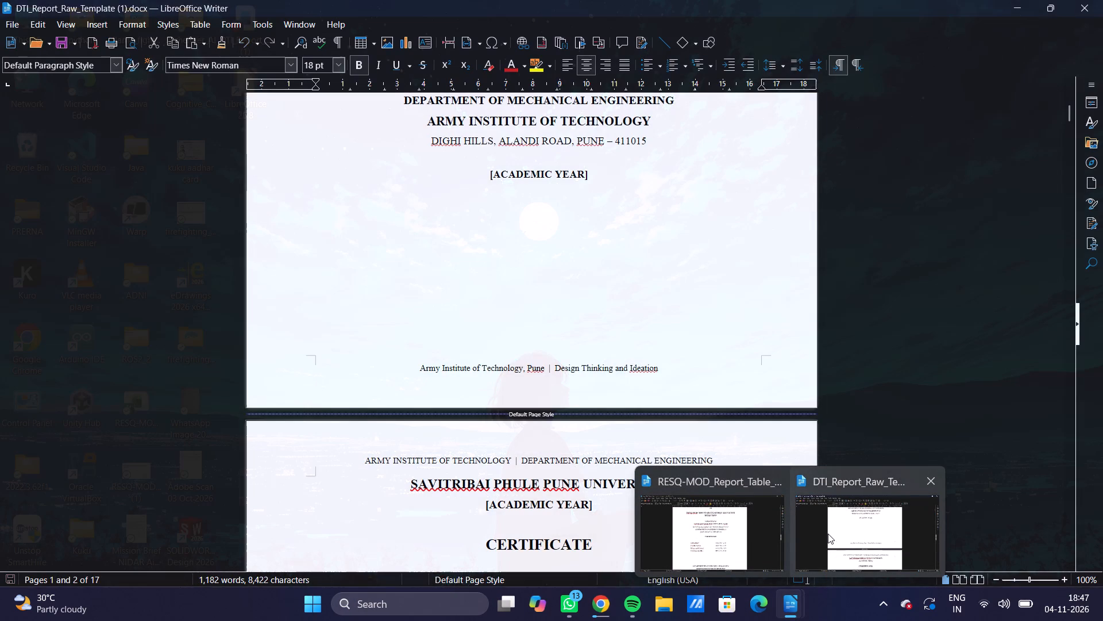
Switch to RESQ-MOD_Report_Table_7_2_Filled-1.docx and examine its cover page layout against the template.
{"action": "left_click", "coordinate": [706, 552]}
{"action": "scroll", "coordinate": [699, 539], "scroll_direction": "down", "scroll_amount": 2}
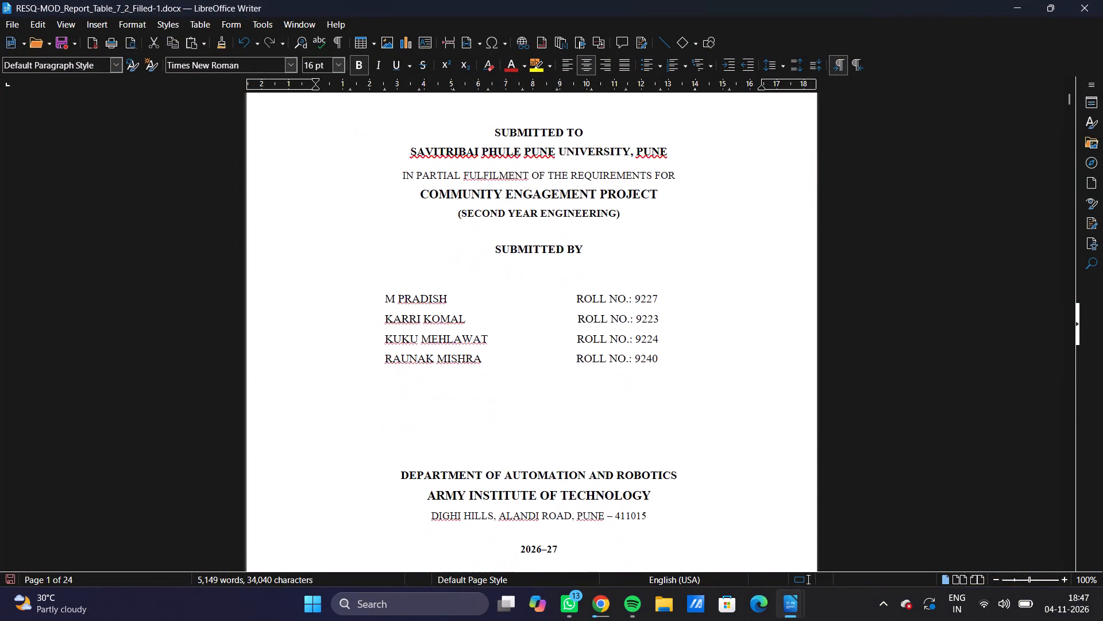
{"action": "scroll", "coordinate": [699, 539], "scroll_direction": "down", "scroll_amount": 4}
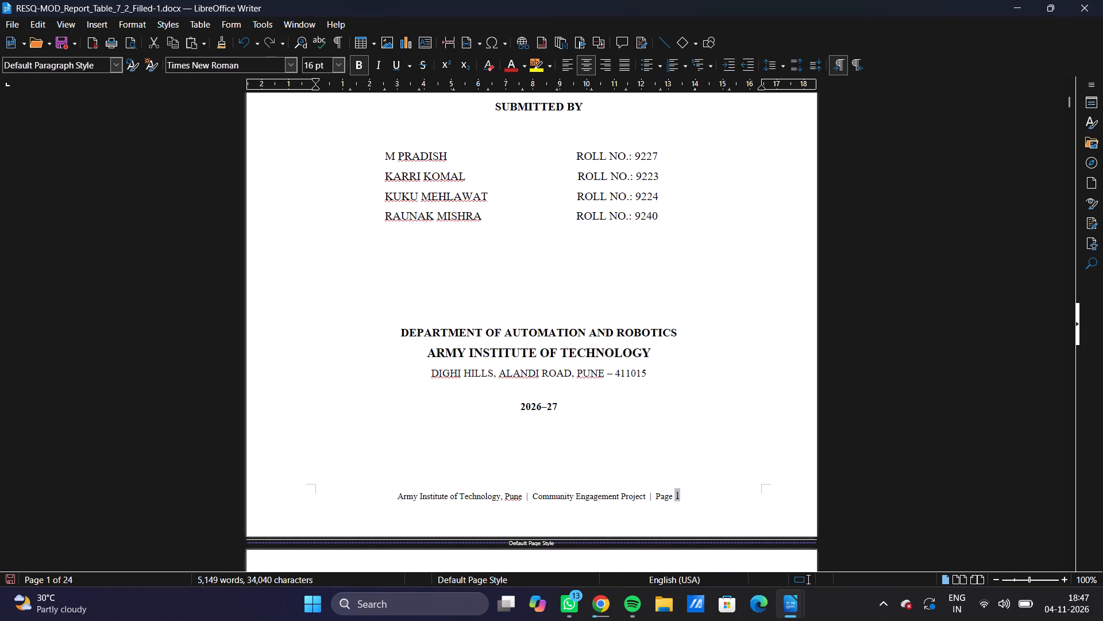
{"action": "scroll", "coordinate": [699, 539], "scroll_direction": "down", "scroll_amount": 4}
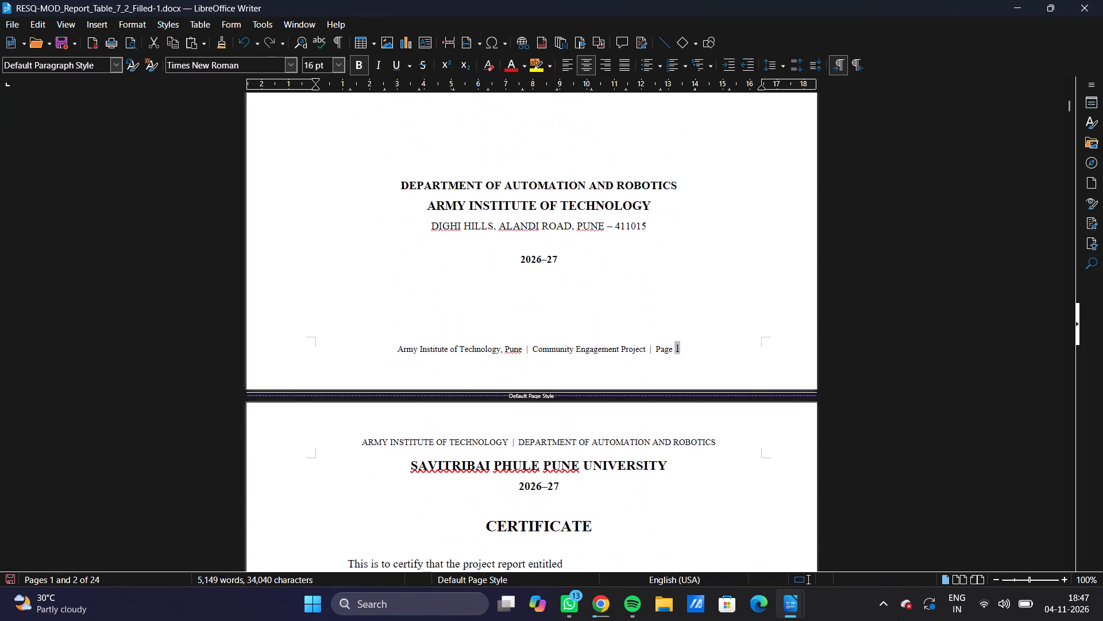
{"action": "scroll", "coordinate": [699, 539], "scroll_direction": "up", "scroll_amount": 8}
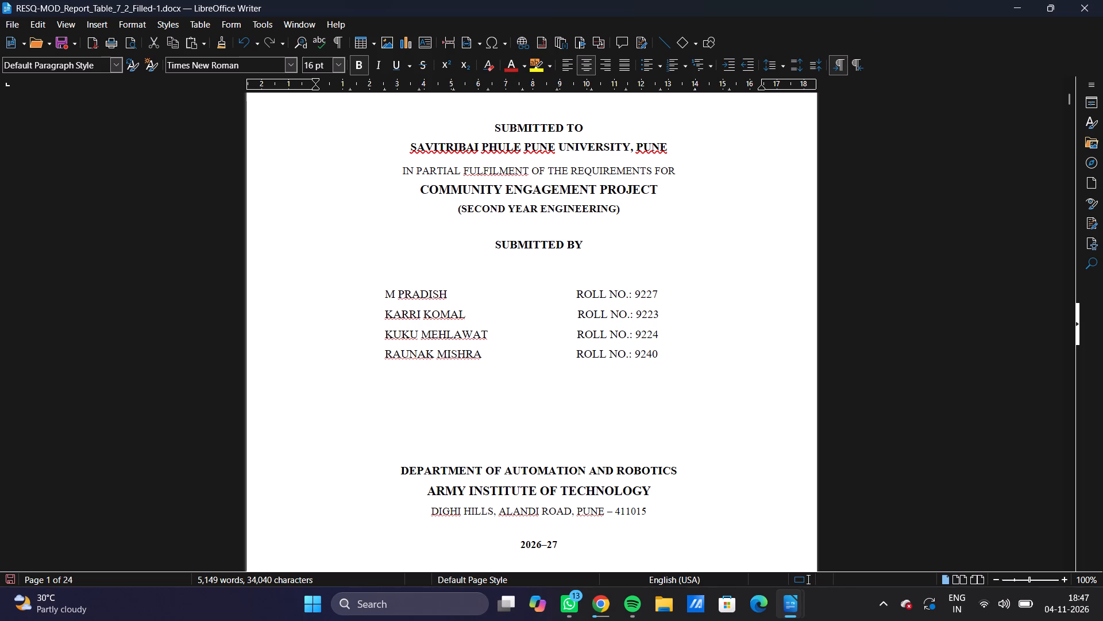
{"action": "scroll", "coordinate": [435, 405], "scroll_direction": "up", "scroll_amount": 1}
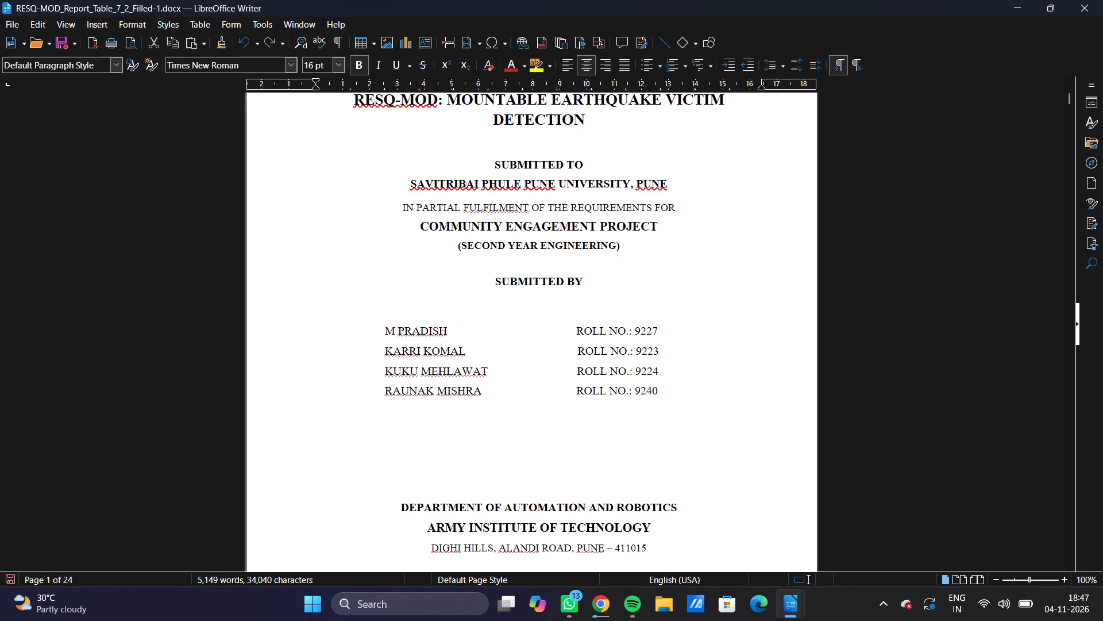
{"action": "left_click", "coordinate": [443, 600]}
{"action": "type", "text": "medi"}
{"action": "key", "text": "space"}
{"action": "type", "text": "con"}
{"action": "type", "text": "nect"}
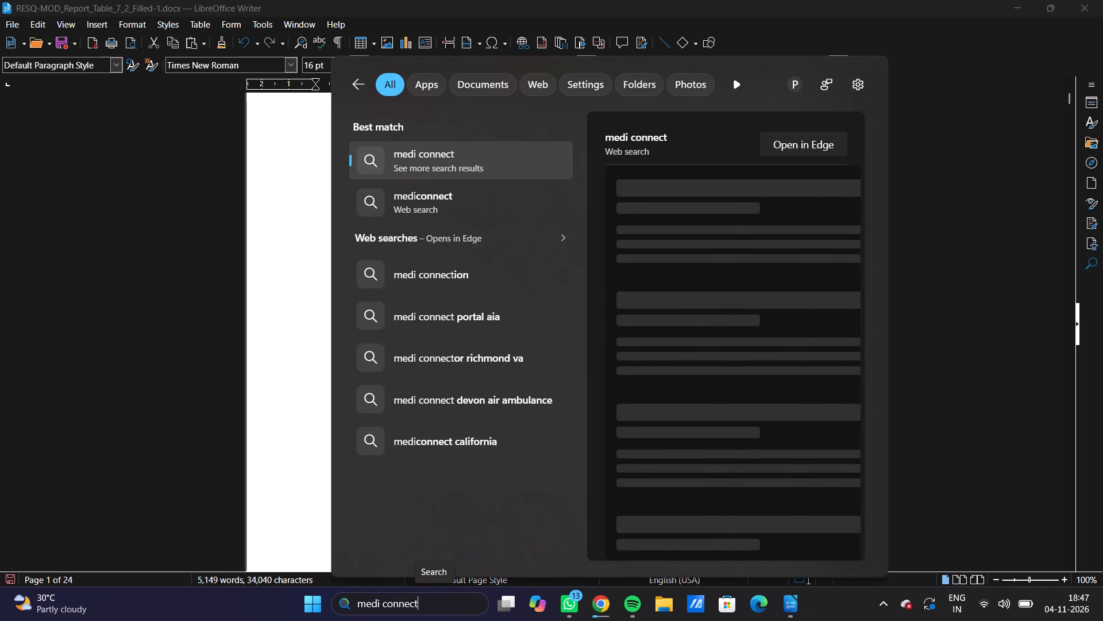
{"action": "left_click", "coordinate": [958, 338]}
Review the RESQ-MOD report from the cover page through the end of the certificate page.
{"action": "scroll", "coordinate": [718, 412], "scroll_direction": "down", "scroll_amount": 2}
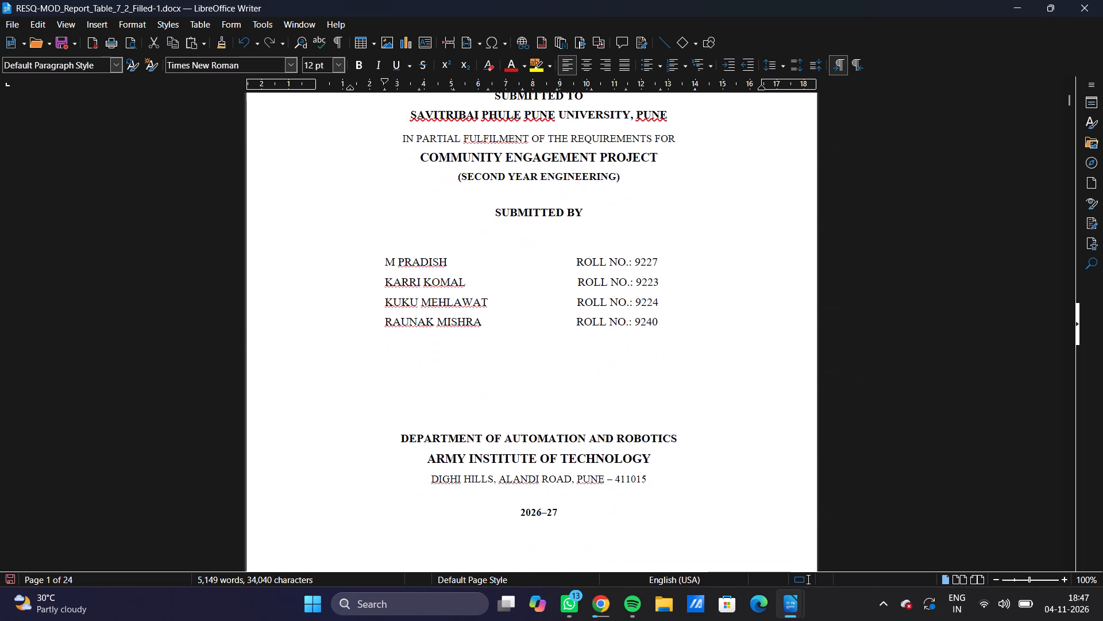
{"action": "scroll", "coordinate": [718, 412], "scroll_direction": "down", "scroll_amount": 8}
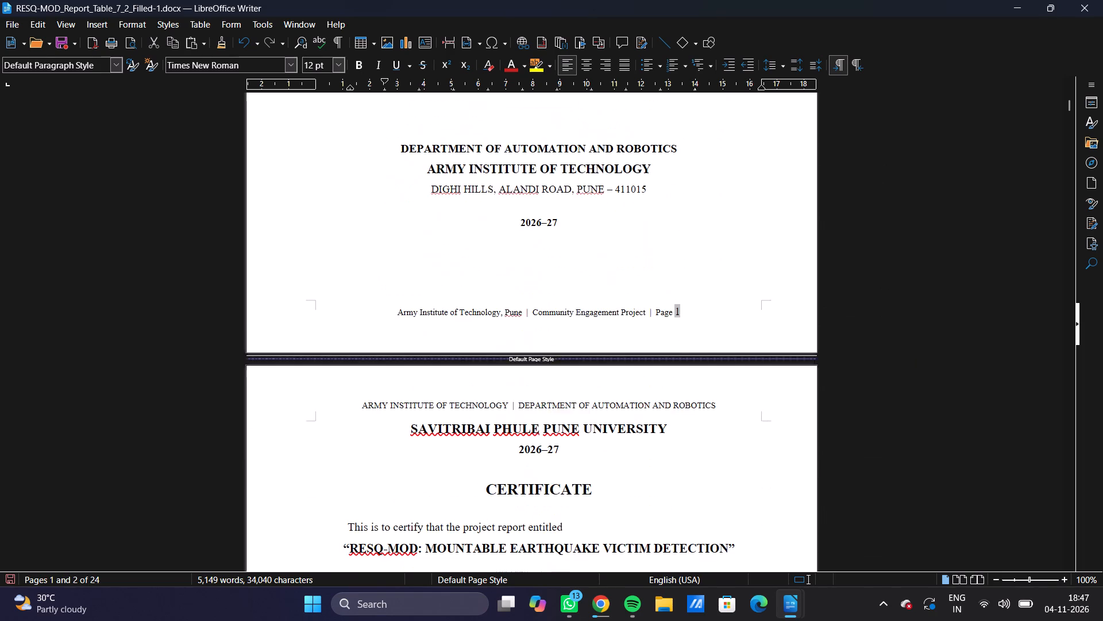
{"action": "scroll", "coordinate": [718, 412], "scroll_direction": "down", "scroll_amount": 9}
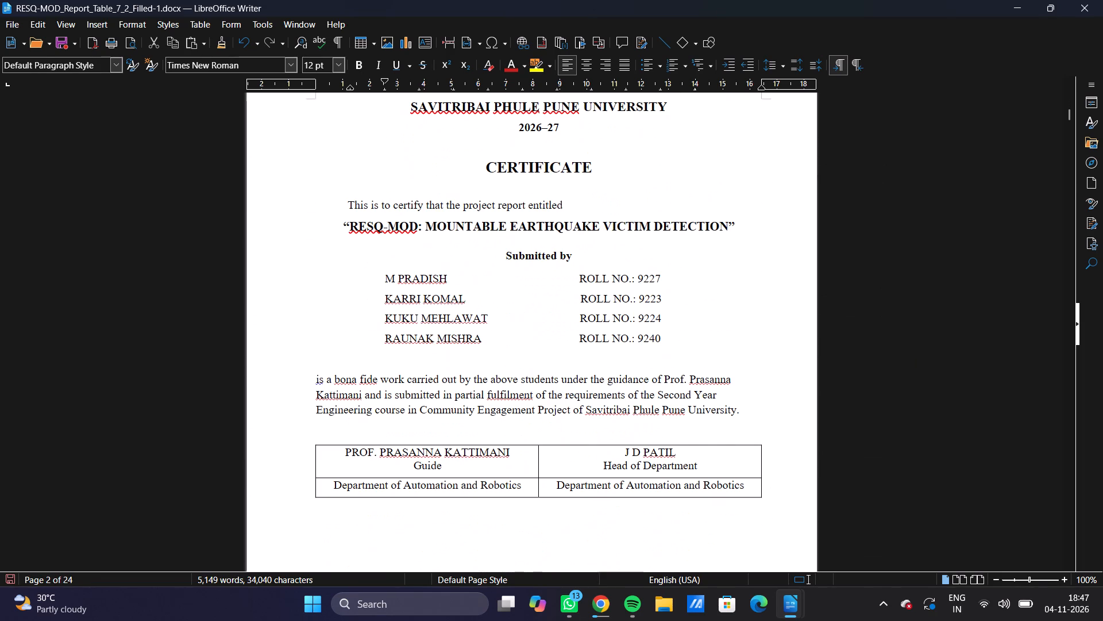
{"action": "scroll", "coordinate": [718, 412], "scroll_direction": "down", "scroll_amount": 14}
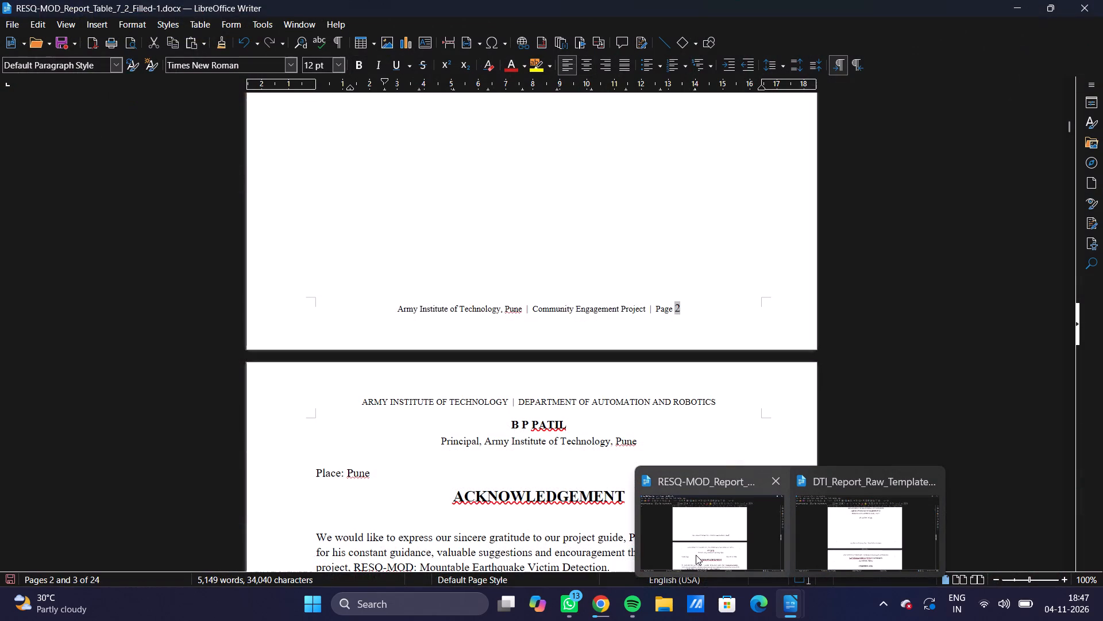
Switch to DTI_Report_Raw_Template (1).docx and examine how its certificate and acknowledgement pages are laid out and separated.
{"action": "left_click", "coordinate": [826, 513]}
{"action": "scroll", "coordinate": [624, 461], "scroll_direction": "down", "scroll_amount": 15}
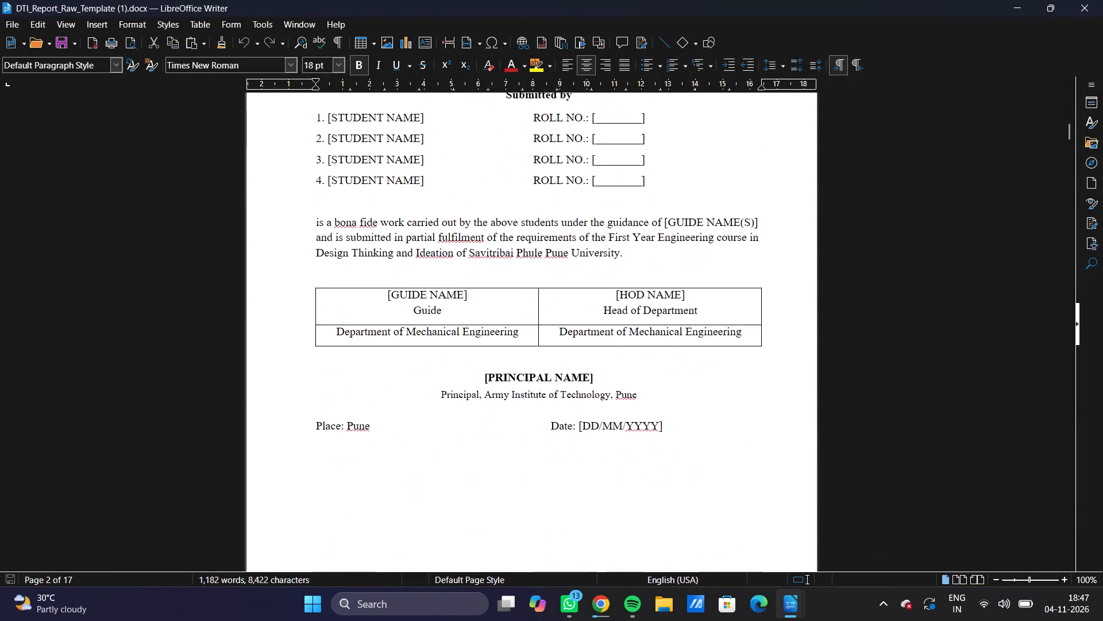
{"action": "scroll", "coordinate": [624, 461], "scroll_direction": "down", "scroll_amount": 19}
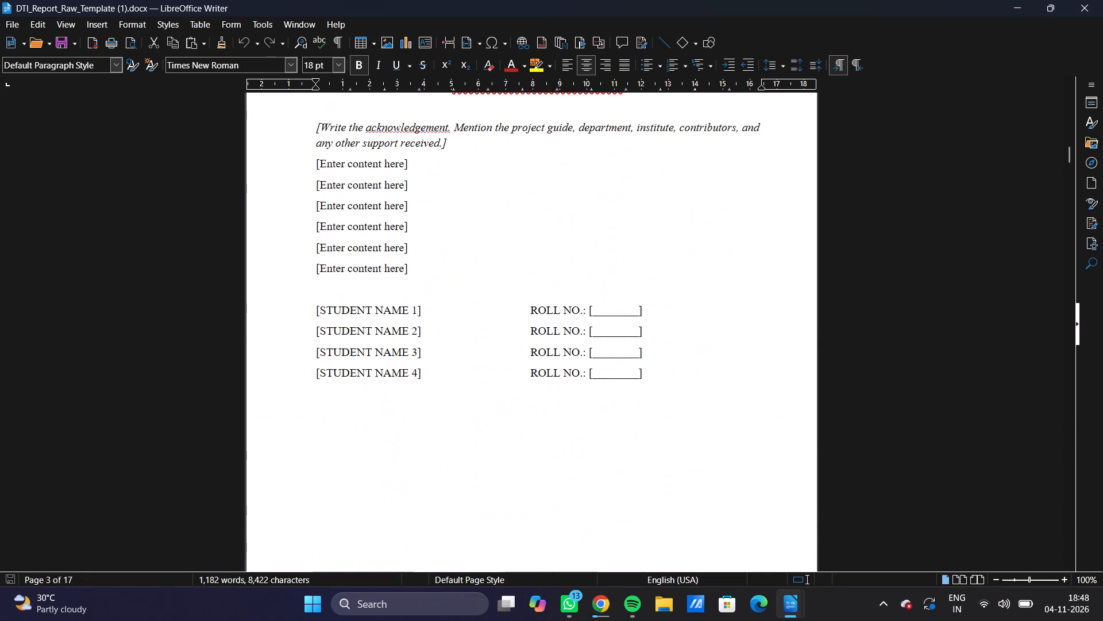
{"action": "scroll", "coordinate": [624, 461], "scroll_direction": "up", "scroll_amount": 4}
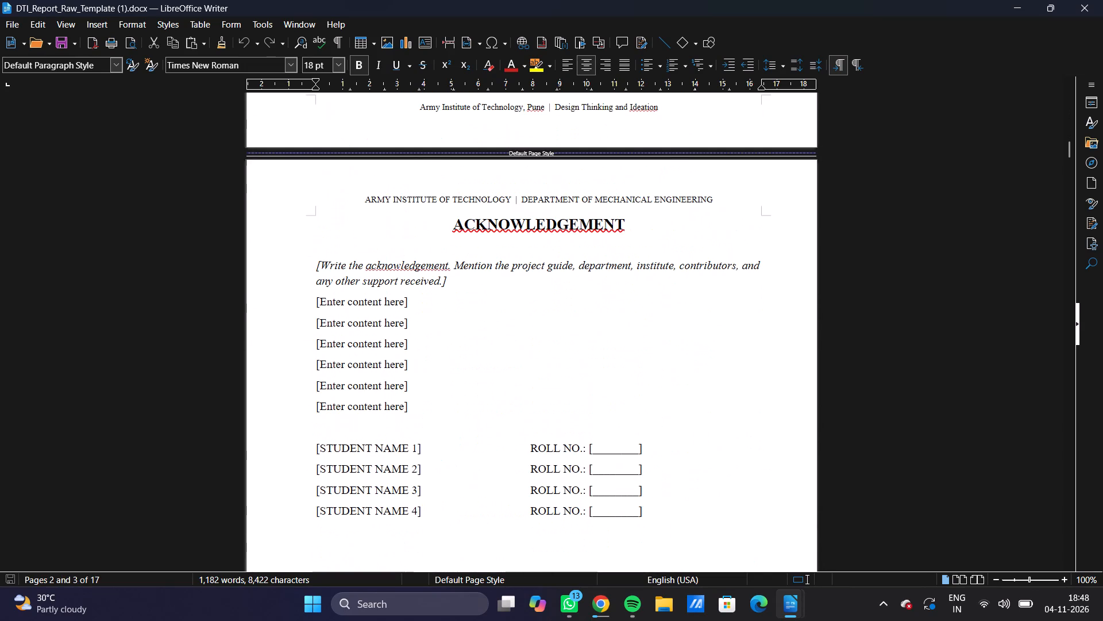
{"action": "scroll", "coordinate": [624, 461], "scroll_direction": "down", "scroll_amount": 1}
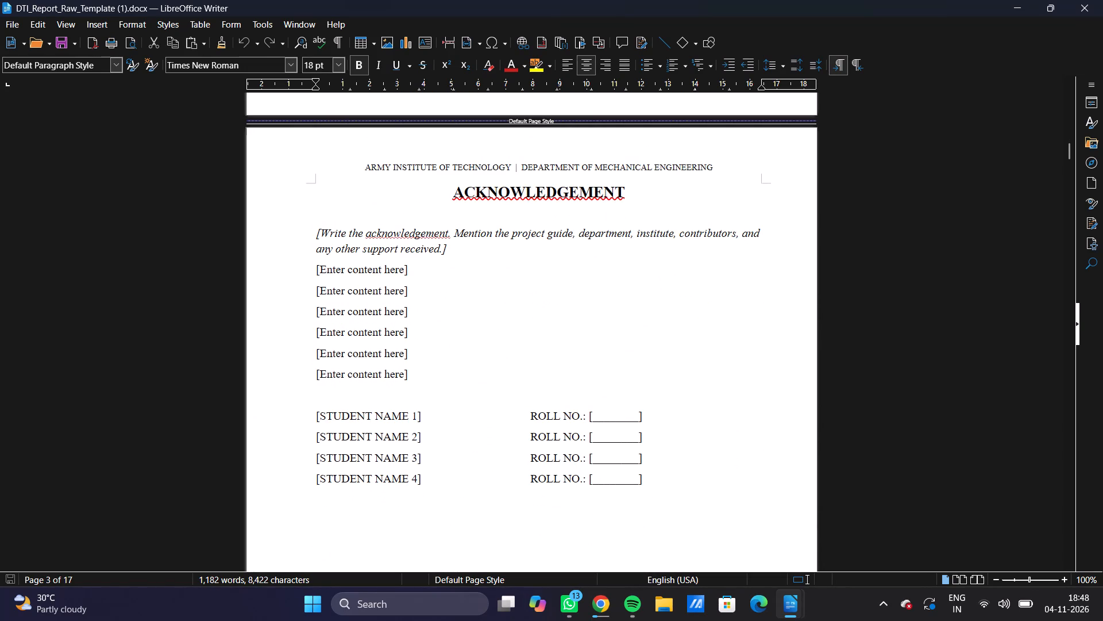
{"action": "scroll", "coordinate": [624, 461], "scroll_direction": "up", "scroll_amount": 7}
{"action": "scroll", "coordinate": [624, 461], "scroll_direction": "down", "scroll_amount": 12}
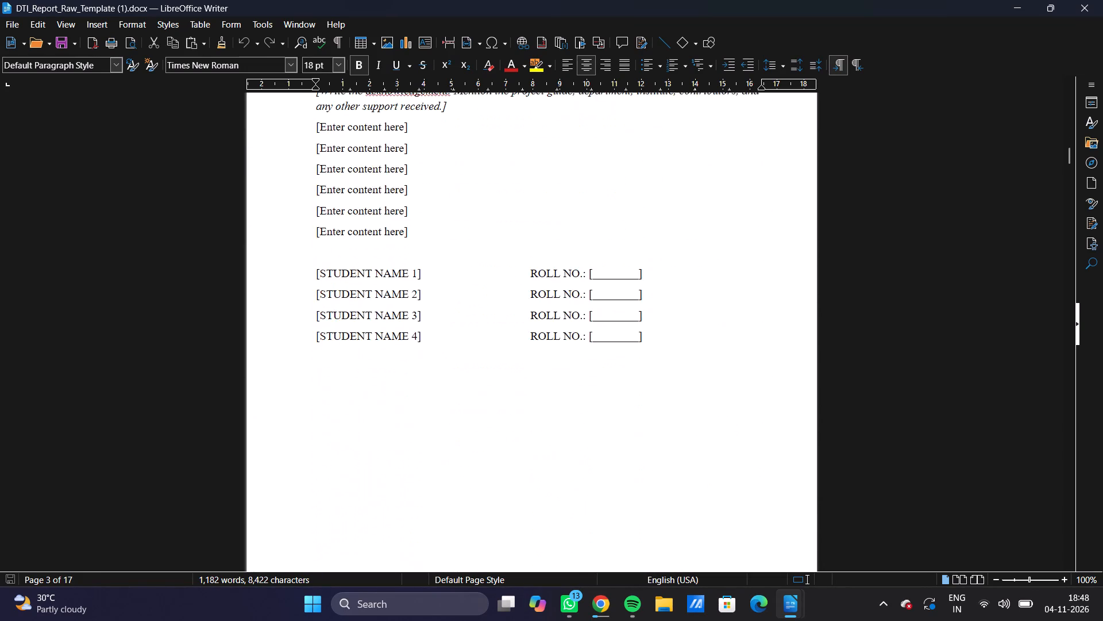
{"action": "scroll", "coordinate": [624, 461], "scroll_direction": "down", "scroll_amount": 7}
{"action": "scroll", "coordinate": [624, 461], "scroll_direction": "up", "scroll_amount": 5}
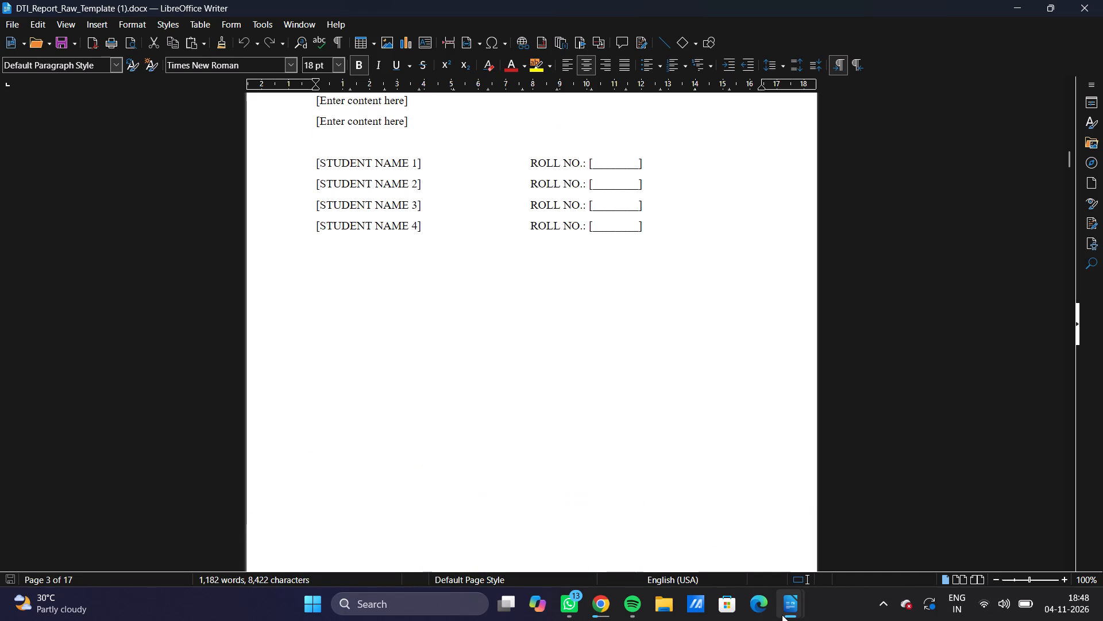
Return to the RESQ-MOD report and examine where the certificate's principal block, place and date sit relative to the acknowledgement.
{"action": "left_click", "coordinate": [727, 549]}
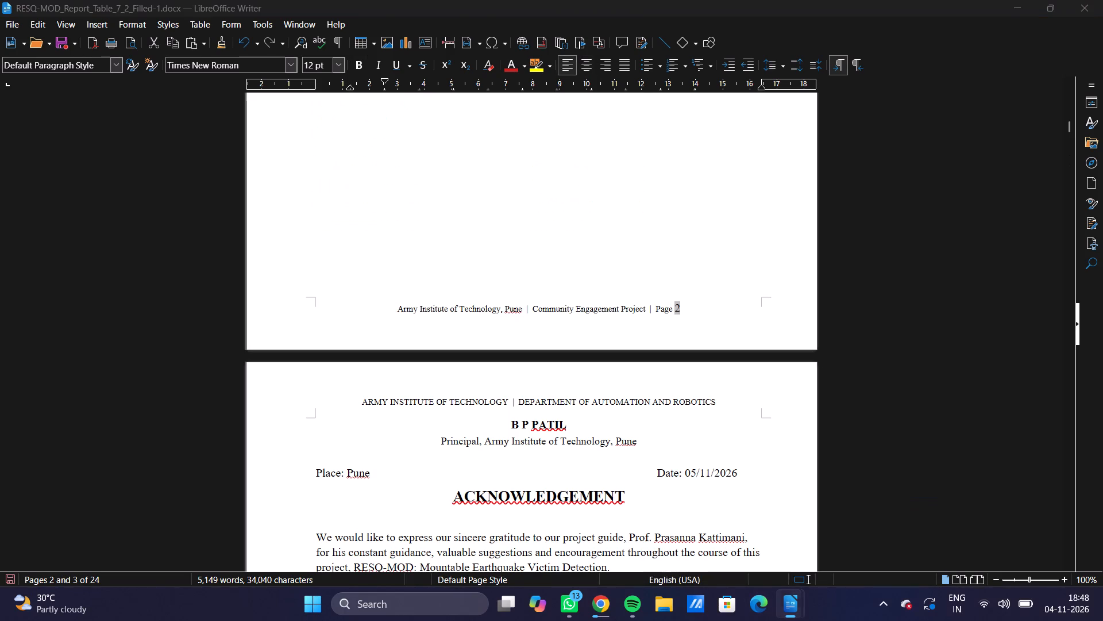
{"action": "scroll", "coordinate": [720, 525], "scroll_direction": "up", "scroll_amount": 4}
{"action": "scroll", "coordinate": [720, 525], "scroll_direction": "down", "scroll_amount": 13}
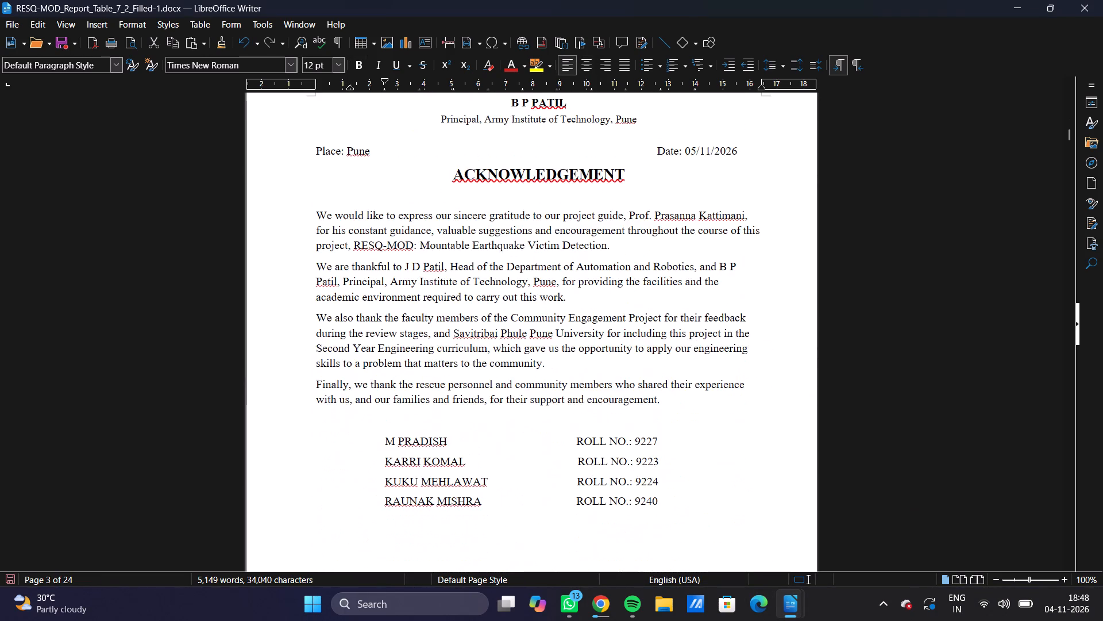
{"action": "scroll", "coordinate": [720, 525], "scroll_direction": "down", "scroll_amount": 7}
{"action": "scroll", "coordinate": [720, 525], "scroll_direction": "up", "scroll_amount": 10}
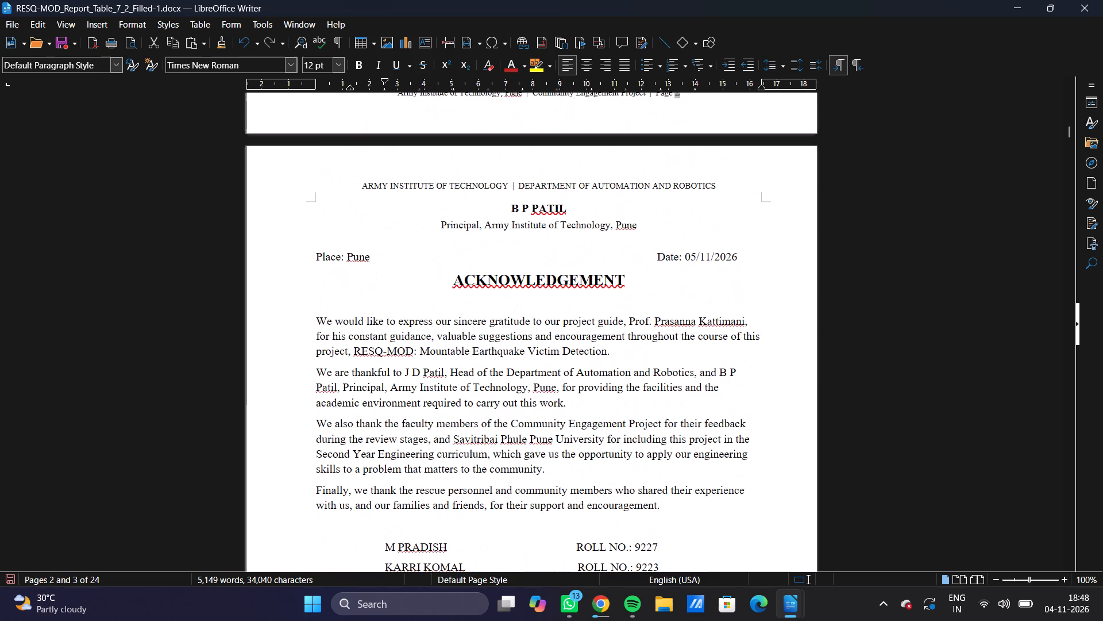
{"action": "scroll", "coordinate": [720, 525], "scroll_direction": "down", "scroll_amount": 3}
{"action": "scroll", "coordinate": [720, 525], "scroll_direction": "up", "scroll_amount": 4}
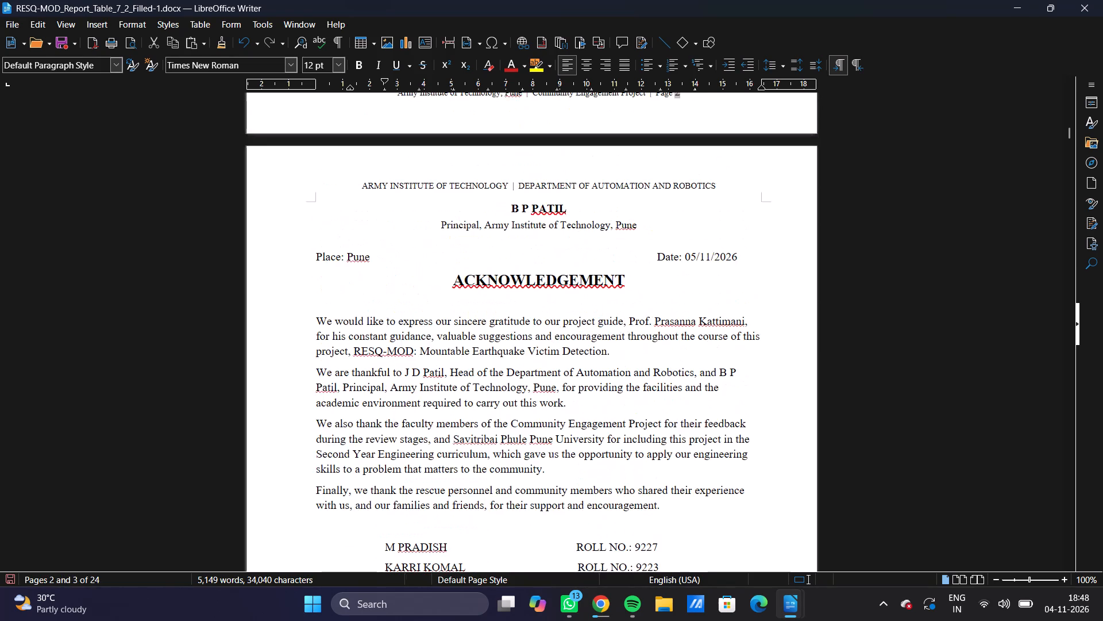
{"action": "scroll", "coordinate": [720, 525], "scroll_direction": "up", "scroll_amount": 12}
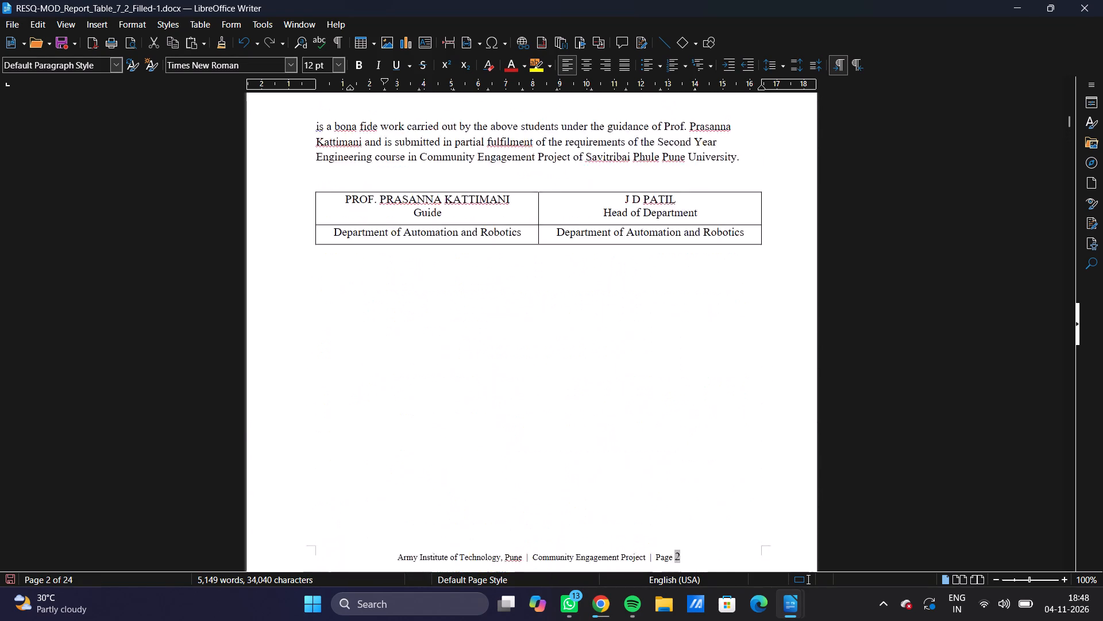
{"action": "scroll", "coordinate": [720, 525], "scroll_direction": "up", "scroll_amount": 1}
{"action": "scroll", "coordinate": [720, 525], "scroll_direction": "down", "scroll_amount": 8}
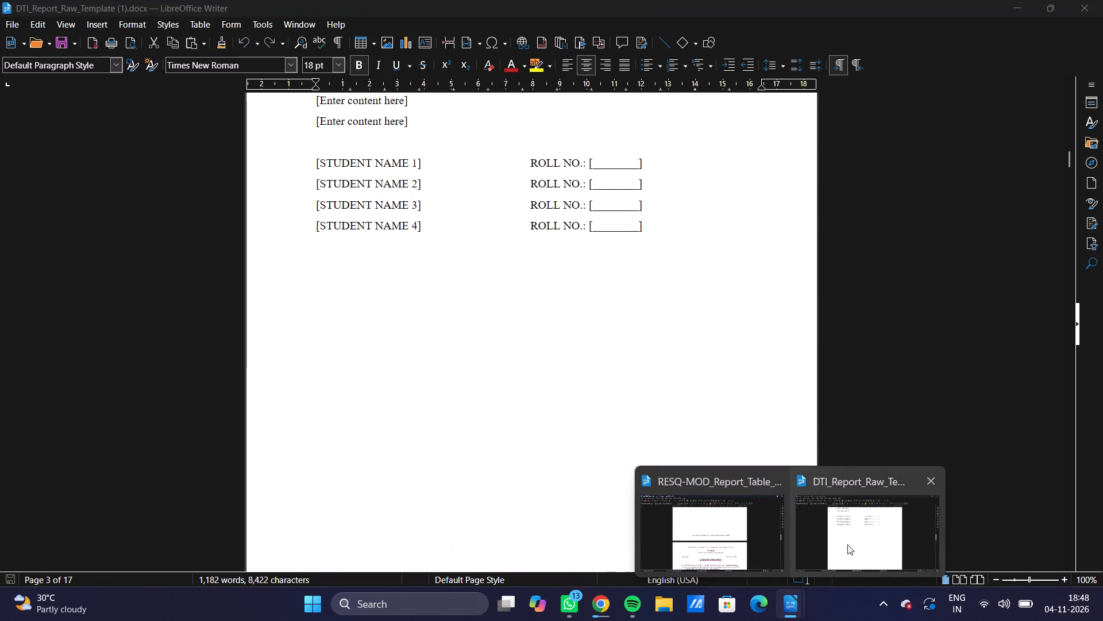
Switch to DTI_Report_Raw_Template (1).docx and examine the principal, place and date block and the page break before the acknowledgement.
{"action": "left_click", "coordinate": [847, 545]}
{"action": "scroll", "coordinate": [787, 516], "scroll_direction": "up", "scroll_amount": 8}
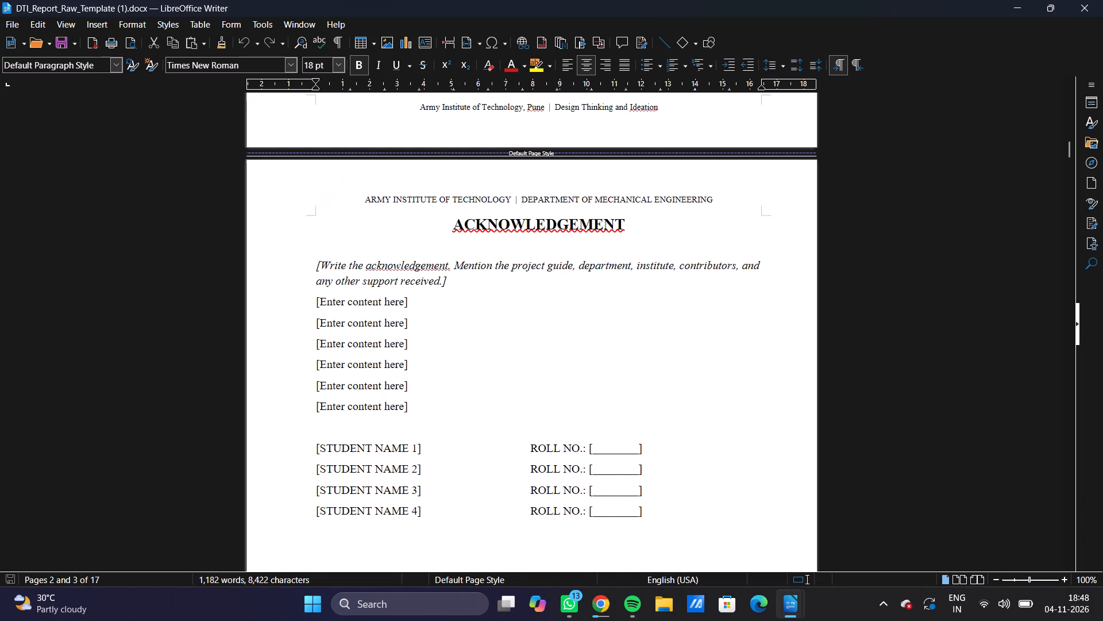
{"action": "scroll", "coordinate": [787, 516], "scroll_direction": "up", "scroll_amount": 10}
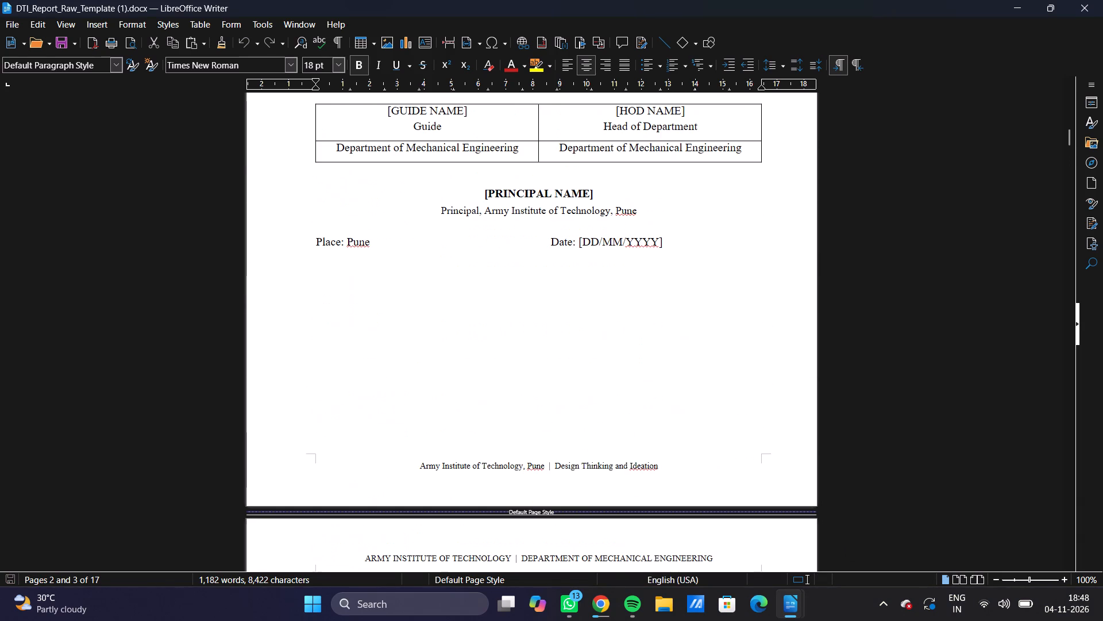
{"action": "scroll", "coordinate": [787, 516], "scroll_direction": "down", "scroll_amount": 3}
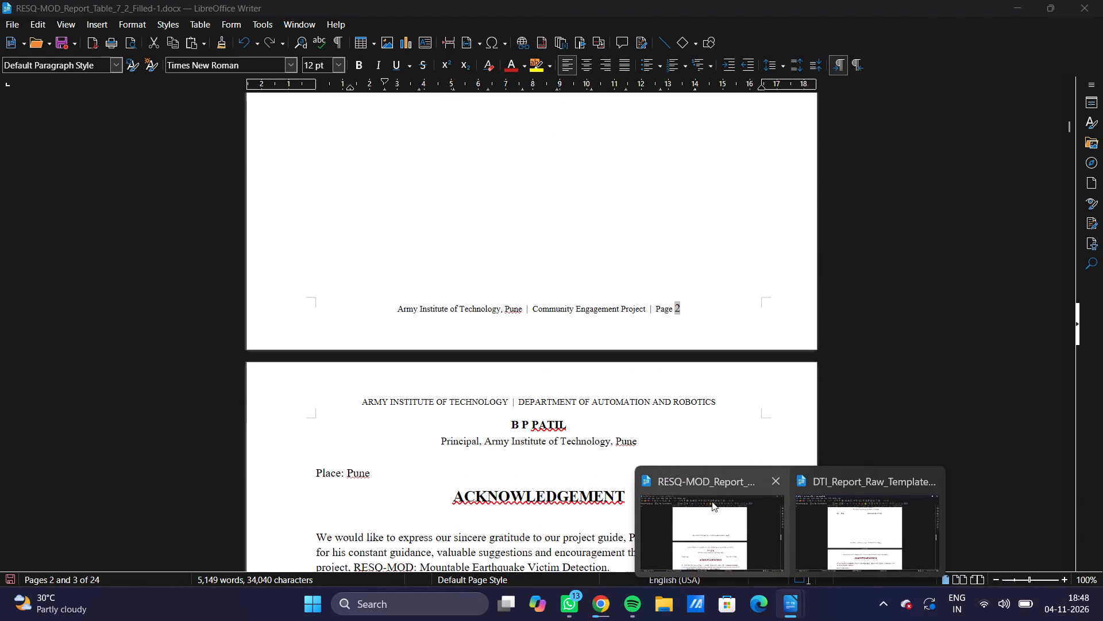
Return to the RESQ-MOD report and undo all the spacing and page-break edits around the certificate's principal block and the acknowledgement.
{"action": "left_click", "coordinate": [714, 501]}
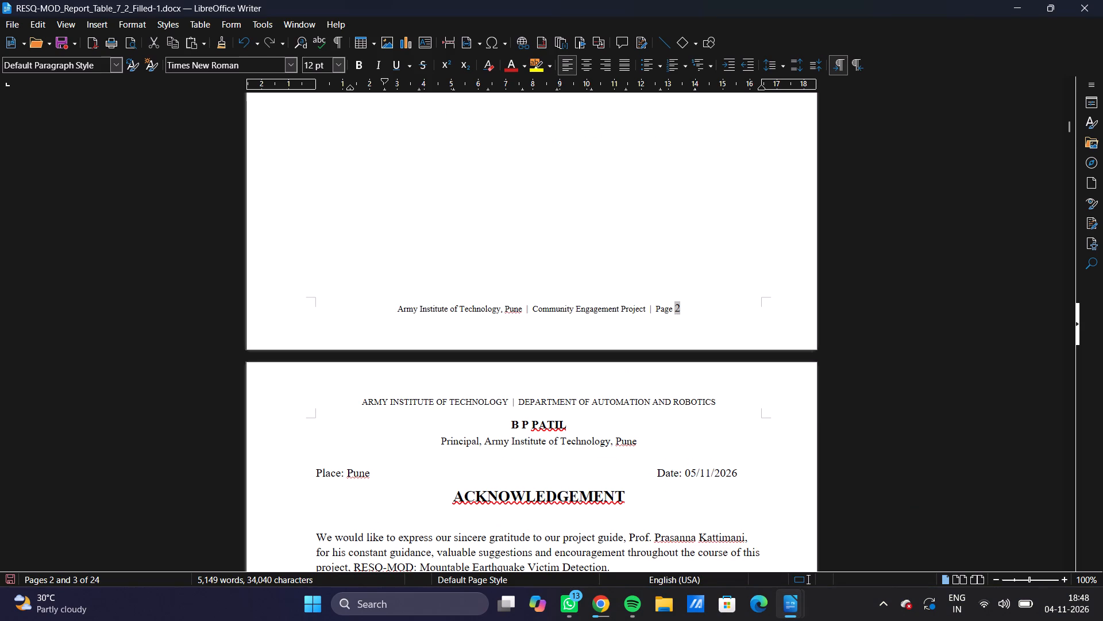
{"action": "left_click", "coordinate": [702, 432]}
{"action": "key", "text": "ctrl+z"}
{"action": "key", "text": "ctrl+z"}
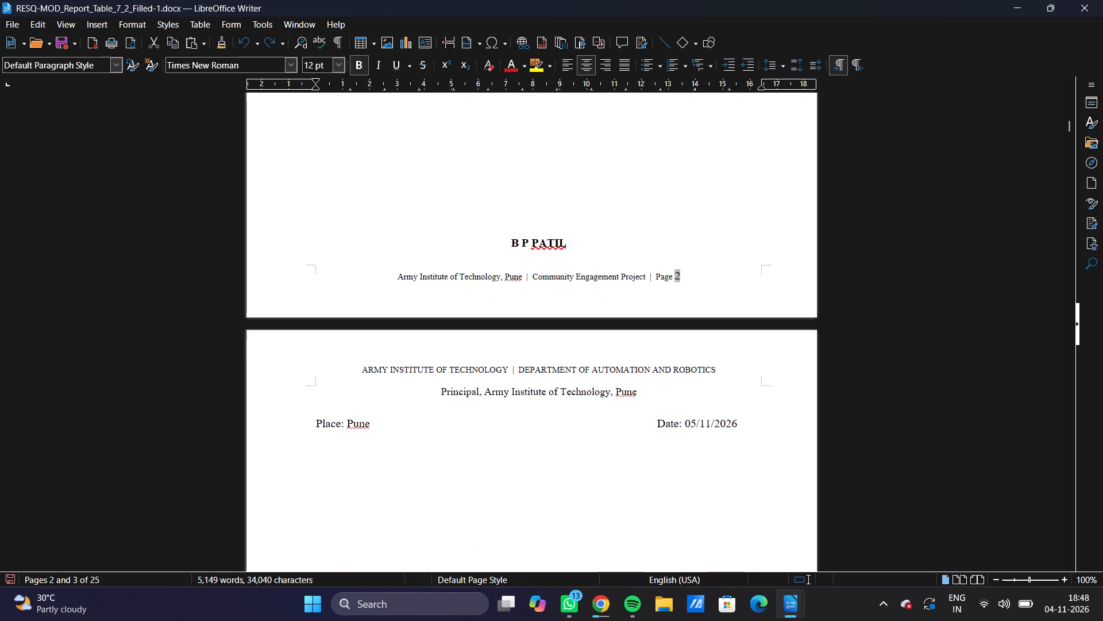
{"action": "key", "text": "ctrl+z"}
{"action": "key", "text": "ctrl+z"}
{"action": "key", "text": "ctrl+z"}
{"action": "key", "text": "ctrl+z"}
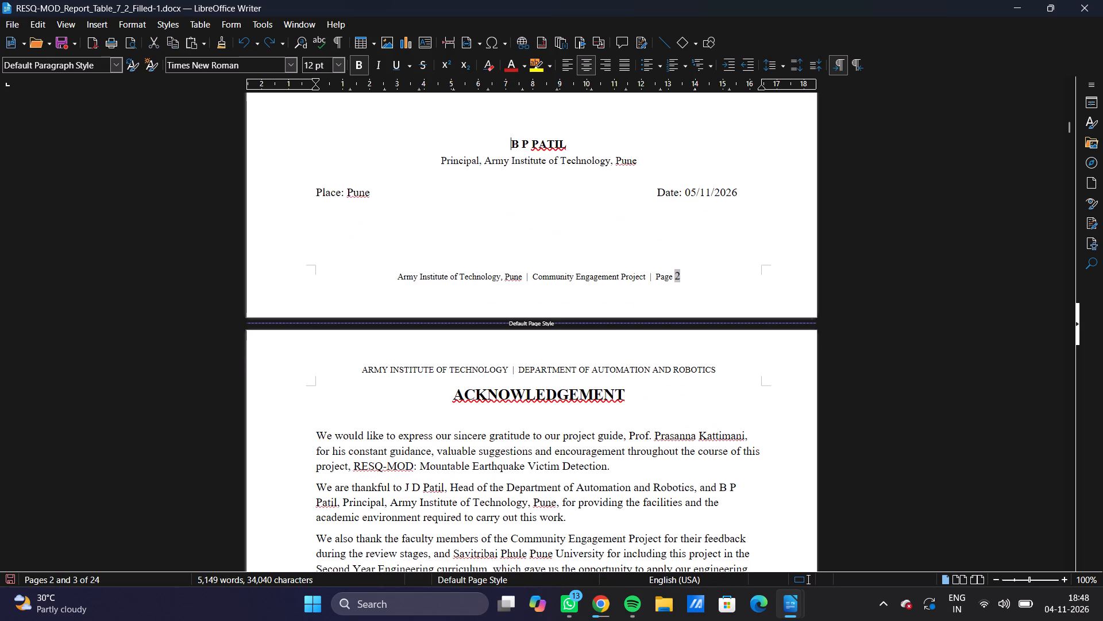
{"action": "key", "text": "ctrl+z"}
{"action": "key", "text": "ctrl+z"}
{"action": "scroll", "coordinate": [702, 432], "scroll_direction": "up", "scroll_amount": 4}
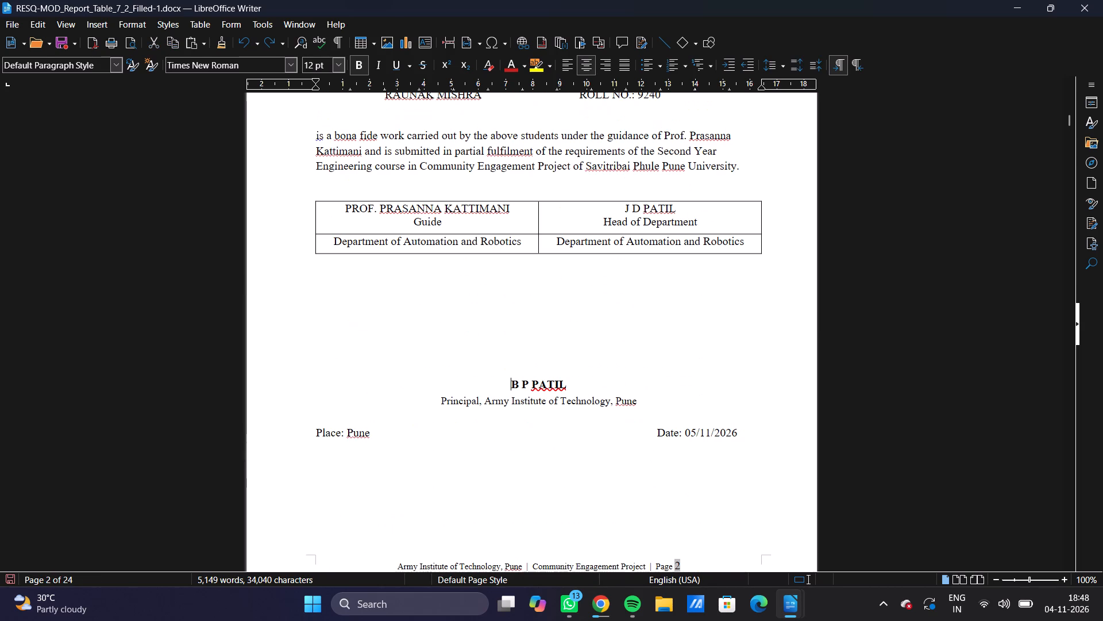
{"action": "key", "text": "ctrl+z"}
{"action": "key", "text": "ctrl+z"}
{"action": "key", "text": "ctrl+z"}
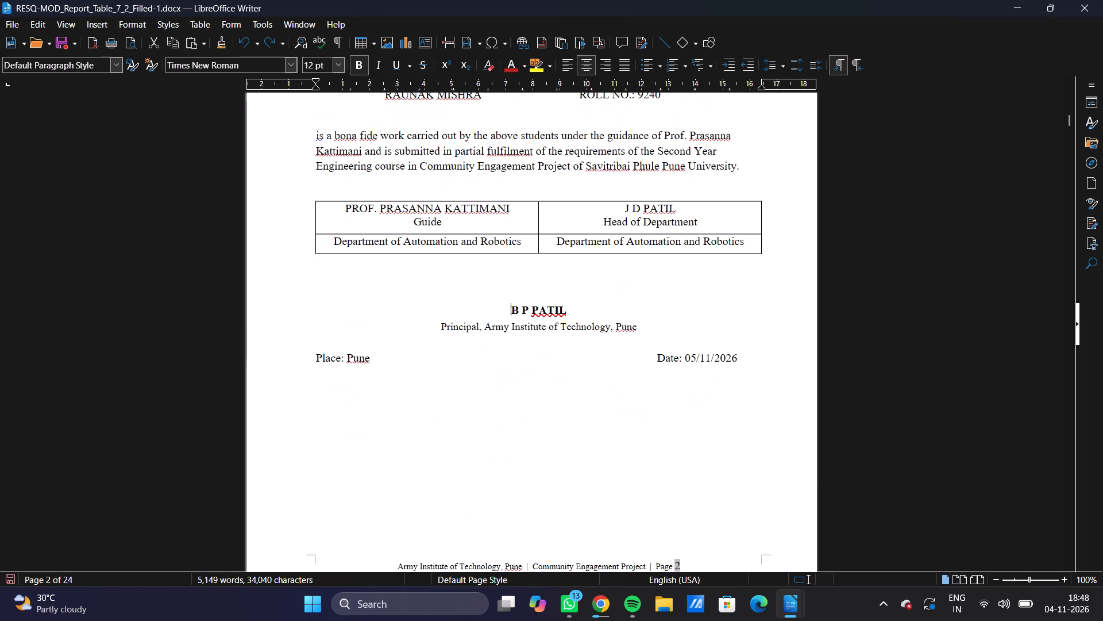
{"action": "key", "text": "ctrl+z"}
{"action": "key", "text": "ctrl+z"}
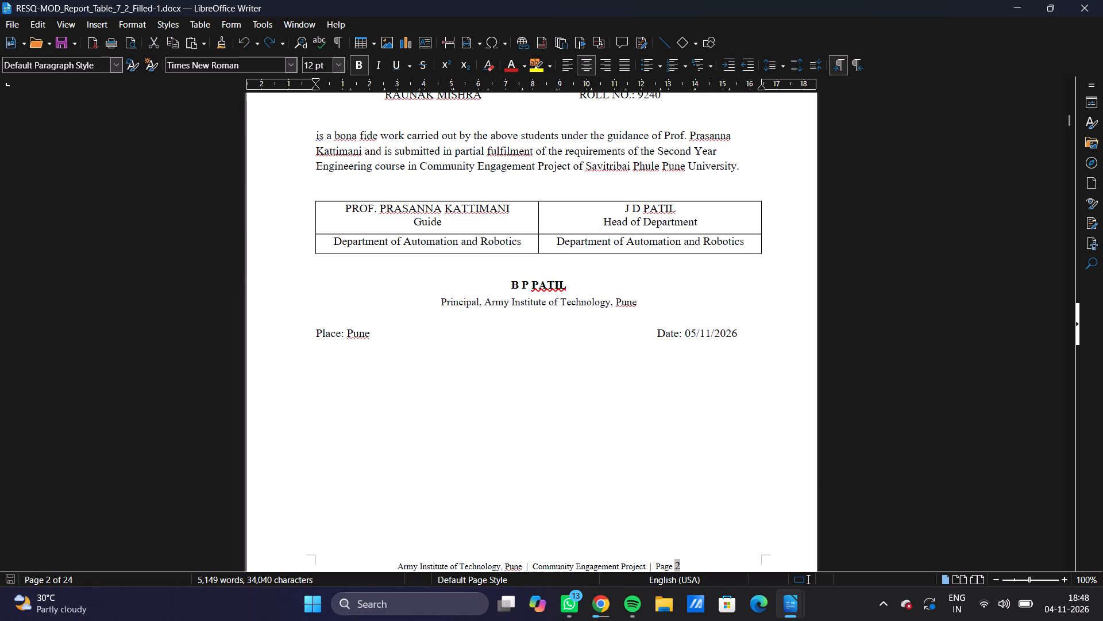
Review the RESQ-MOD report's cover and certificate pages with the original spacing restored.
{"action": "scroll", "coordinate": [702, 432], "scroll_direction": "up", "scroll_amount": 10}
{"action": "scroll", "coordinate": [701, 433], "scroll_direction": "down", "scroll_amount": 1}
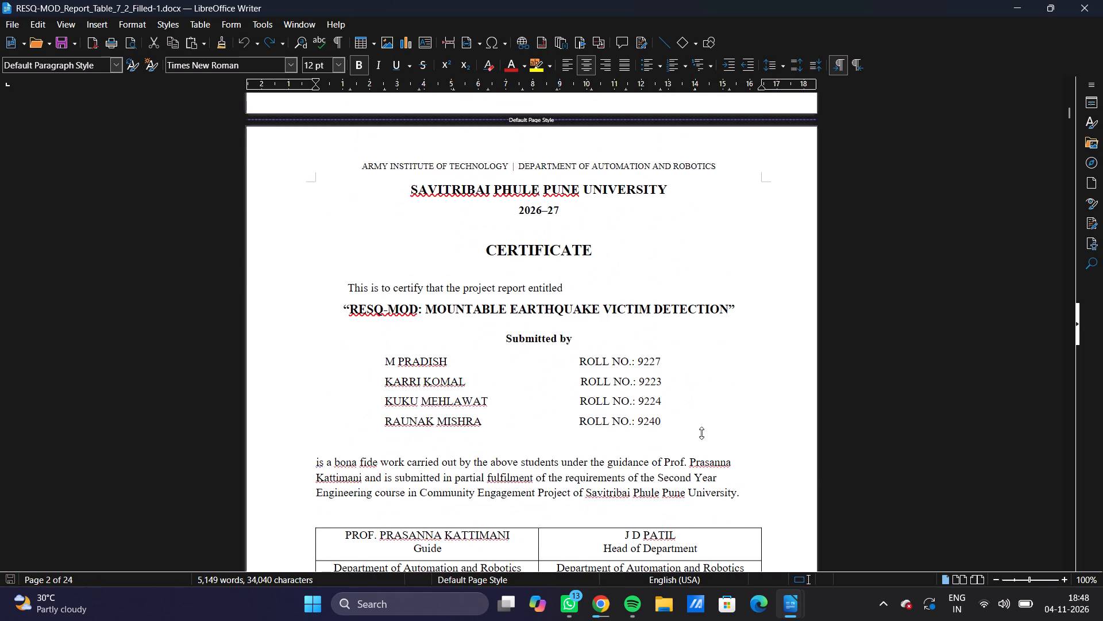
{"action": "scroll", "coordinate": [701, 433], "scroll_direction": "up", "scroll_amount": 13}
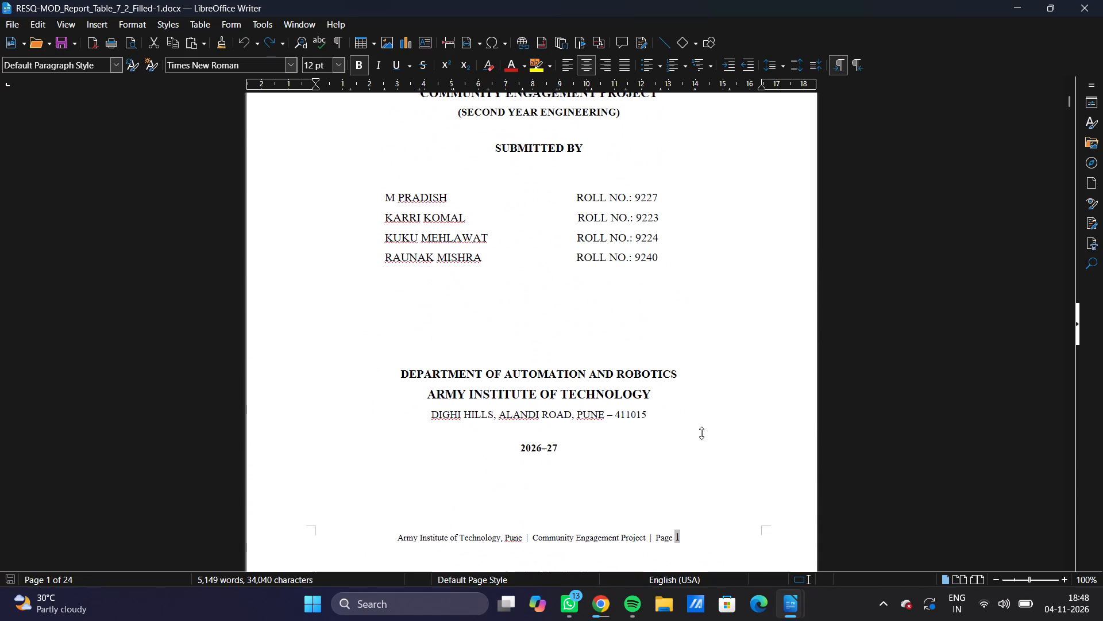
{"action": "scroll", "coordinate": [701, 433], "scroll_direction": "down", "scroll_amount": 17}
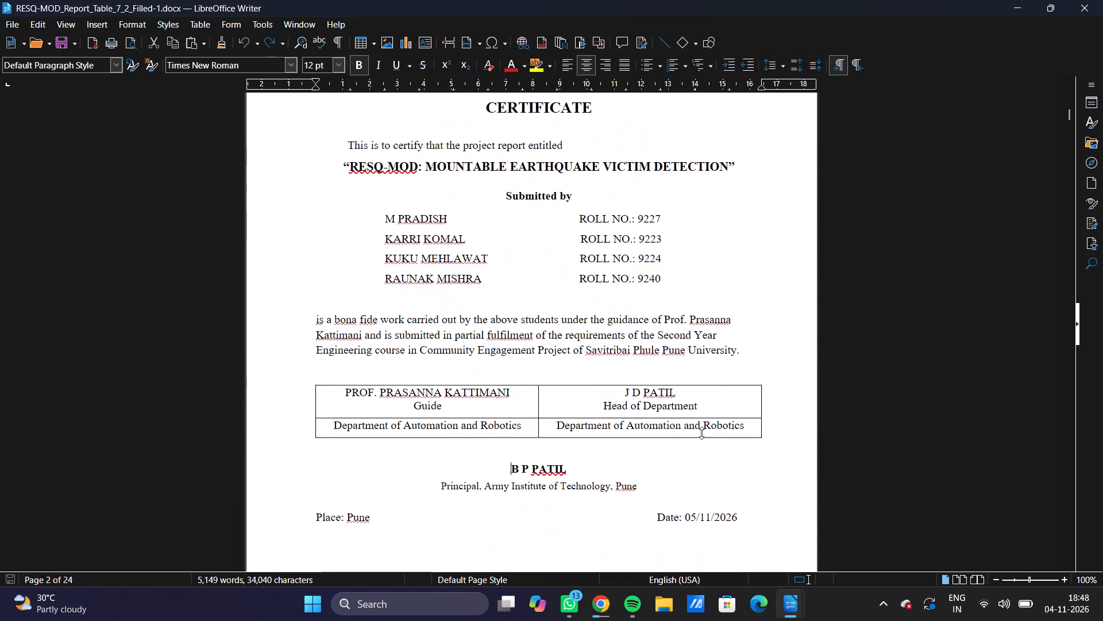
Review the RESQ-MOD report's acknowledgement, abstract and table of contents pages through the References entry.
{"action": "scroll", "coordinate": [701, 433], "scroll_direction": "down", "scroll_amount": 20}
{"action": "scroll", "coordinate": [701, 433], "scroll_direction": "down", "scroll_amount": 6}
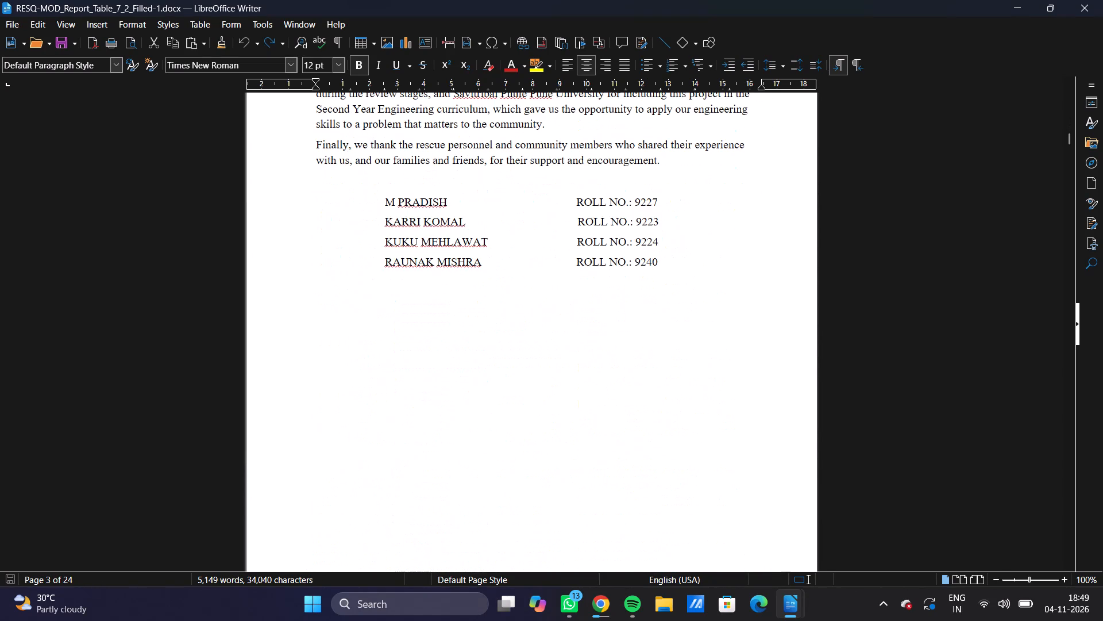
{"action": "scroll", "coordinate": [700, 432], "scroll_direction": "down", "scroll_amount": 14}
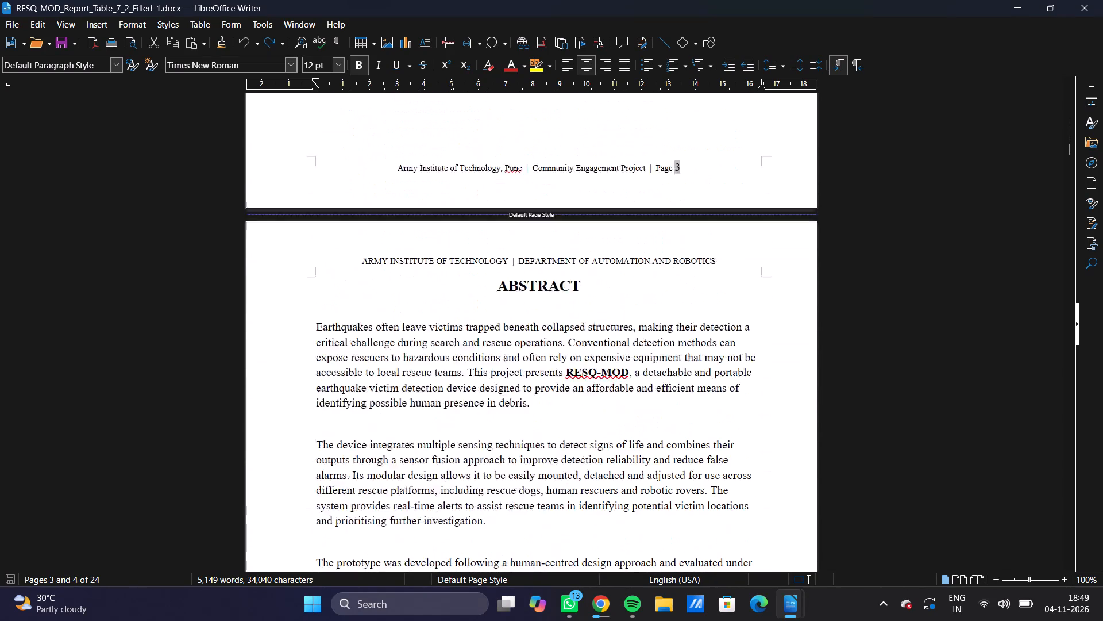
{"action": "scroll", "coordinate": [700, 432], "scroll_direction": "down", "scroll_amount": 3}
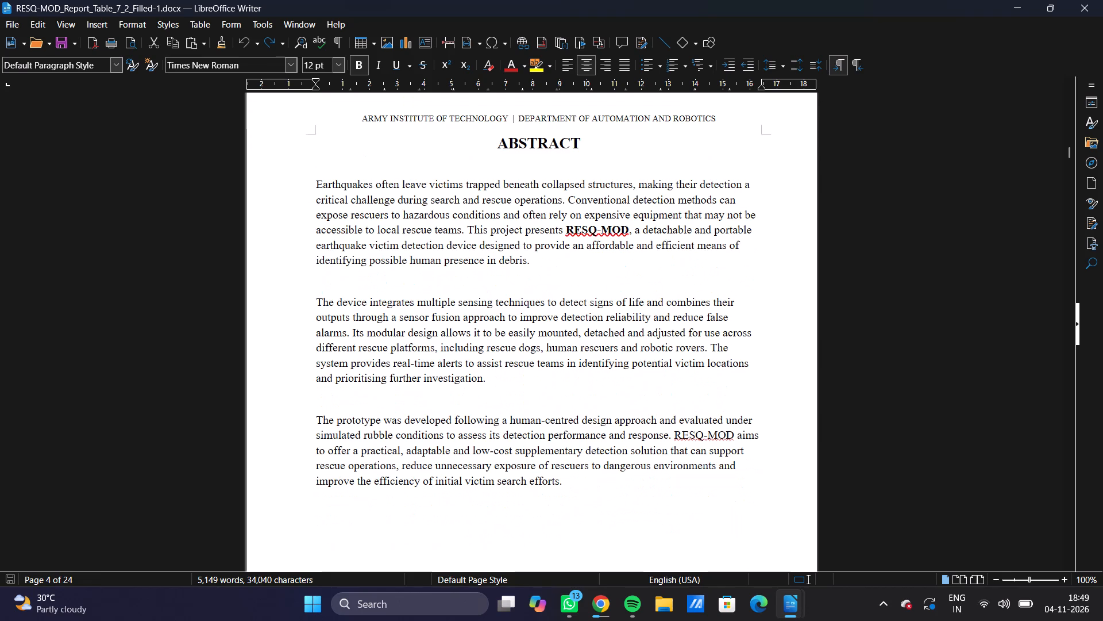
{"action": "scroll", "coordinate": [700, 432], "scroll_direction": "down", "scroll_amount": 15}
{"action": "scroll", "coordinate": [700, 432], "scroll_direction": "down", "scroll_amount": 8}
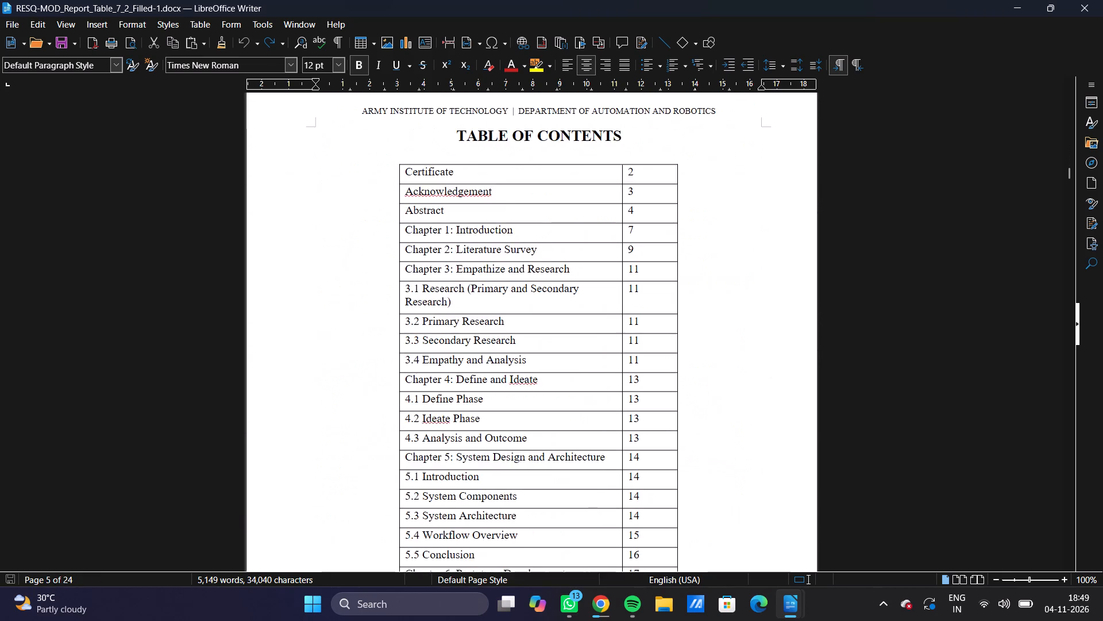
{"action": "scroll", "coordinate": [700, 432], "scroll_direction": "down", "scroll_amount": 20}
{"action": "scroll", "coordinate": [700, 432], "scroll_direction": "down", "scroll_amount": 5}
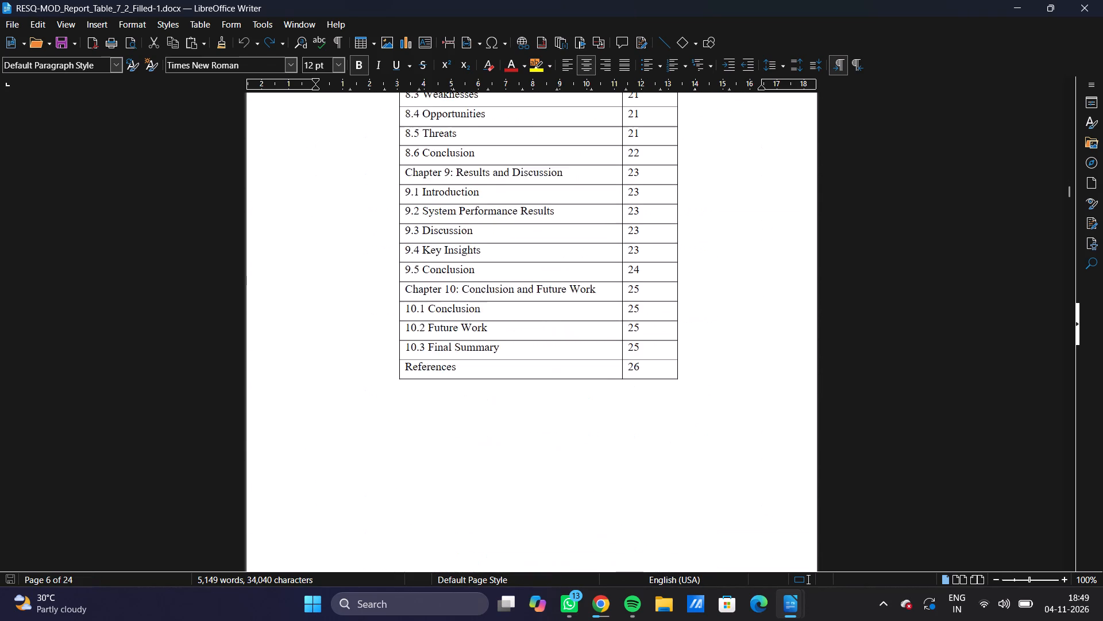
{"action": "scroll", "coordinate": [700, 432], "scroll_direction": "down", "scroll_amount": 3}
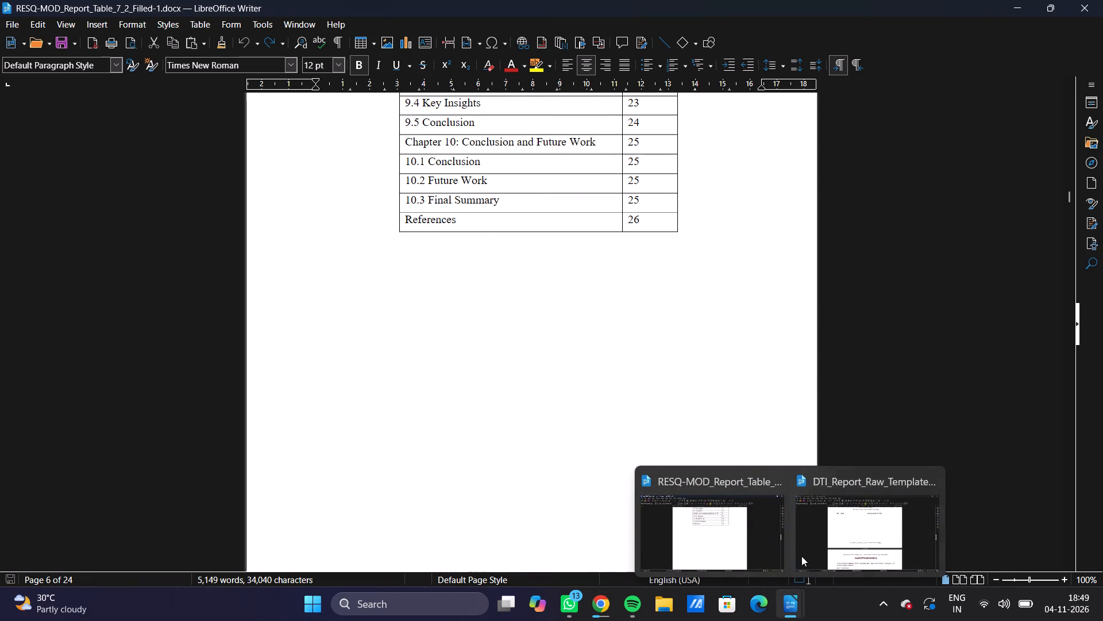
Switch to DTI_Report_Raw_Template (1).docx and examine its layout from the end of the certificate through the table of contents.
{"action": "left_click", "coordinate": [818, 538]}
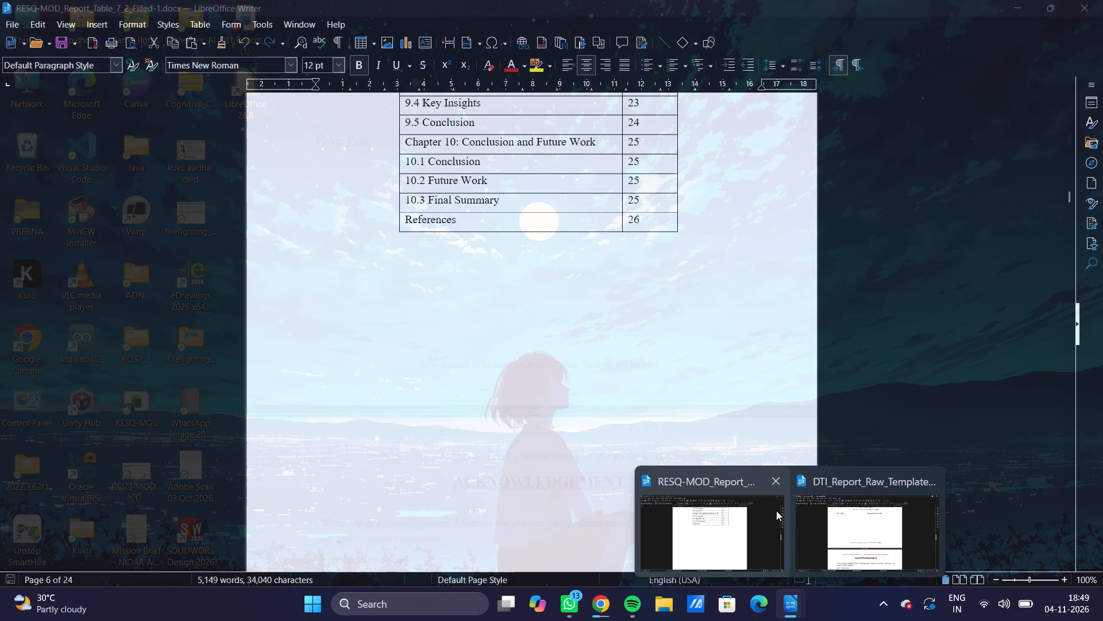
{"action": "left_click", "coordinate": [872, 515]}
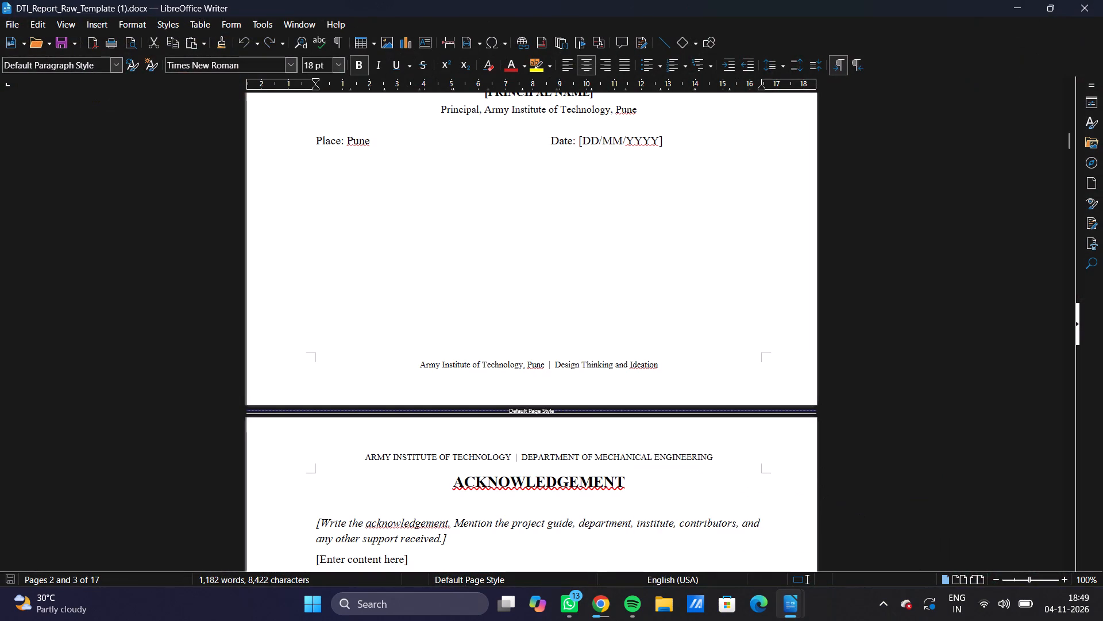
{"action": "scroll", "coordinate": [815, 484], "scroll_direction": "up", "scroll_amount": 1}
{"action": "scroll", "coordinate": [815, 484], "scroll_direction": "down", "scroll_amount": 4}
{"action": "scroll", "coordinate": [815, 484], "scroll_direction": "up", "scroll_amount": 10}
{"action": "scroll", "coordinate": [815, 484], "scroll_direction": "down", "scroll_amount": 8}
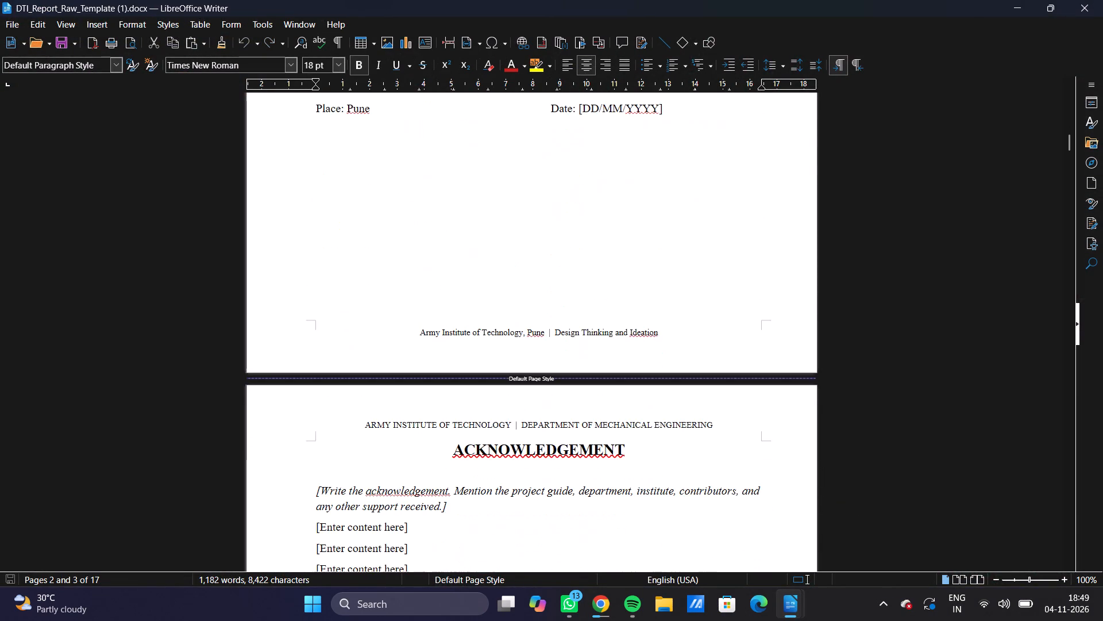
{"action": "scroll", "coordinate": [815, 484], "scroll_direction": "down", "scroll_amount": 20}
{"action": "scroll", "coordinate": [815, 484], "scroll_direction": "down", "scroll_amount": 11}
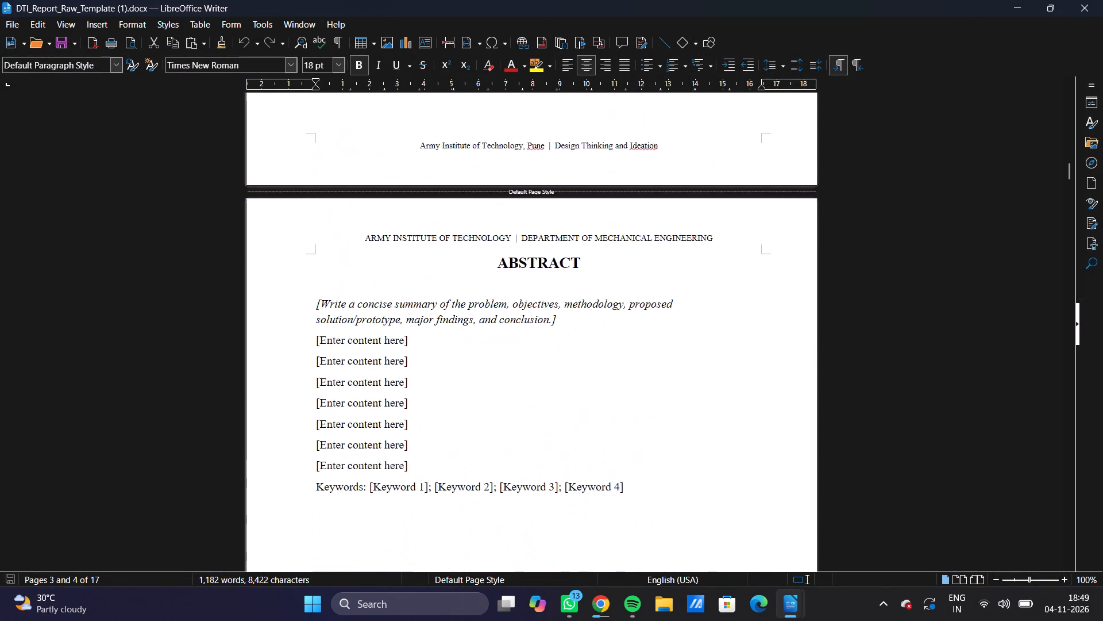
{"action": "scroll", "coordinate": [815, 484], "scroll_direction": "down", "scroll_amount": 7}
{"action": "scroll", "coordinate": [815, 484], "scroll_direction": "up", "scroll_amount": 4}
{"action": "scroll", "coordinate": [815, 484], "scroll_direction": "down", "scroll_amount": 14}
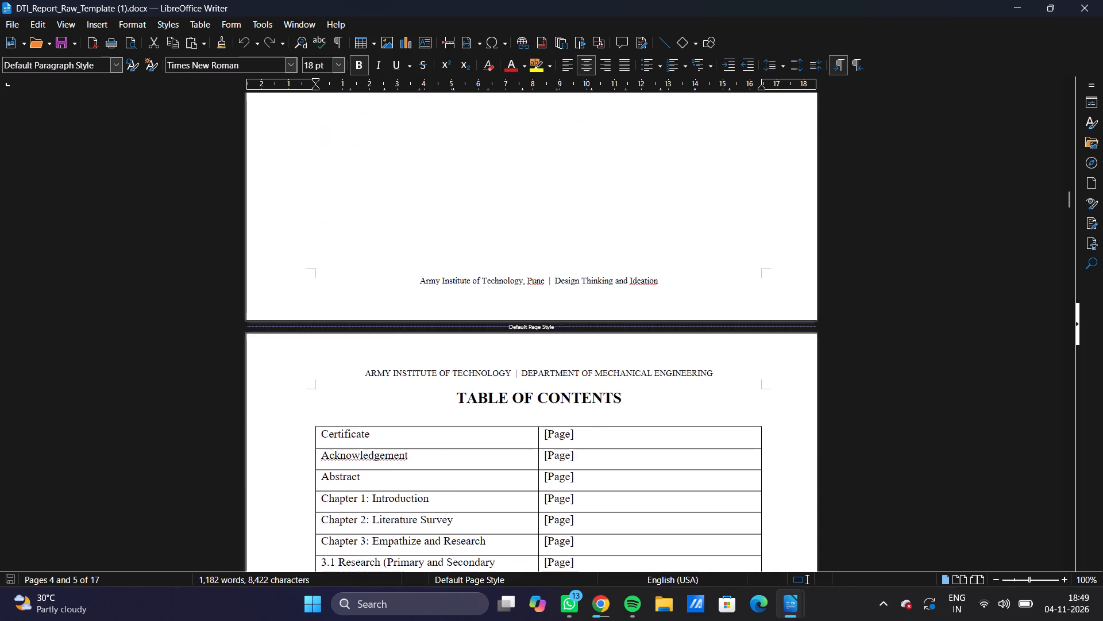
{"action": "scroll", "coordinate": [815, 484], "scroll_direction": "down", "scroll_amount": 20}
{"action": "scroll", "coordinate": [815, 484], "scroll_direction": "down", "scroll_amount": 17}
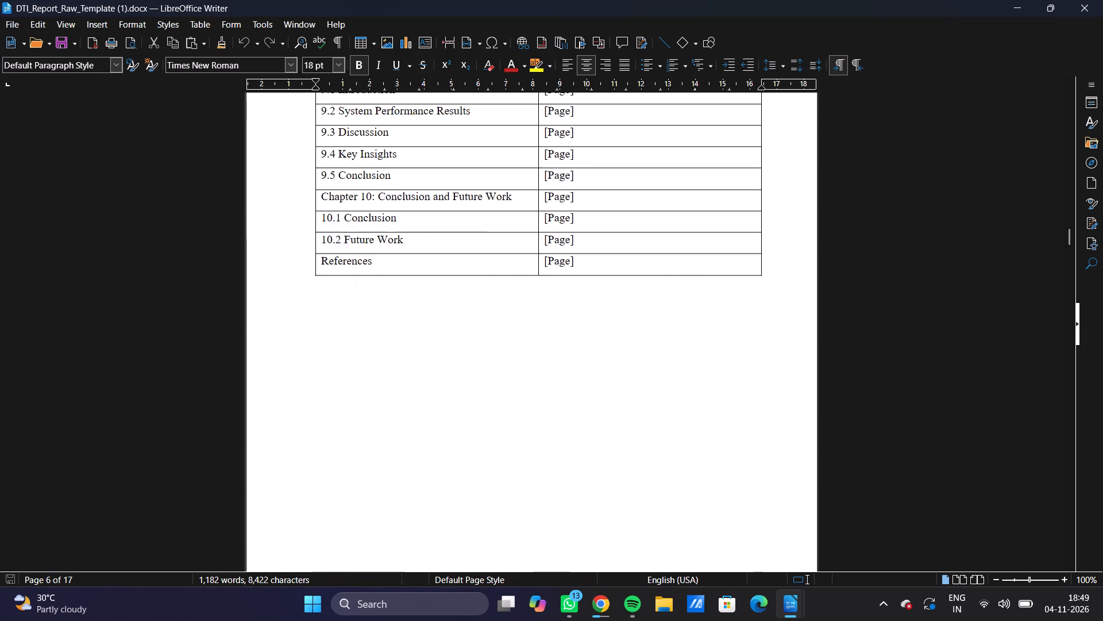
Examine the template's chapter headings and subsection structure from Chapter 1: Introduction through Chapter 4: Define and Ideate.
{"action": "scroll", "coordinate": [815, 484], "scroll_direction": "down", "scroll_amount": 14}
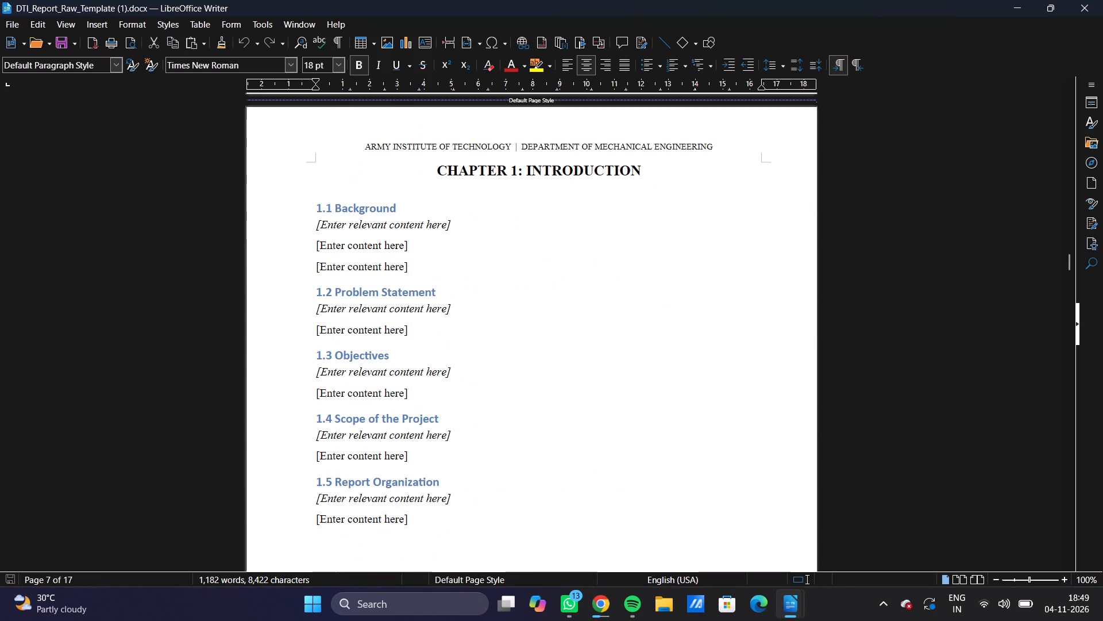
{"action": "scroll", "coordinate": [815, 484], "scroll_direction": "down", "scroll_amount": 3}
{"action": "scroll", "coordinate": [815, 484], "scroll_direction": "up", "scroll_amount": 2}
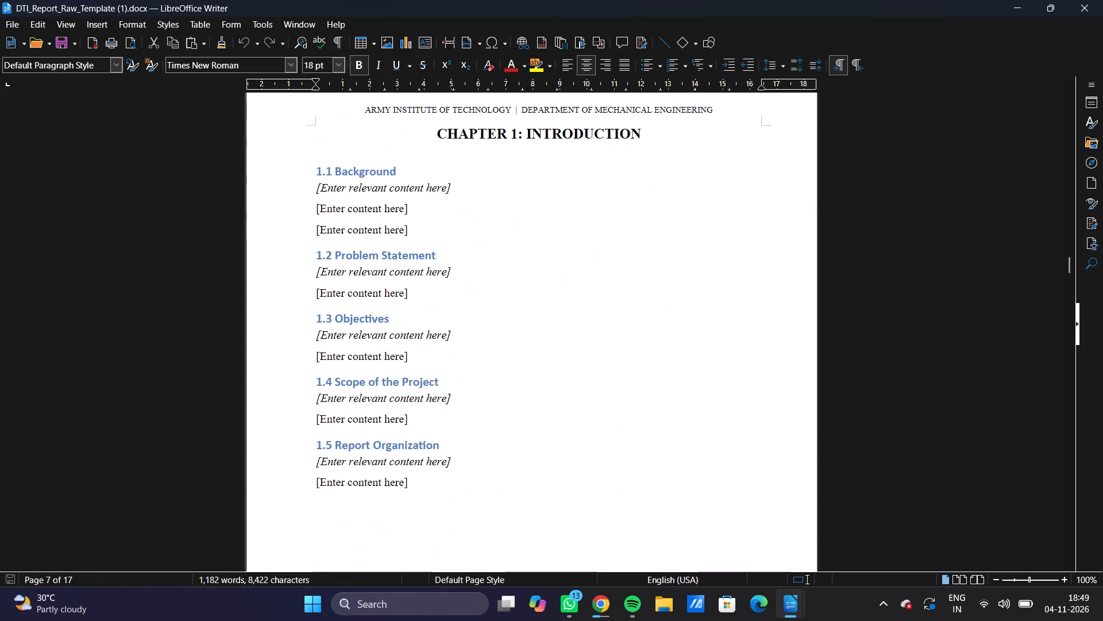
{"action": "scroll", "coordinate": [815, 484], "scroll_direction": "down", "scroll_amount": 3}
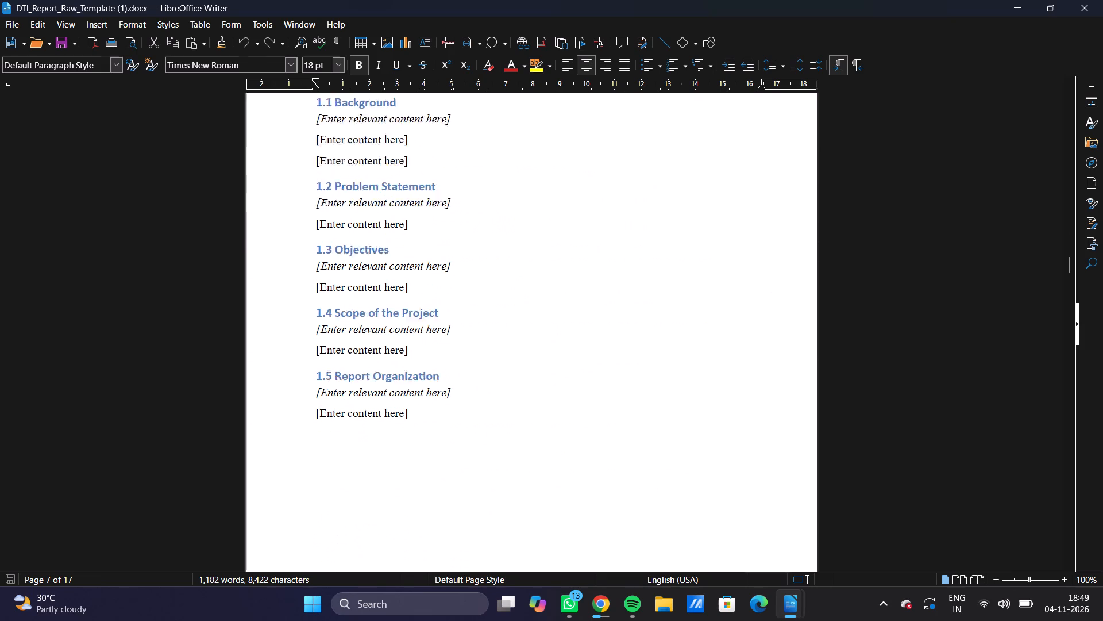
{"action": "scroll", "coordinate": [815, 484], "scroll_direction": "down", "scroll_amount": 19}
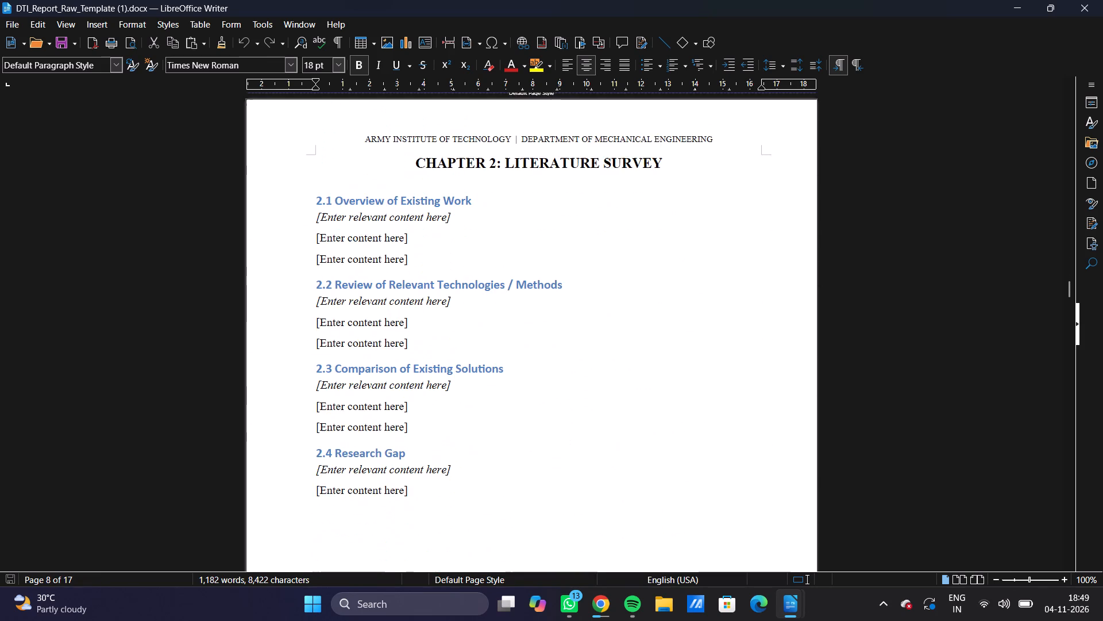
{"action": "scroll", "coordinate": [815, 484], "scroll_direction": "down", "scroll_amount": 18}
{"action": "scroll", "coordinate": [815, 484], "scroll_direction": "down", "scroll_amount": 4}
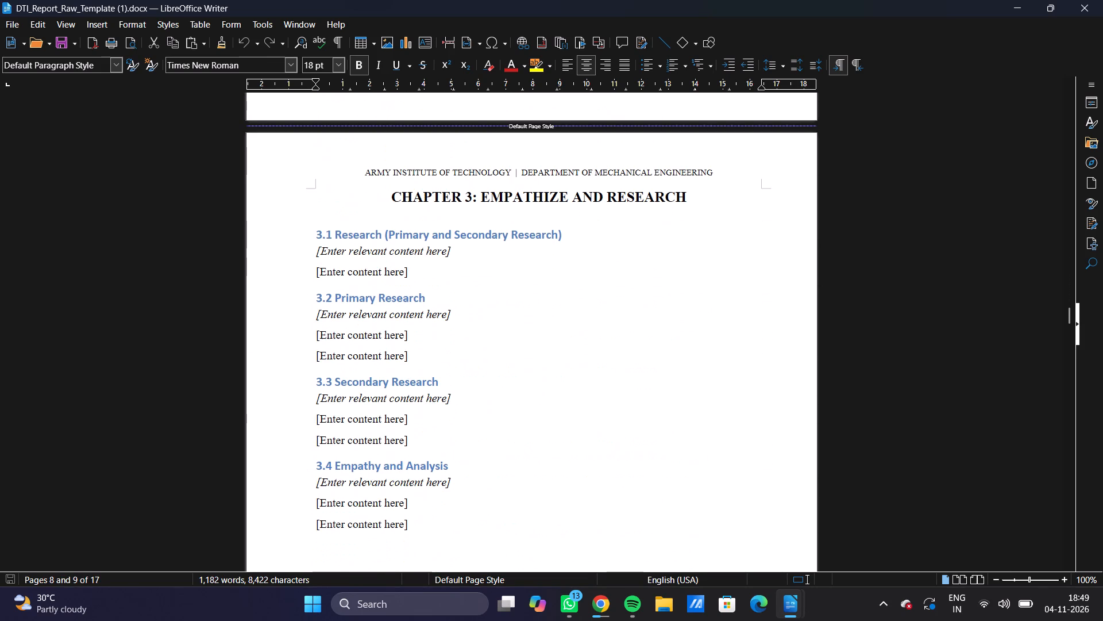
{"action": "scroll", "coordinate": [815, 484], "scroll_direction": "down", "scroll_amount": 19}
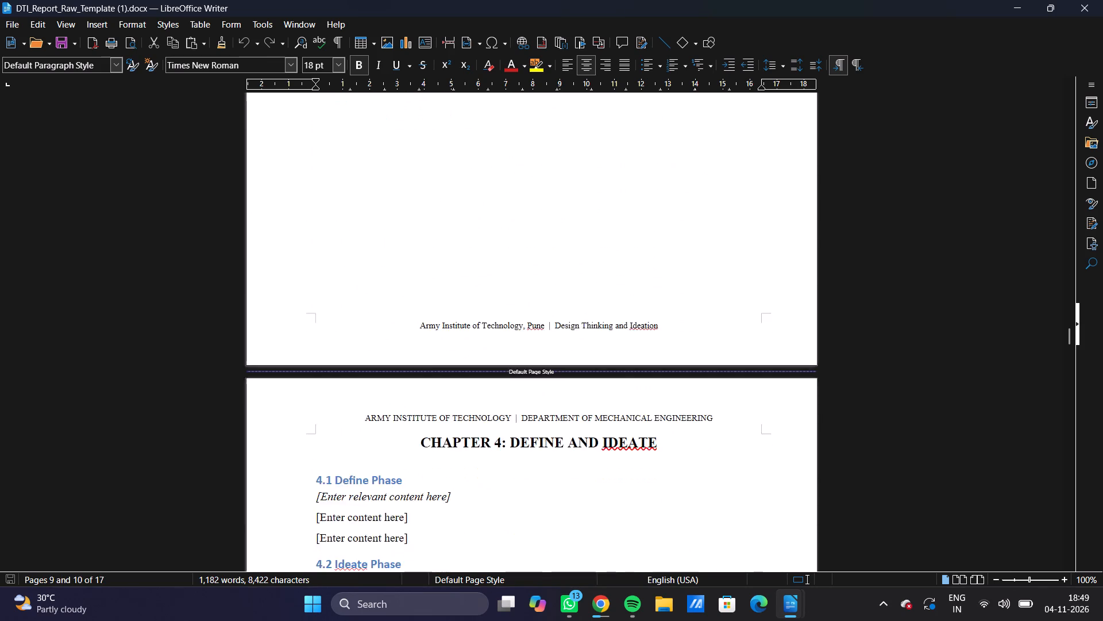
{"action": "scroll", "coordinate": [815, 484], "scroll_direction": "down", "scroll_amount": 20}
{"action": "scroll", "coordinate": [815, 484], "scroll_direction": "down", "scroll_amount": 14}
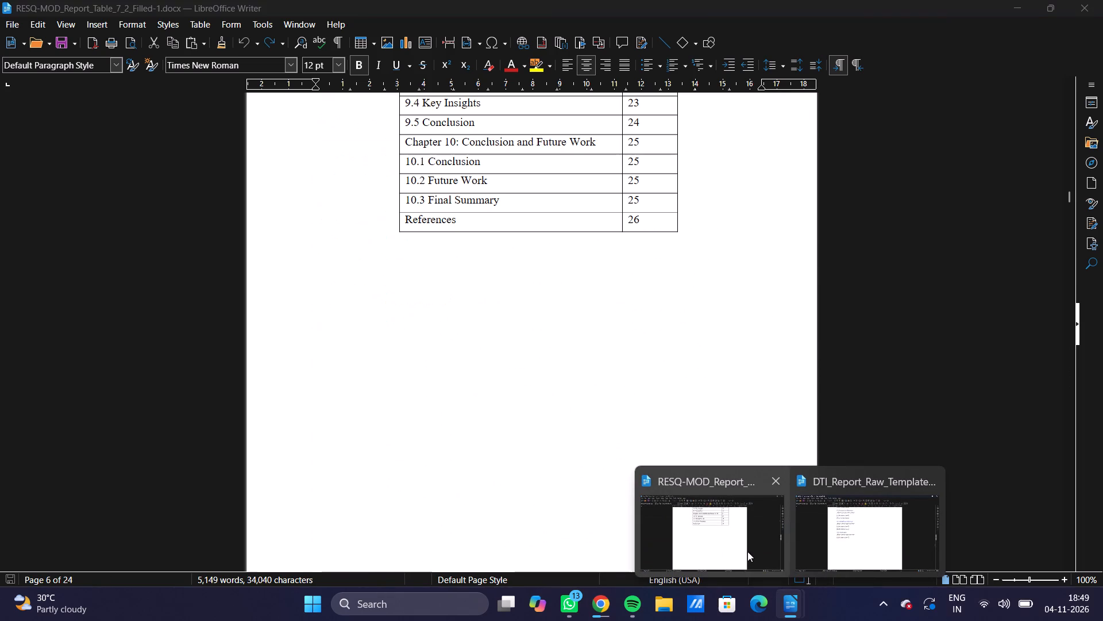
Switch to the RESQ-MOD report and review Chapter 1: Introduction, from 1.1 Background through 1.5 Report Organization.
{"action": "left_click", "coordinate": [747, 551]}
{"action": "scroll", "coordinate": [741, 534], "scroll_direction": "down", "scroll_amount": 8}
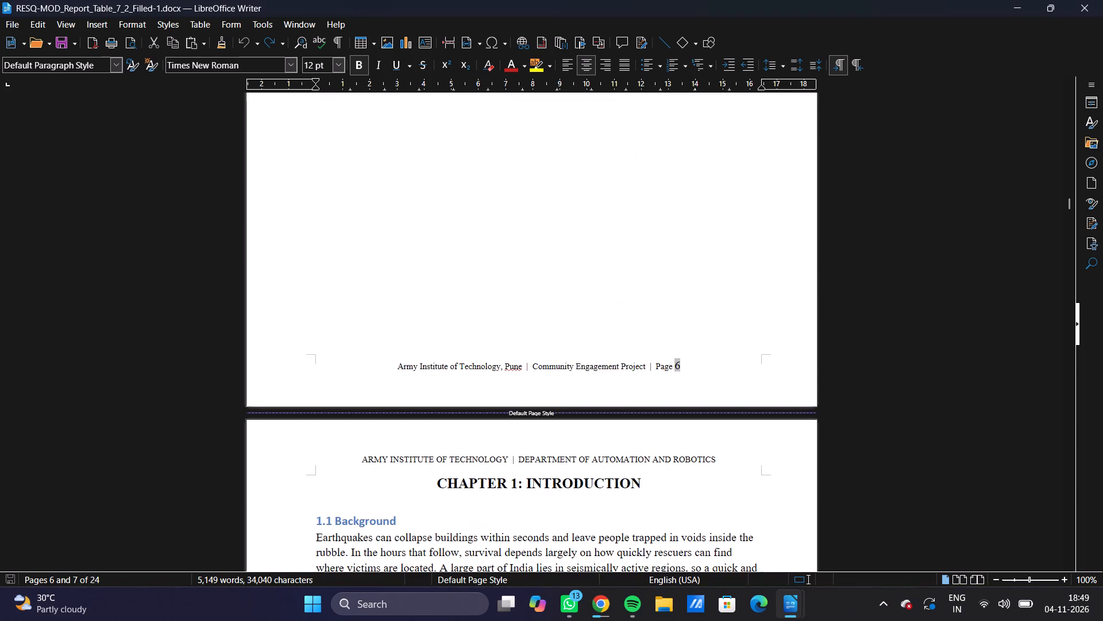
{"action": "scroll", "coordinate": [741, 534], "scroll_direction": "down", "scroll_amount": 15}
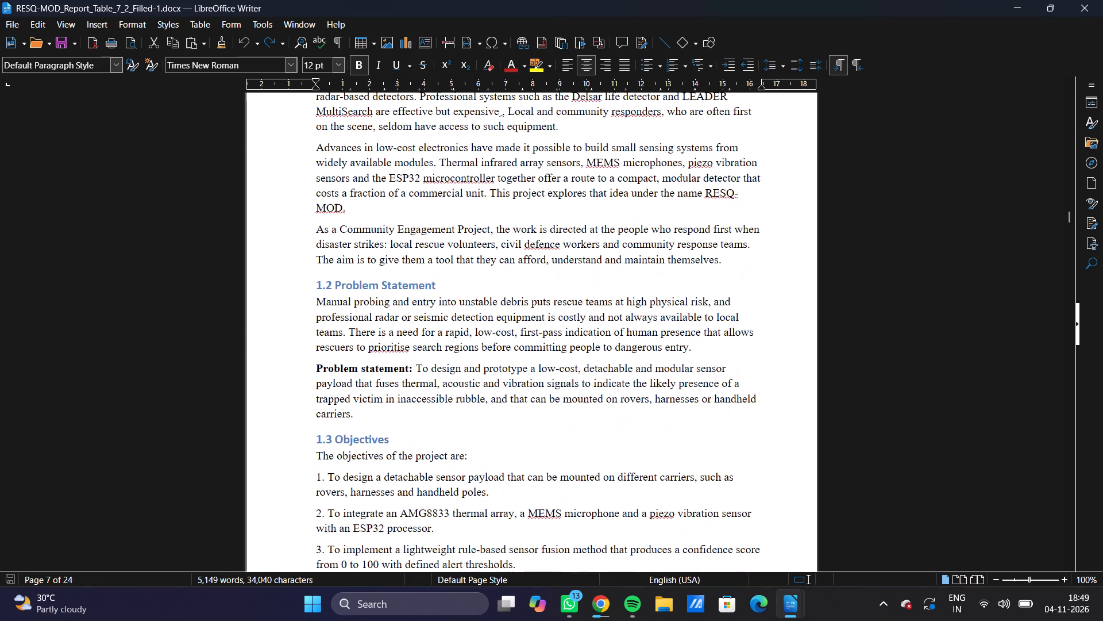
{"action": "scroll", "coordinate": [741, 534], "scroll_direction": "down", "scroll_amount": 1}
{"action": "scroll", "coordinate": [741, 534], "scroll_direction": "up", "scroll_amount": 4}
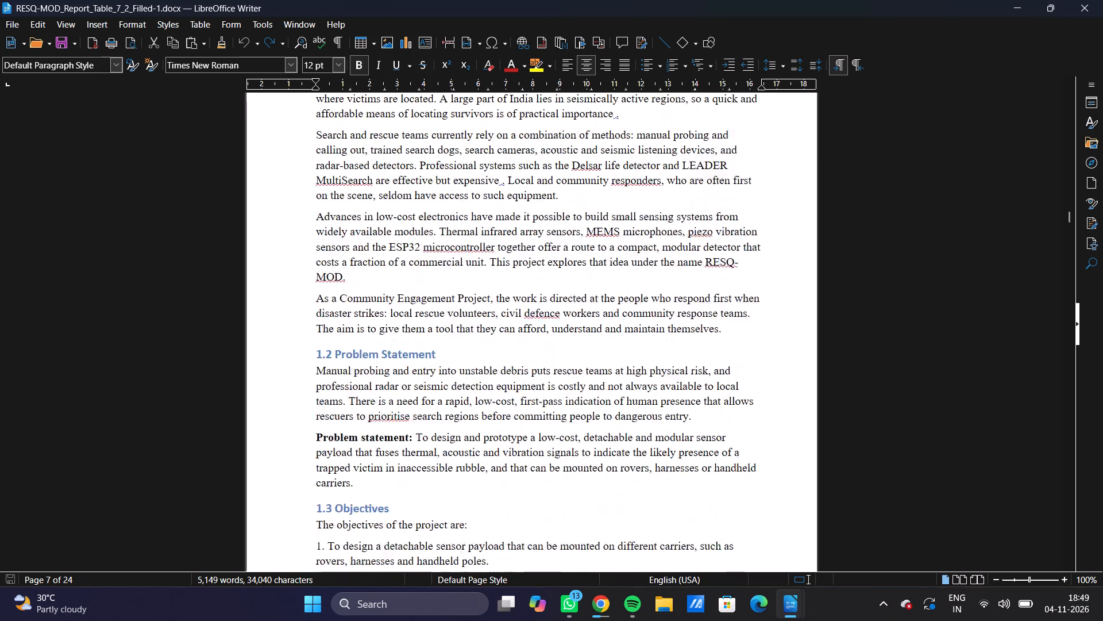
{"action": "scroll", "coordinate": [741, 534], "scroll_direction": "up", "scroll_amount": 2}
{"action": "scroll", "coordinate": [741, 534], "scroll_direction": "down", "scroll_amount": 2}
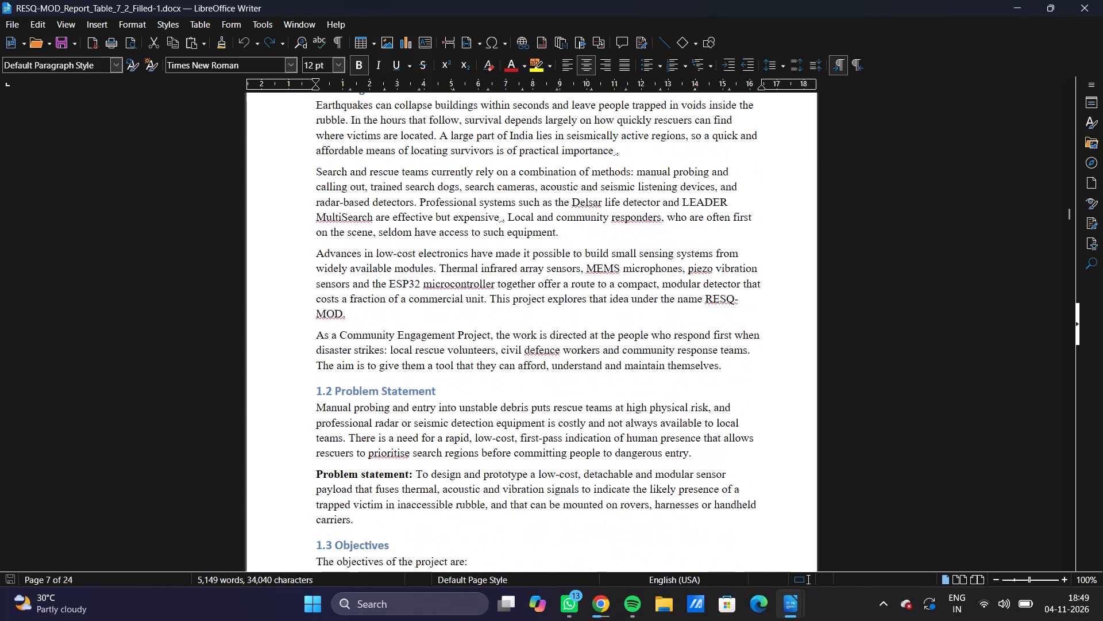
{"action": "scroll", "coordinate": [741, 534], "scroll_direction": "down", "scroll_amount": 6}
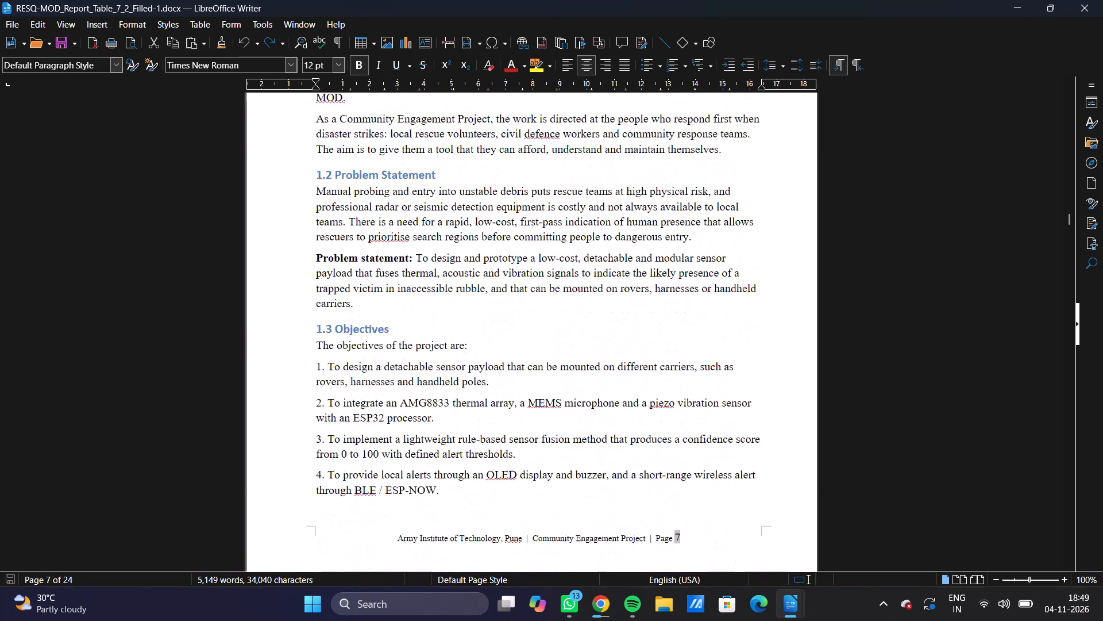
{"action": "scroll", "coordinate": [741, 534], "scroll_direction": "down", "scroll_amount": 4}
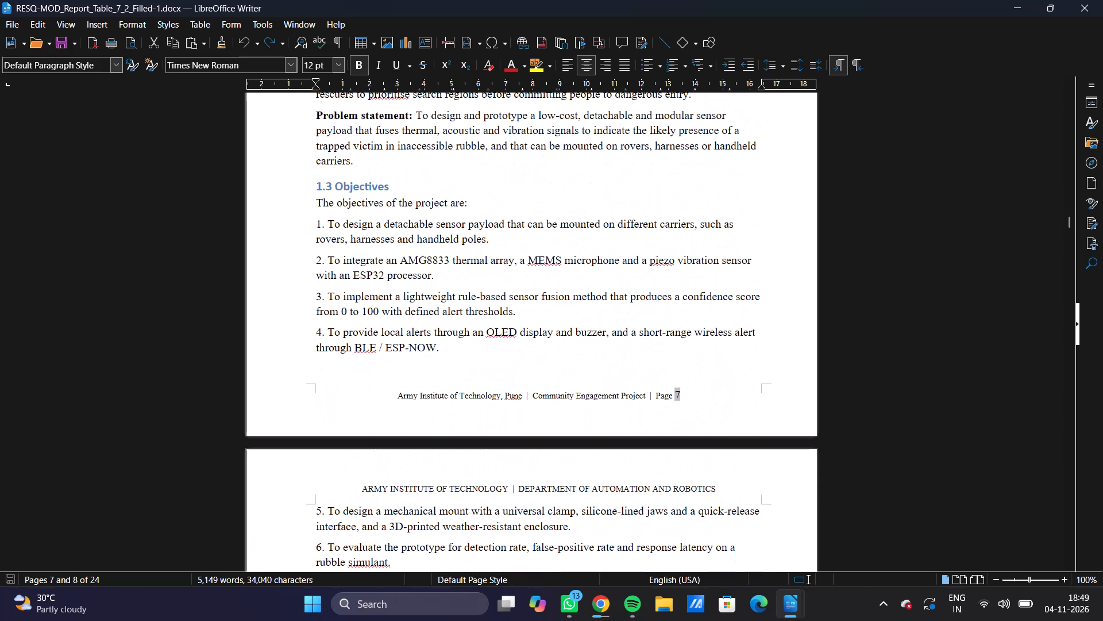
{"action": "scroll", "coordinate": [741, 534], "scroll_direction": "down", "scroll_amount": 7}
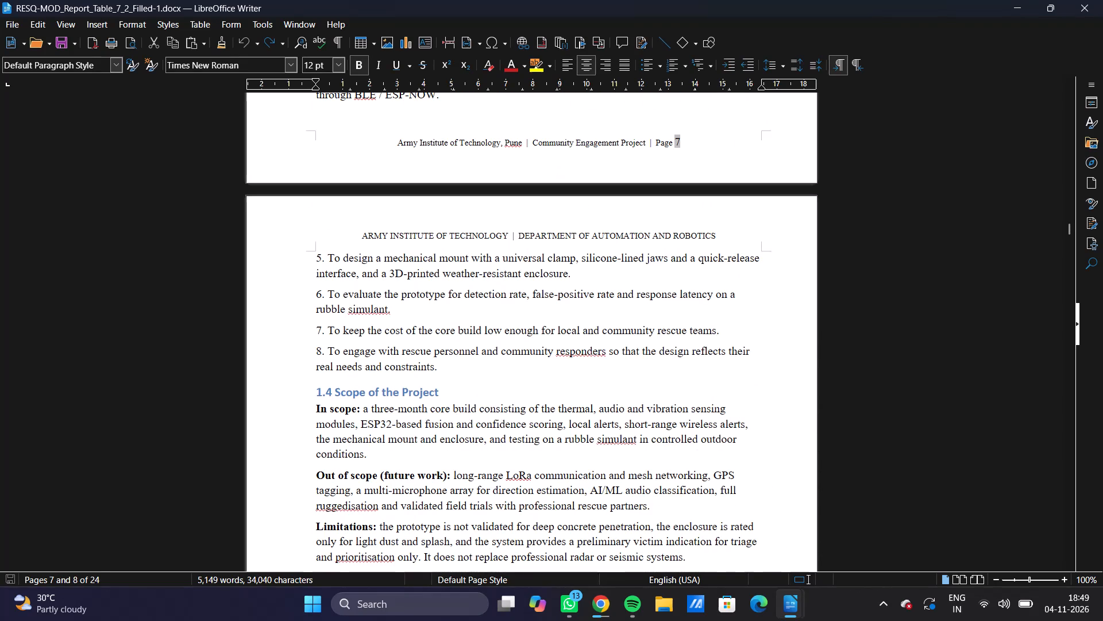
{"action": "scroll", "coordinate": [741, 534], "scroll_direction": "down", "scroll_amount": 5}
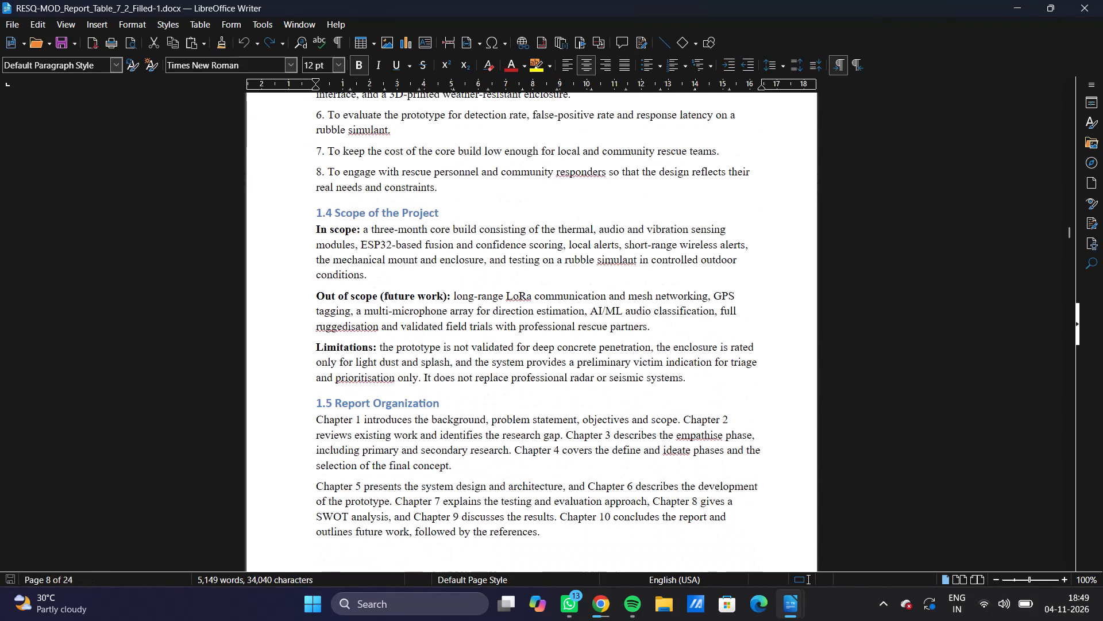
{"action": "scroll", "coordinate": [741, 534], "scroll_direction": "down", "scroll_amount": 14}
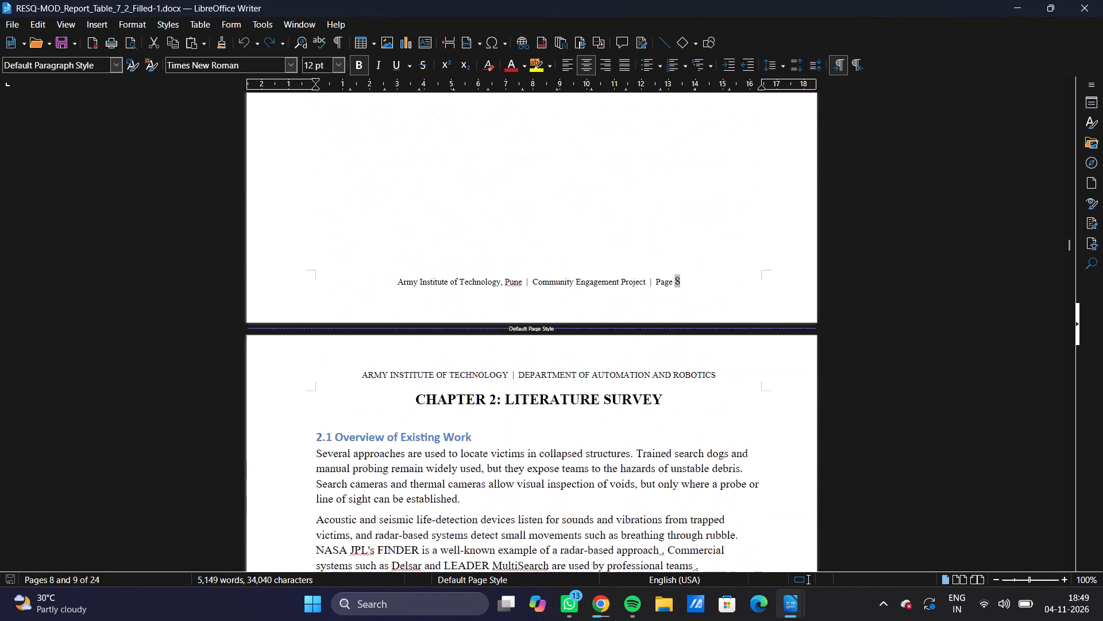
Review Chapter 2: Literature Survey, including the Table 2.1 comparison and the 2.4 Research Gap section.
{"action": "scroll", "coordinate": [741, 534], "scroll_direction": "down", "scroll_amount": 8}
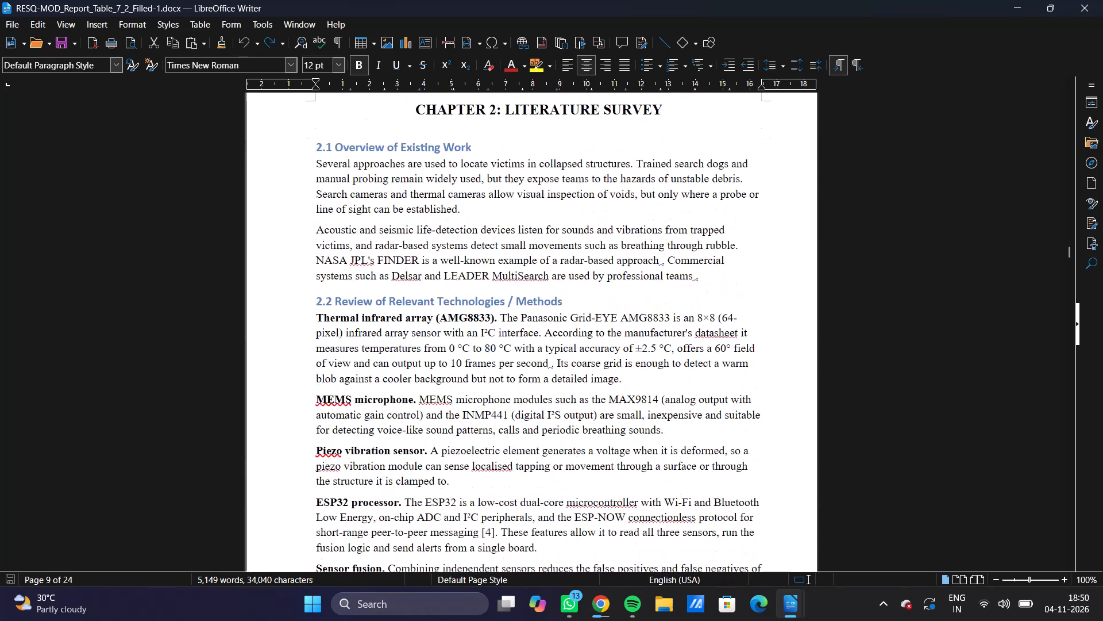
{"action": "scroll", "coordinate": [741, 534], "scroll_direction": "down", "scroll_amount": 6}
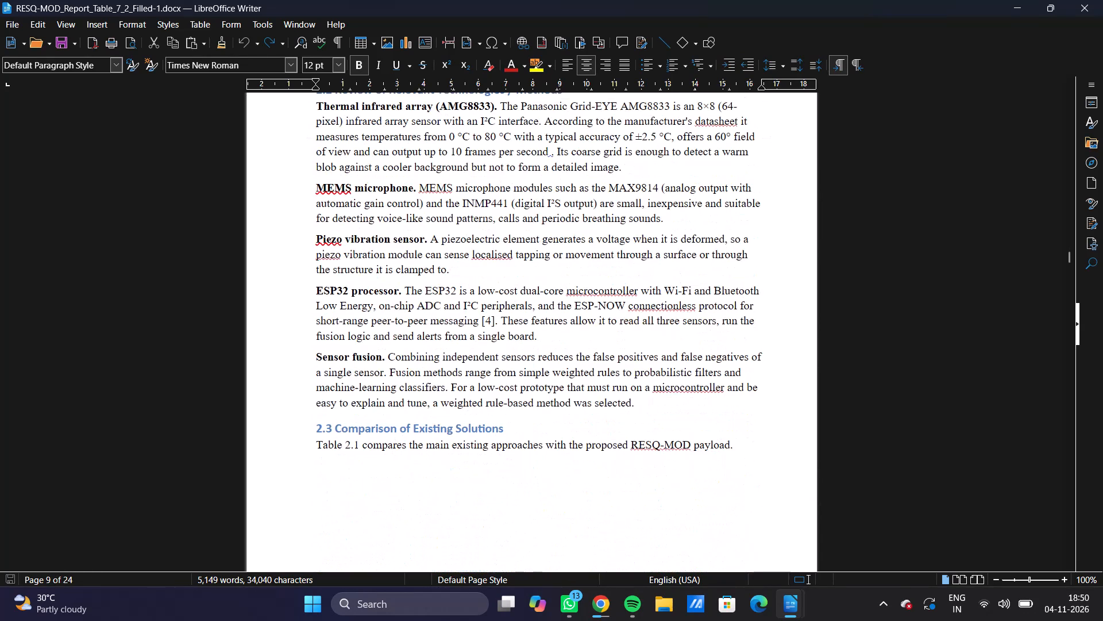
{"action": "scroll", "coordinate": [741, 534], "scroll_direction": "down", "scroll_amount": 15}
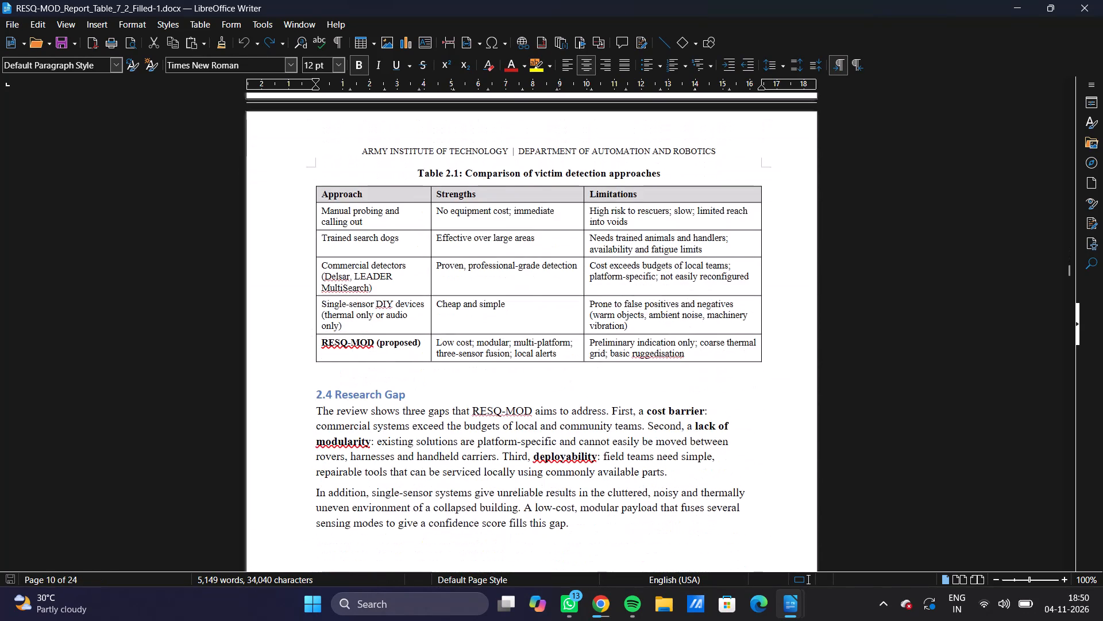
{"action": "scroll", "coordinate": [741, 534], "scroll_direction": "down", "scroll_amount": 9}
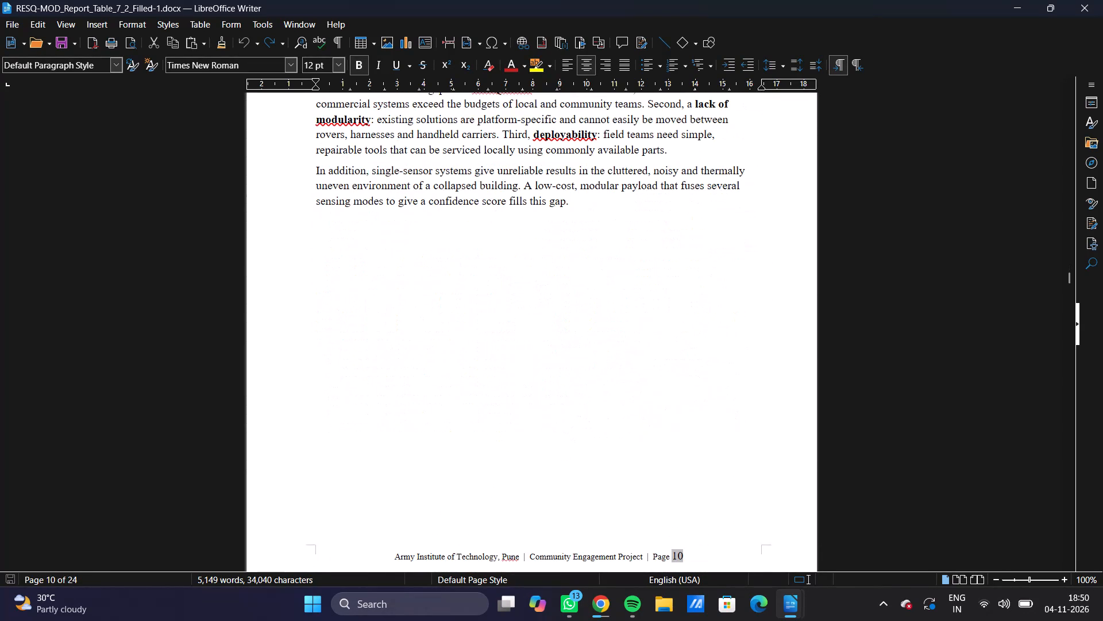
Review Chapter 3: Empathize and Research, from section 3.1 and Table 3.1 through 3.3 Secondary Research.
{"action": "scroll", "coordinate": [741, 534], "scroll_direction": "down", "scroll_amount": 16}
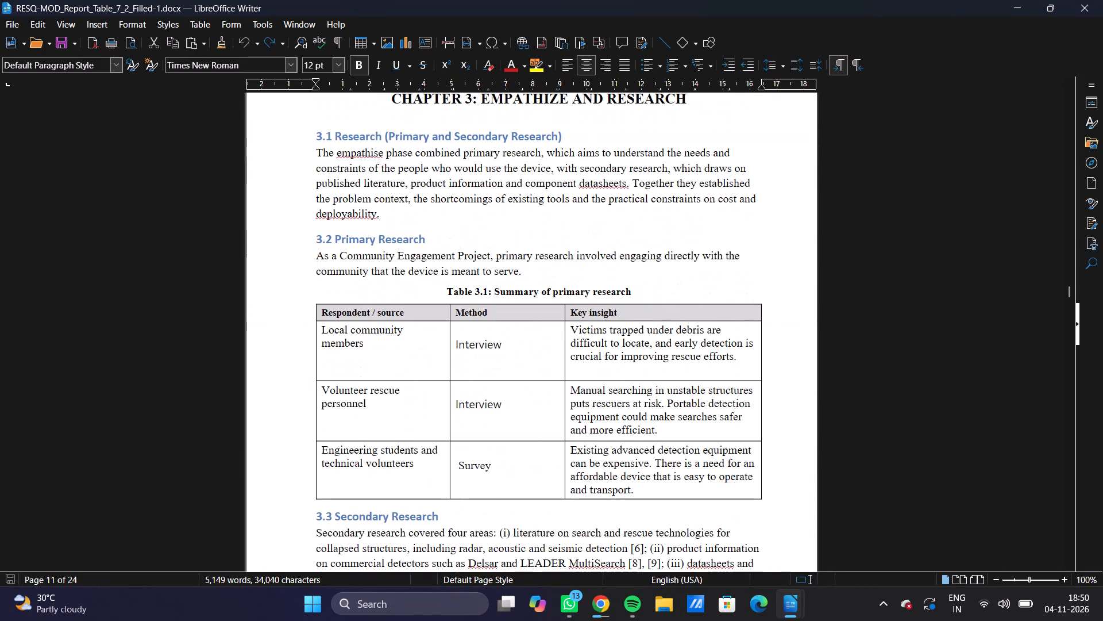
{"action": "scroll", "coordinate": [741, 534], "scroll_direction": "down", "scroll_amount": 6}
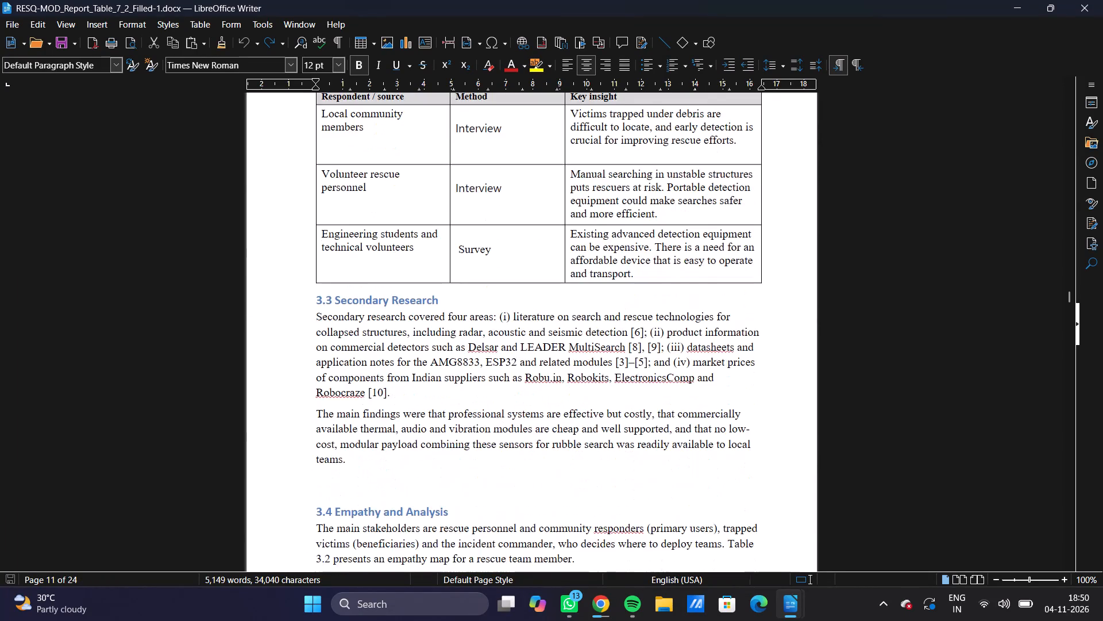
{"action": "scroll", "coordinate": [741, 534], "scroll_direction": "down", "scroll_amount": 3}
{"action": "scroll", "coordinate": [741, 534], "scroll_direction": "up", "scroll_amount": 5}
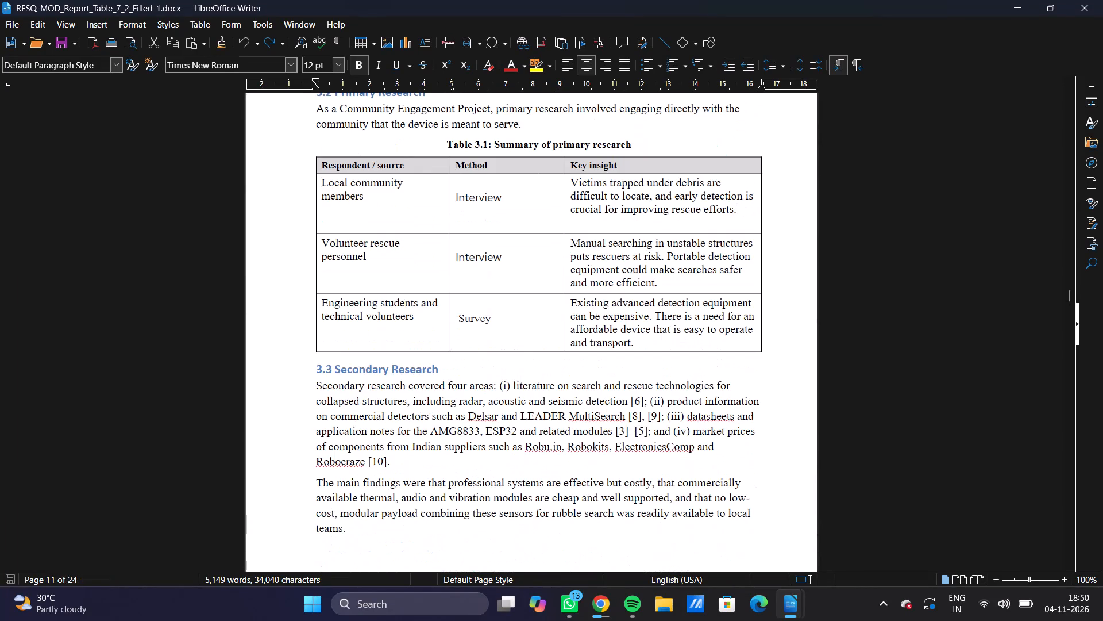
{"action": "scroll", "coordinate": [741, 534], "scroll_direction": "down", "scroll_amount": 3}
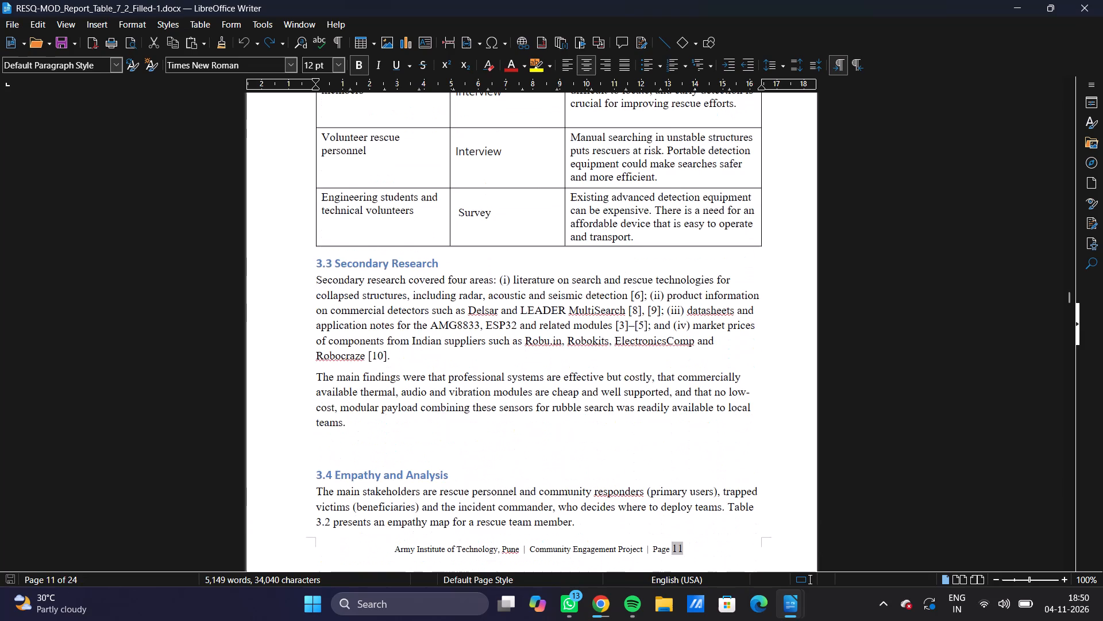
Delete the citations [6] and [8], [9] from items (i) and (ii) of the 3.3 Secondary Research paragraph.
{"action": "scroll", "coordinate": [741, 534], "scroll_direction": "down", "scroll_amount": 2}
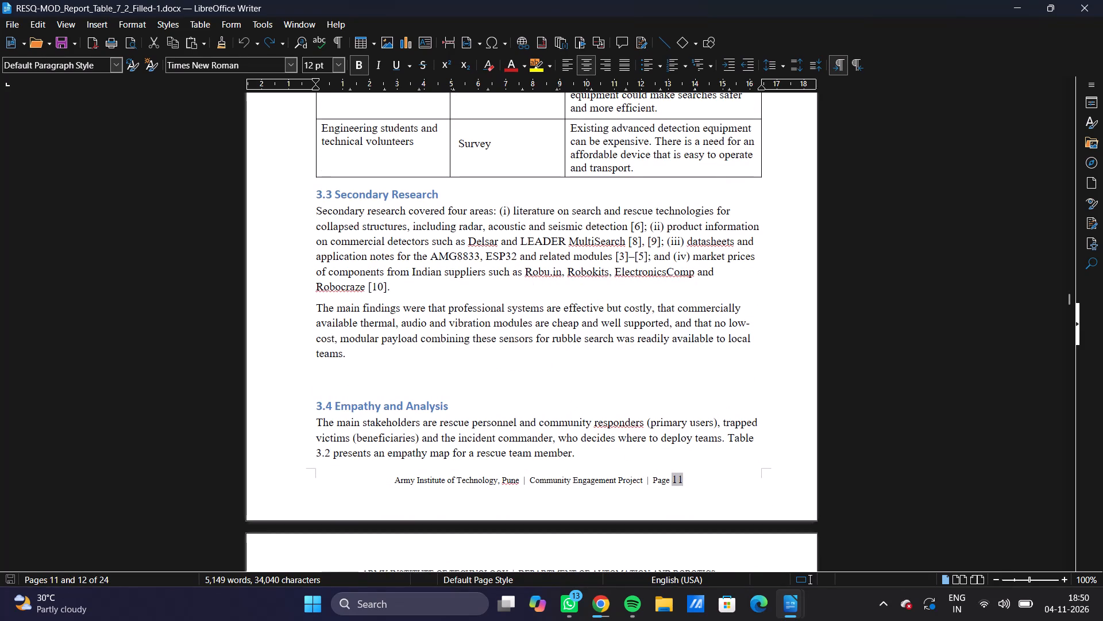
{"action": "left_click", "coordinate": [643, 225]}
{"action": "key", "text": "BackSpace"}
{"action": "key", "text": "BackSpace"}
{"action": "key", "text": "BackSpace"}
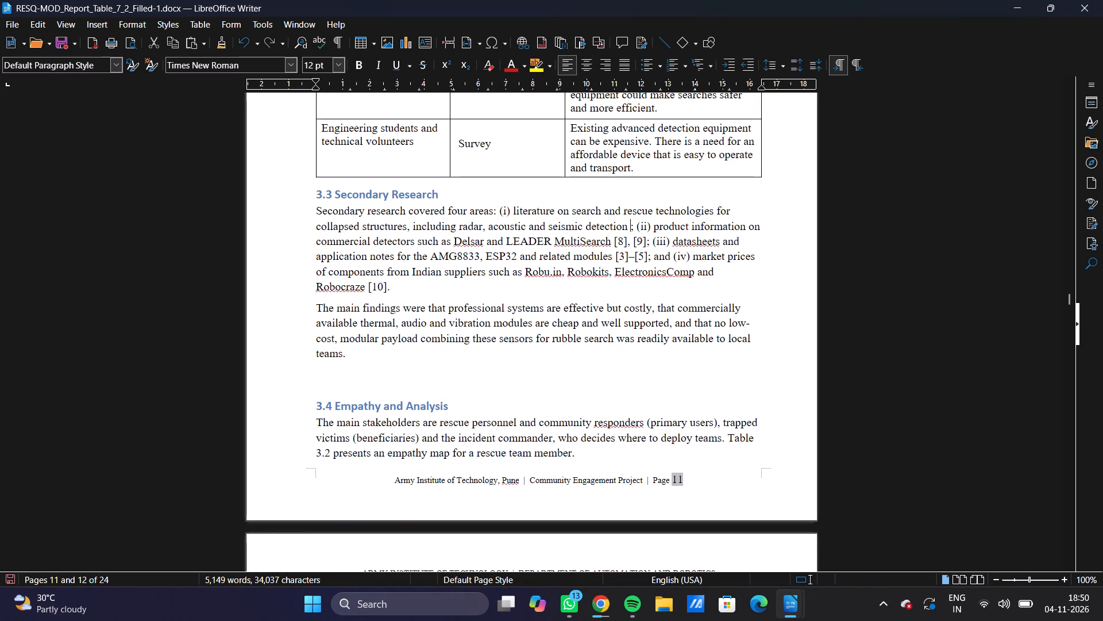
{"action": "left_click", "coordinate": [647, 243]}
{"action": "key", "text": "BackSpace"}
{"action": "key", "text": "BackSpace"}
{"action": "key", "text": "BackSpace"}
{"action": "key", "text": "BackSpace"}
{"action": "key", "text": "BackSpace"}
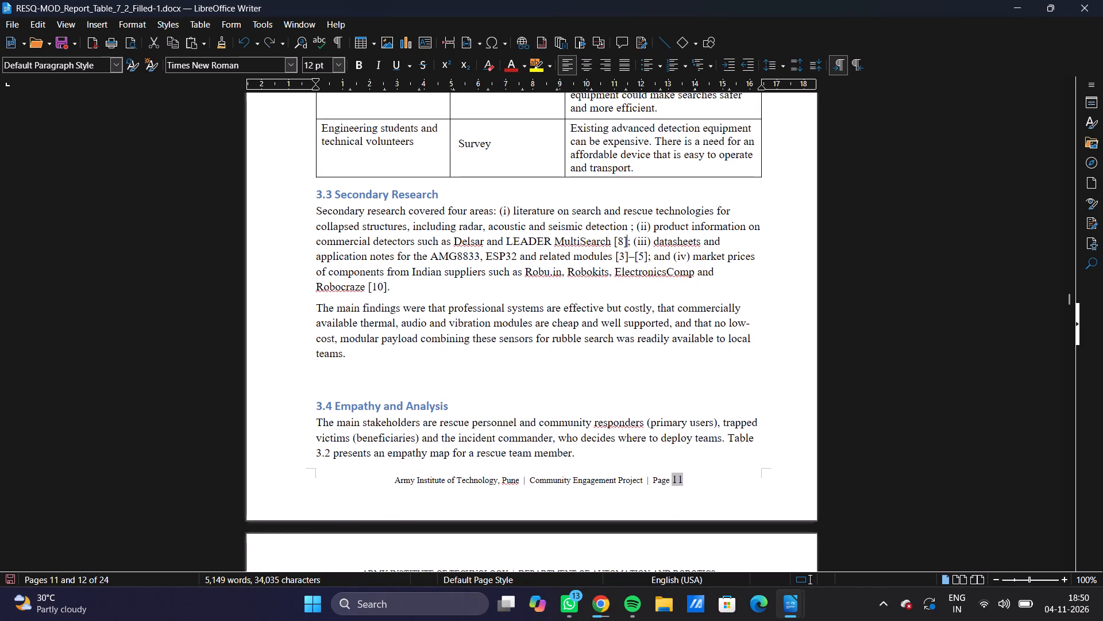
{"action": "key", "text": "BackSpace"}
{"action": "key", "text": "BackSpace"}
{"action": "key", "text": "BackSpace"}
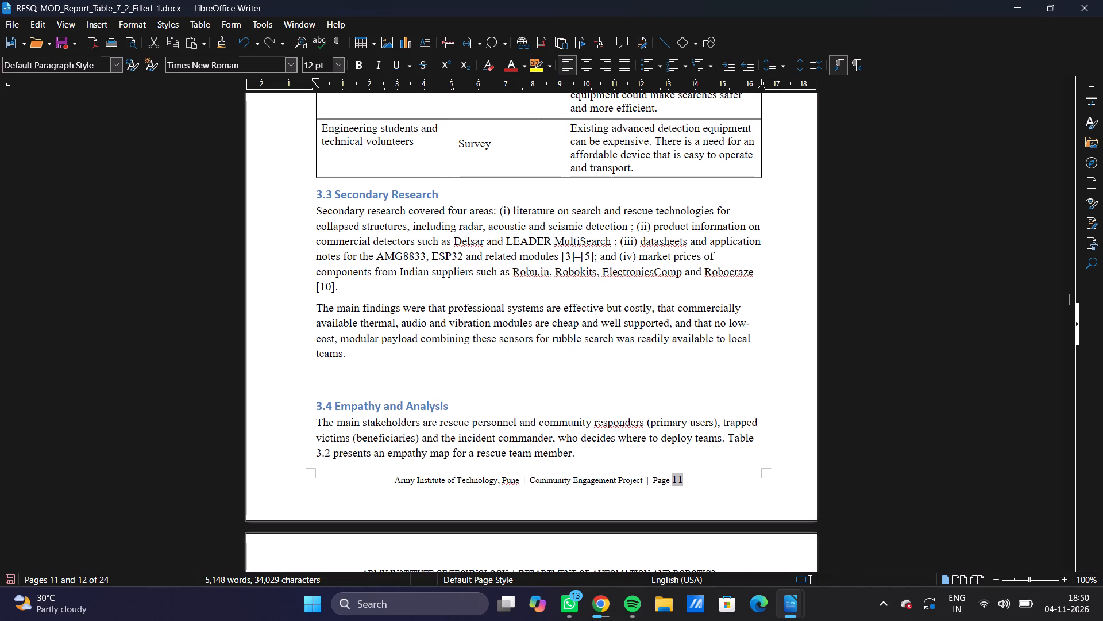
Delete the citations [3]–[5] and [10] from items (iii) and (iv) of the 3.3 Secondary Research paragraph.
{"action": "left_click", "coordinate": [592, 258]}
{"action": "key", "text": "BackSpace"}
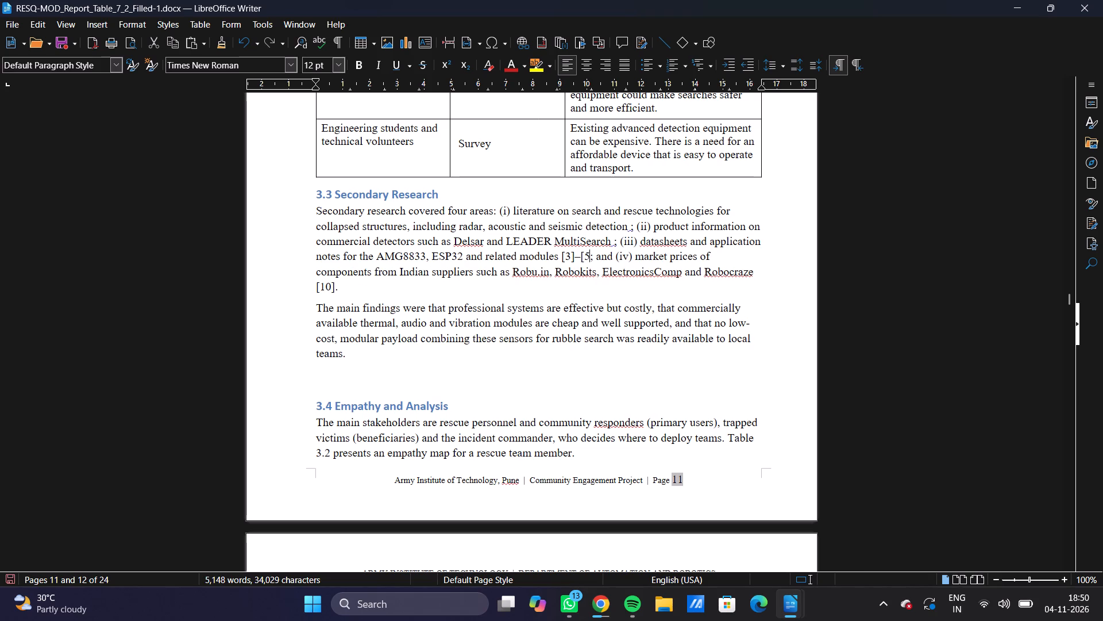
{"action": "key", "text": "BackSpace"}
{"action": "key", "text": "BackSpace"}
{"action": "key", "text": "BackSpace"}
{"action": "key", "text": "BackSpace"}
{"action": "key", "text": "BackSpace"}
{"action": "key", "text": "BackSpace"}
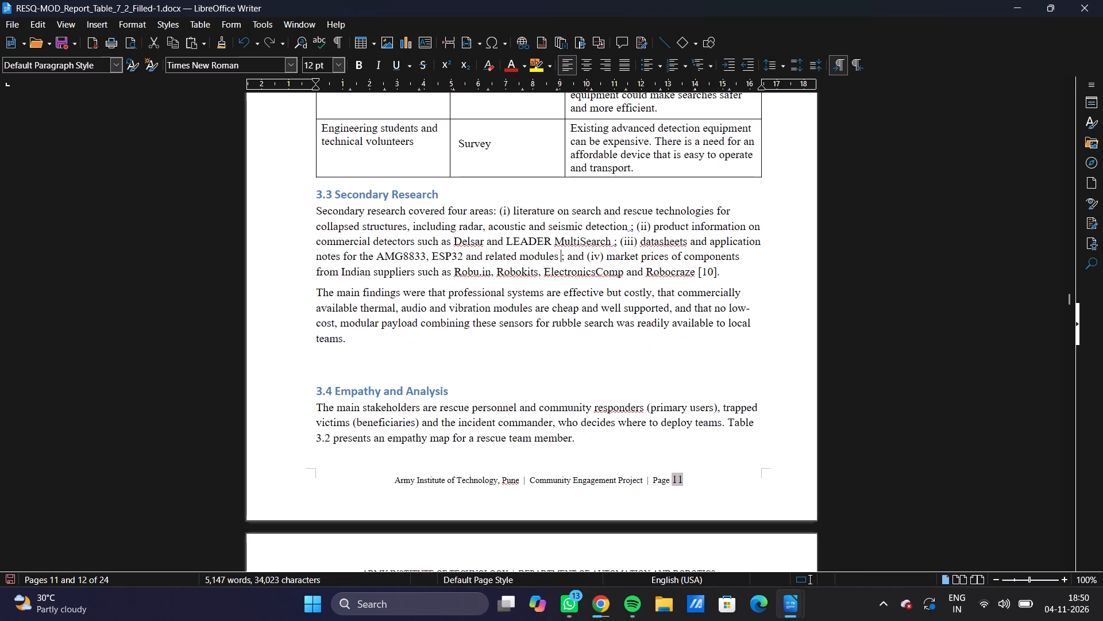
{"action": "left_click", "coordinate": [717, 272]}
{"action": "key", "text": "BackSpace"}
{"action": "key", "text": "BackSpace"}
{"action": "key", "text": "BackSpace"}
{"action": "key", "text": "BackSpace"}
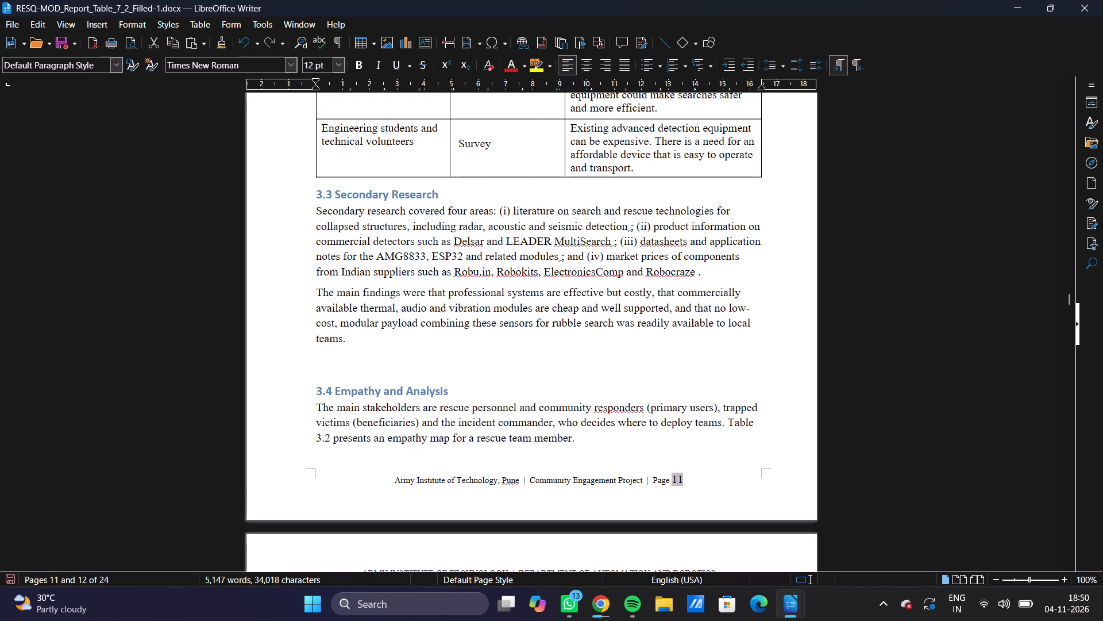
Review section 3.4 Empathy and Analysis, including the Table 3.2 empathy map, through the end of Chapter 3.
{"action": "scroll", "coordinate": [716, 270], "scroll_direction": "down", "scroll_amount": 3}
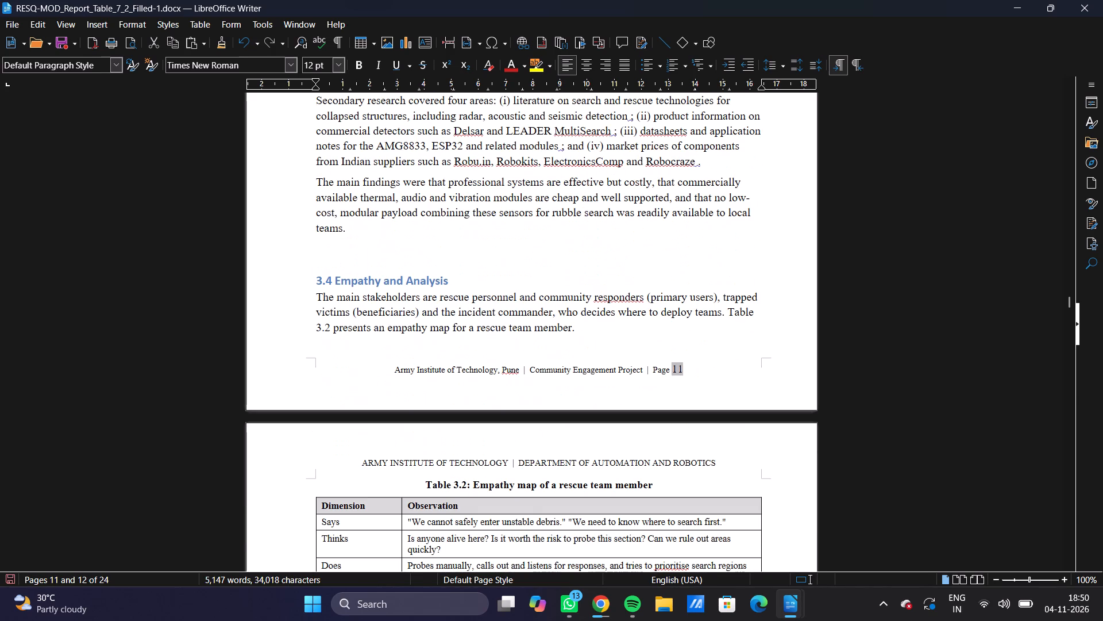
{"action": "scroll", "coordinate": [715, 269], "scroll_direction": "down", "scroll_amount": 5}
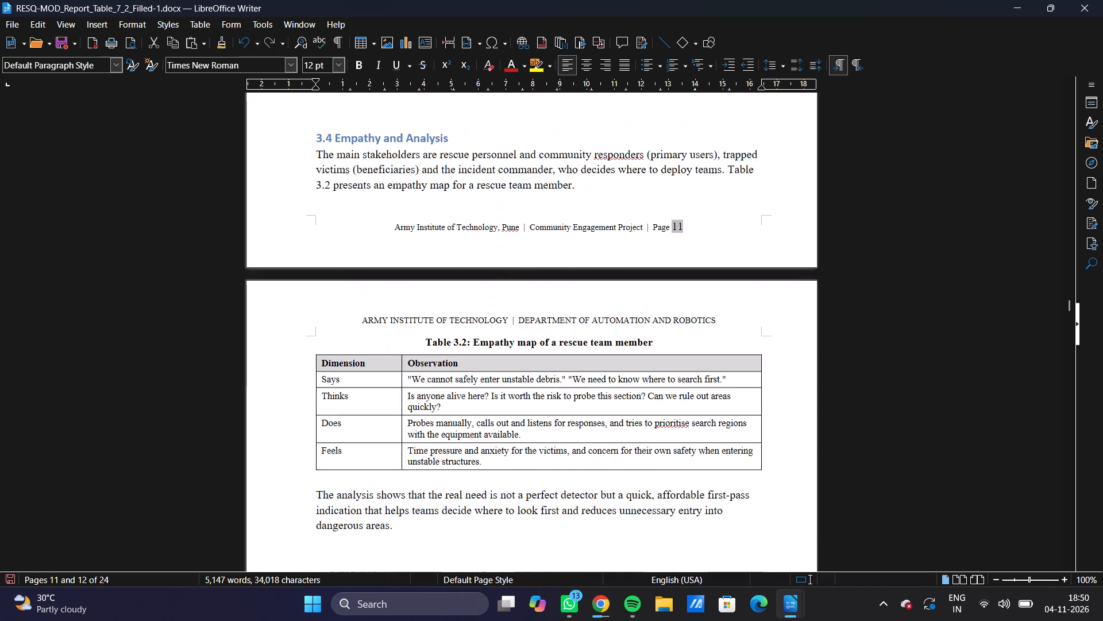
{"action": "scroll", "coordinate": [715, 269], "scroll_direction": "down", "scroll_amount": 8}
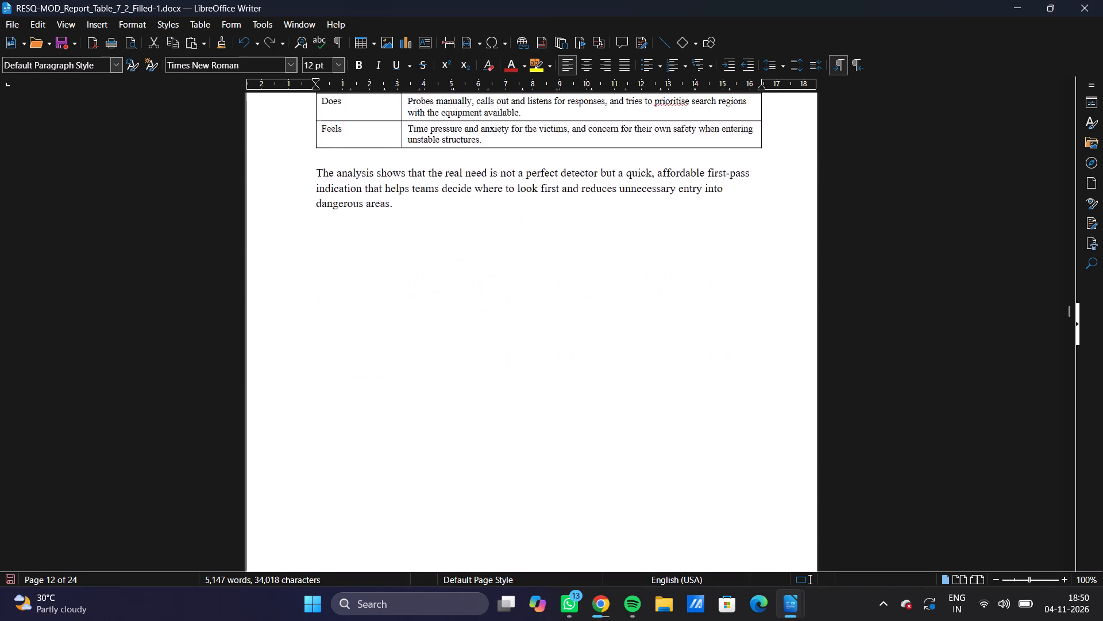
{"action": "scroll", "coordinate": [715, 269], "scroll_direction": "down", "scroll_amount": 18}
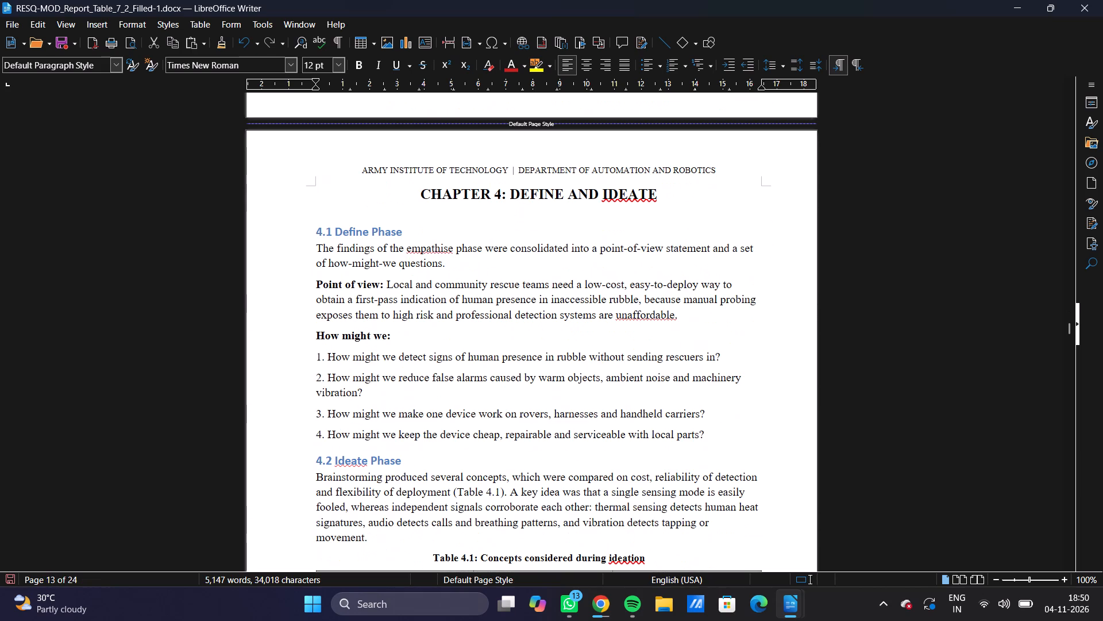
Review Chapter 4: Define and Ideate, including Table 4.1 and section 4.3, up to the opening of Chapter 5.
{"action": "scroll", "coordinate": [714, 267], "scroll_direction": "down", "scroll_amount": 3}
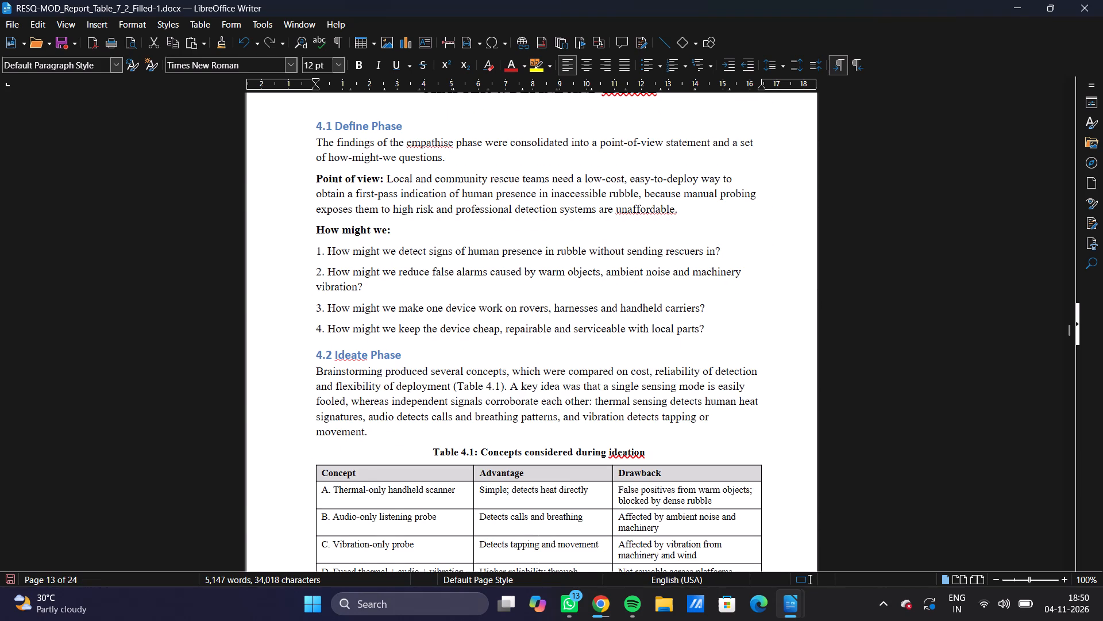
{"action": "scroll", "coordinate": [714, 266], "scroll_direction": "down", "scroll_amount": 7}
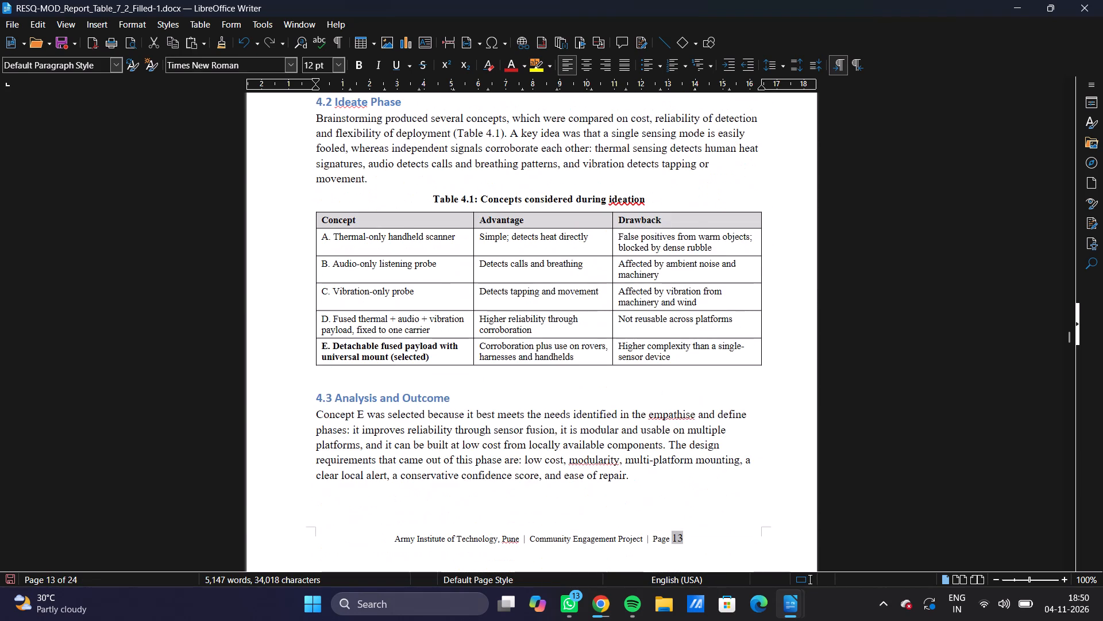
{"action": "scroll", "coordinate": [714, 266], "scroll_direction": "down", "scroll_amount": 7}
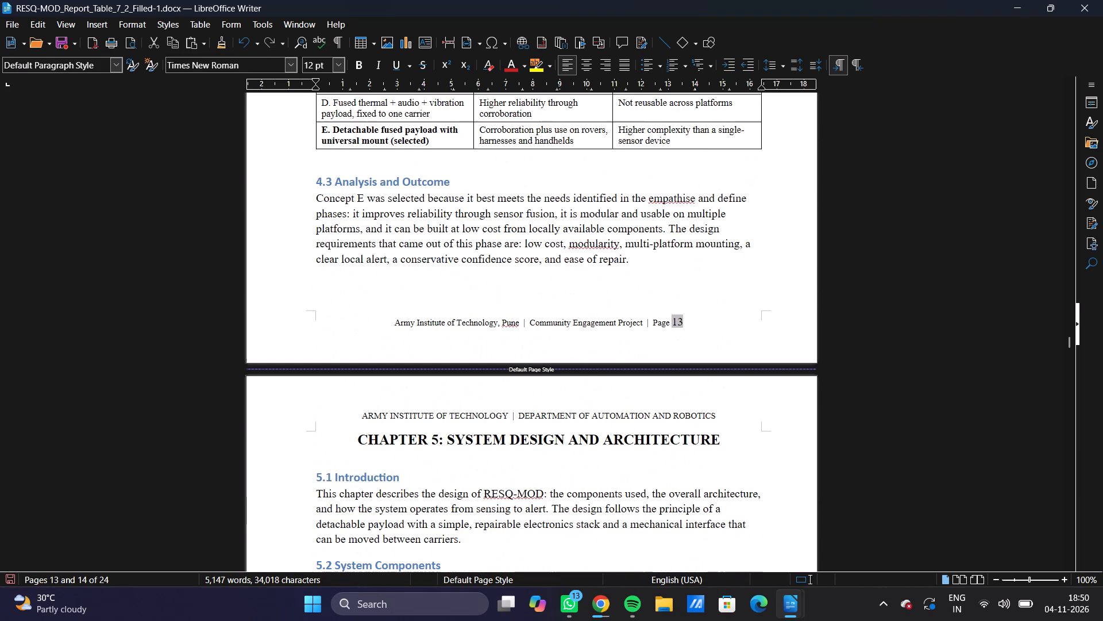
{"action": "scroll", "coordinate": [714, 264], "scroll_direction": "down", "scroll_amount": 3}
{"action": "scroll", "coordinate": [714, 264], "scroll_direction": "up", "scroll_amount": 3}
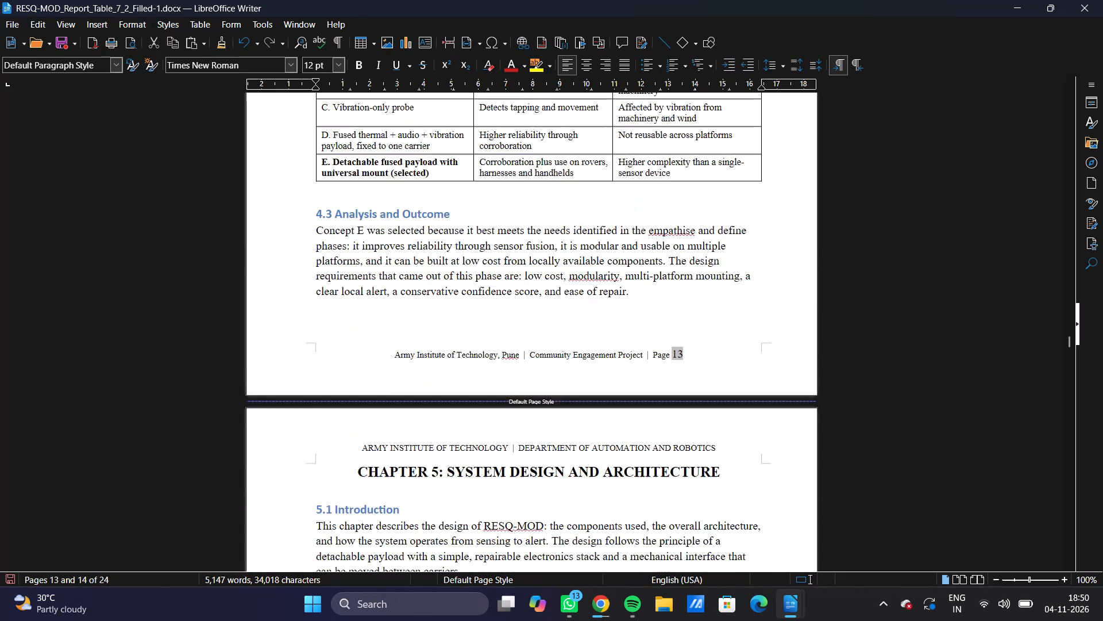
{"action": "scroll", "coordinate": [714, 264], "scroll_direction": "up", "scroll_amount": 5}
{"action": "scroll", "coordinate": [714, 264], "scroll_direction": "down", "scroll_amount": 11}
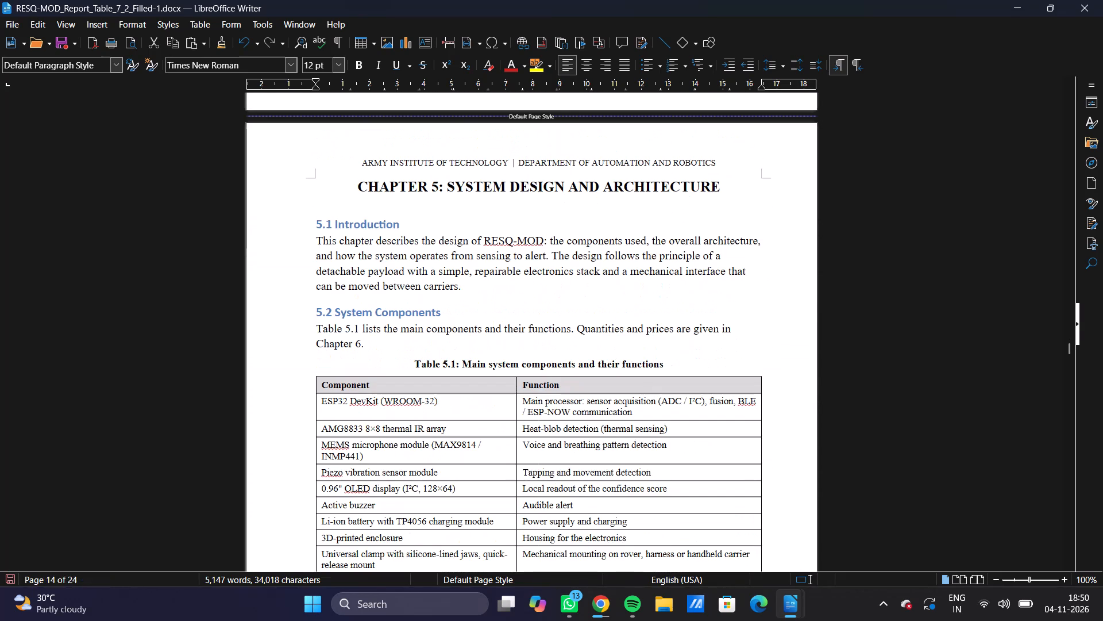
Review Chapter 5: System Design and Architecture, including Table 5.1 and Figures 5.1 and 5.2, up to the opening of Chapter 6.
{"action": "scroll", "coordinate": [714, 263], "scroll_direction": "down", "scroll_amount": 7}
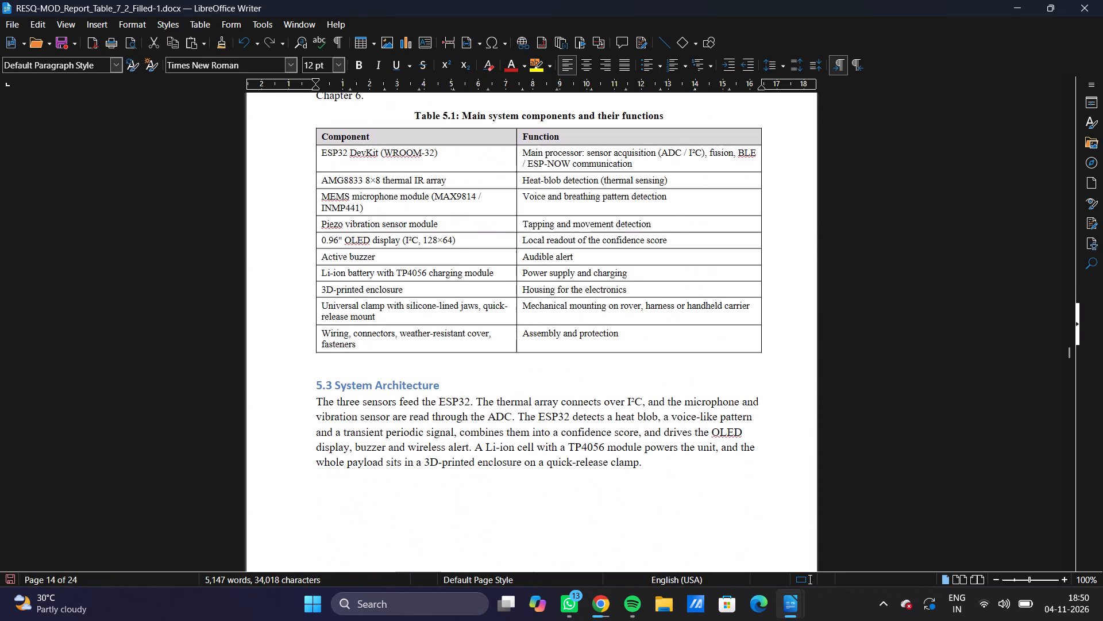
{"action": "scroll", "coordinate": [714, 263], "scroll_direction": "down", "scroll_amount": 7}
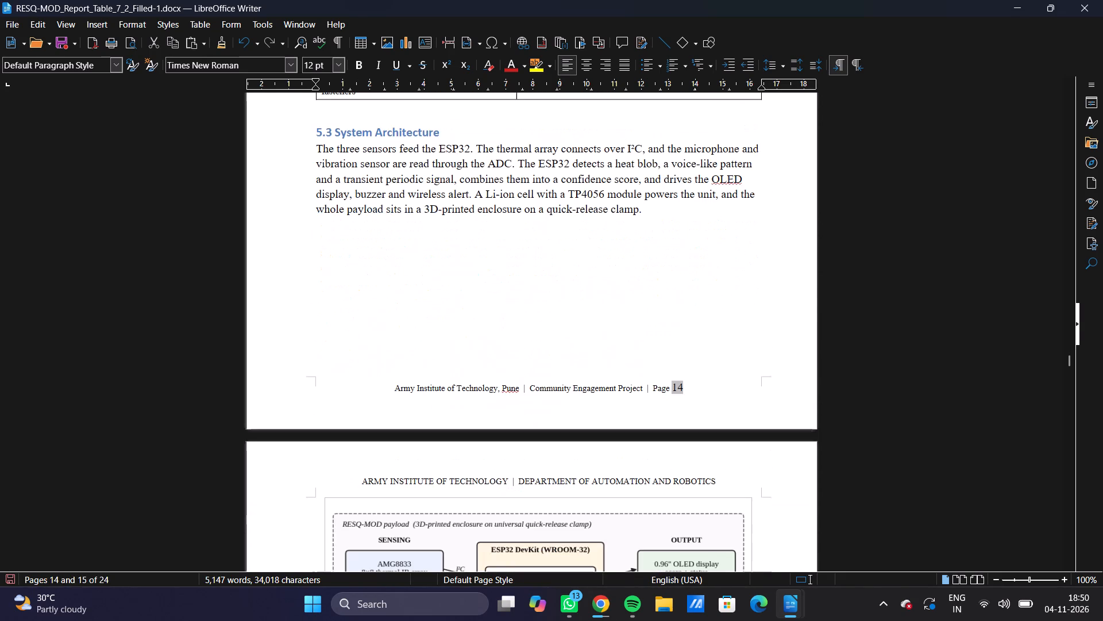
{"action": "scroll", "coordinate": [714, 263], "scroll_direction": "down", "scroll_amount": 16}
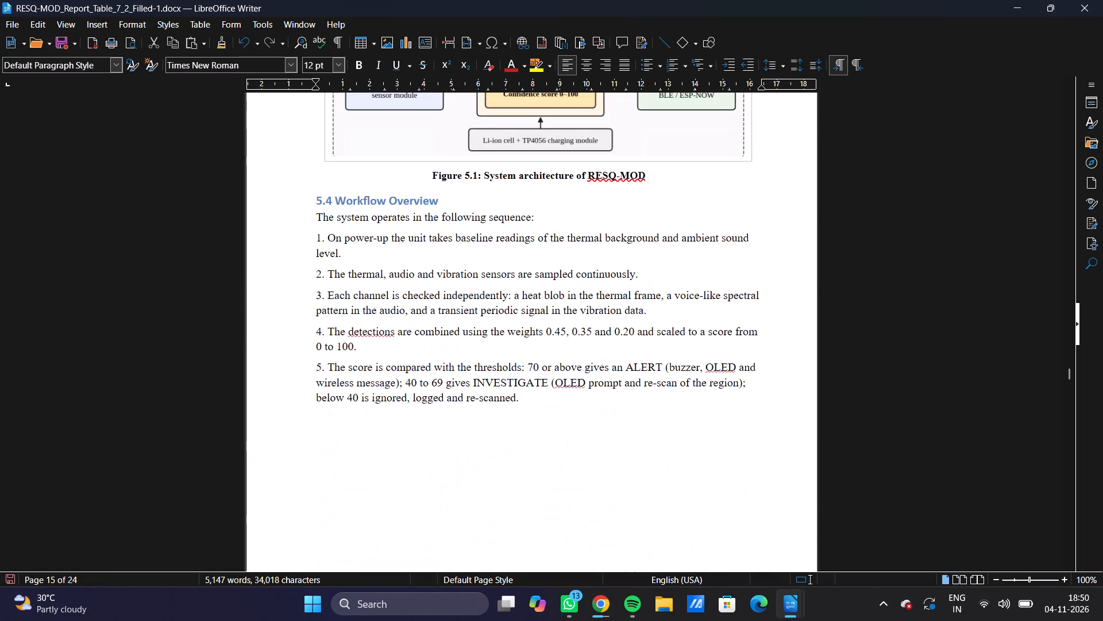
{"action": "scroll", "coordinate": [714, 263], "scroll_direction": "down", "scroll_amount": 13}
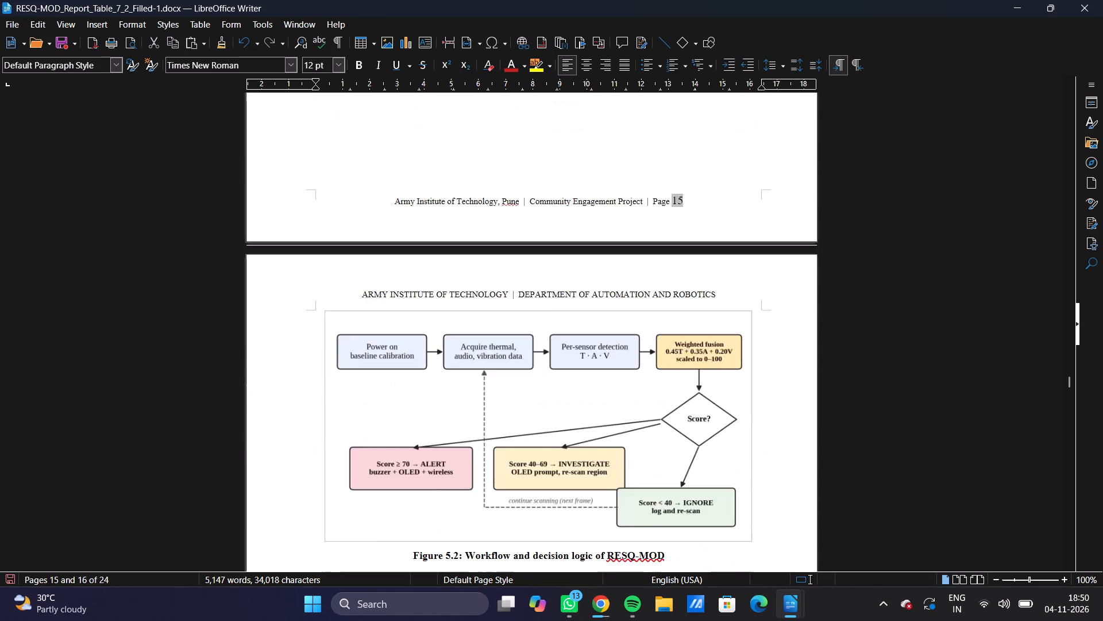
{"action": "scroll", "coordinate": [714, 263], "scroll_direction": "down", "scroll_amount": 19}
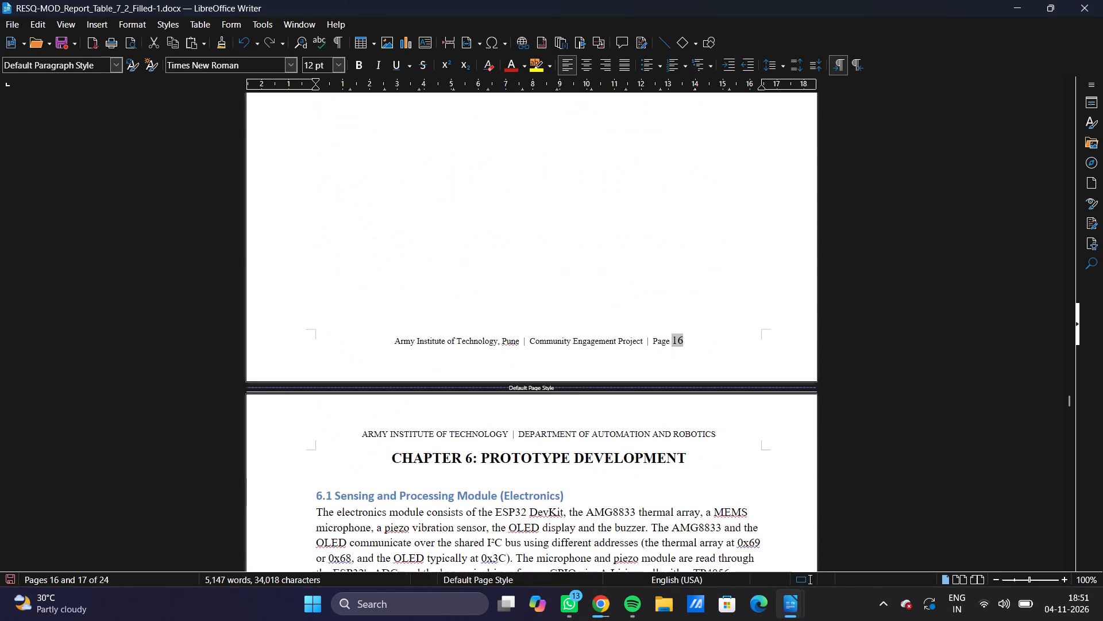
Examine the highlighted placeholders in sections 6.1 and 6.2 of Chapter 6, selecting text from the end of the Figure 6.1 placeholder.
{"action": "scroll", "coordinate": [714, 263], "scroll_direction": "down", "scroll_amount": 9}
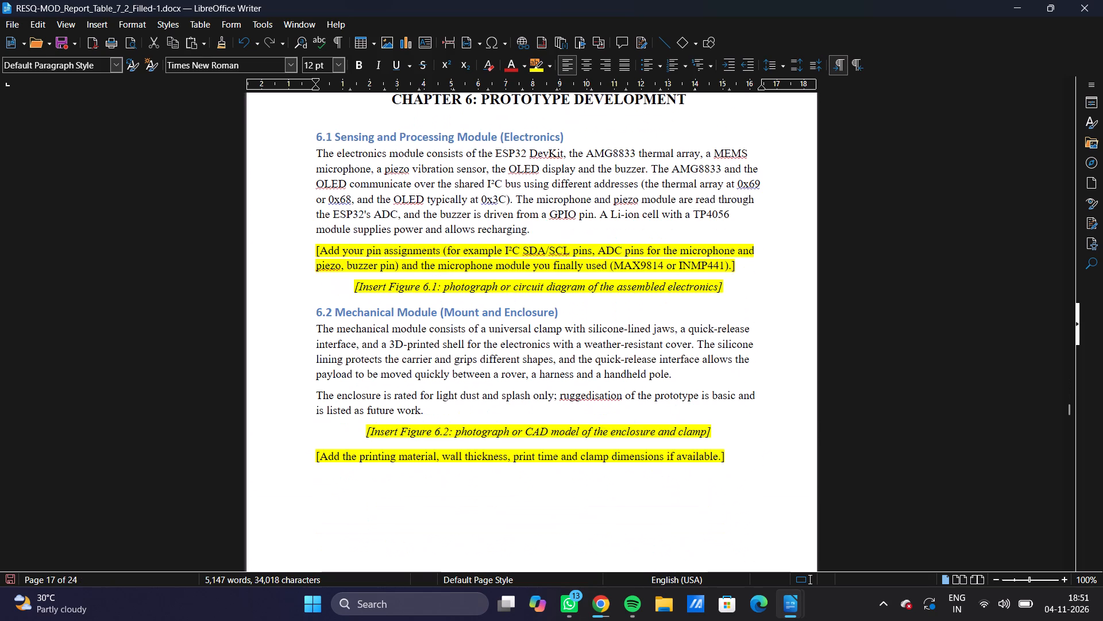
{"action": "scroll", "coordinate": [714, 262], "scroll_direction": "down", "scroll_amount": 1}
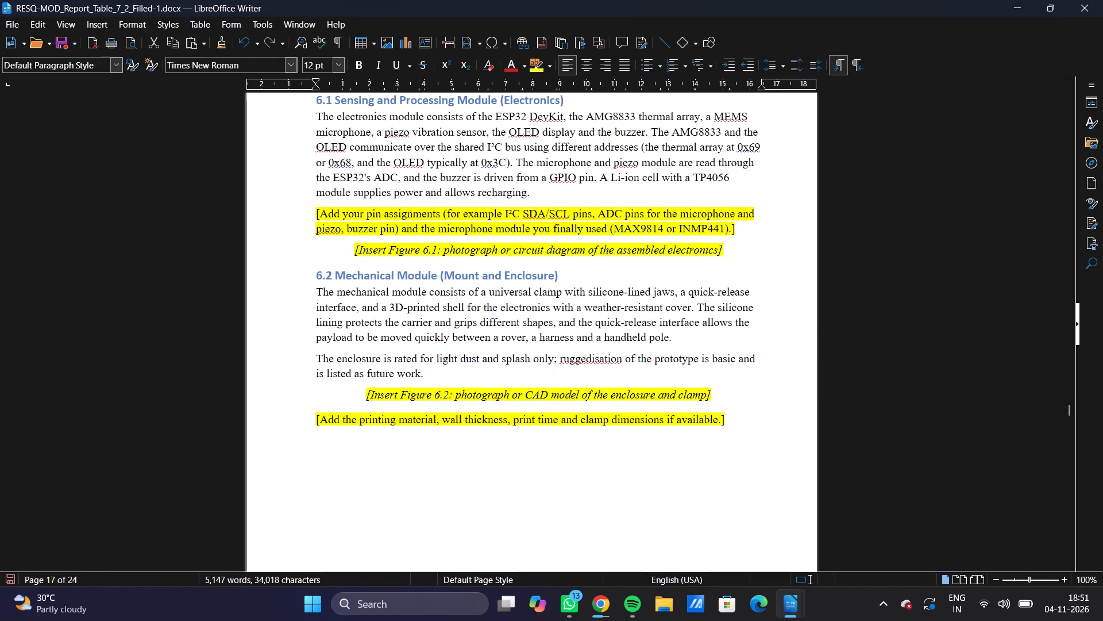
{"action": "scroll", "coordinate": [722, 257], "scroll_direction": "down", "scroll_amount": 1}
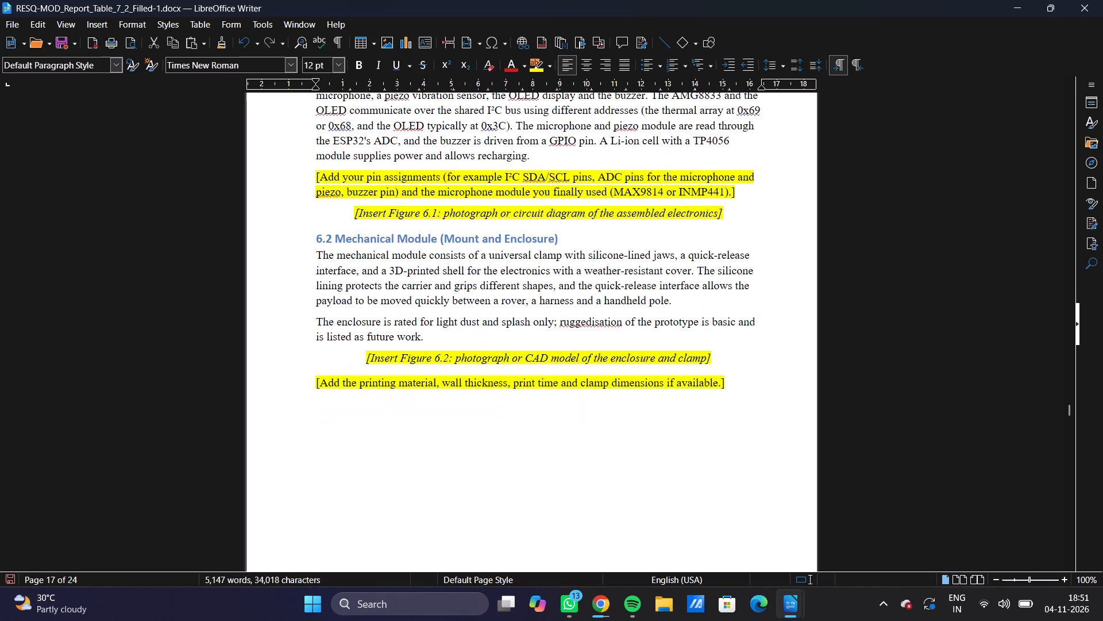
{"action": "left_click_drag", "start_coordinate": [728, 210], "coordinate": [541, 223]}
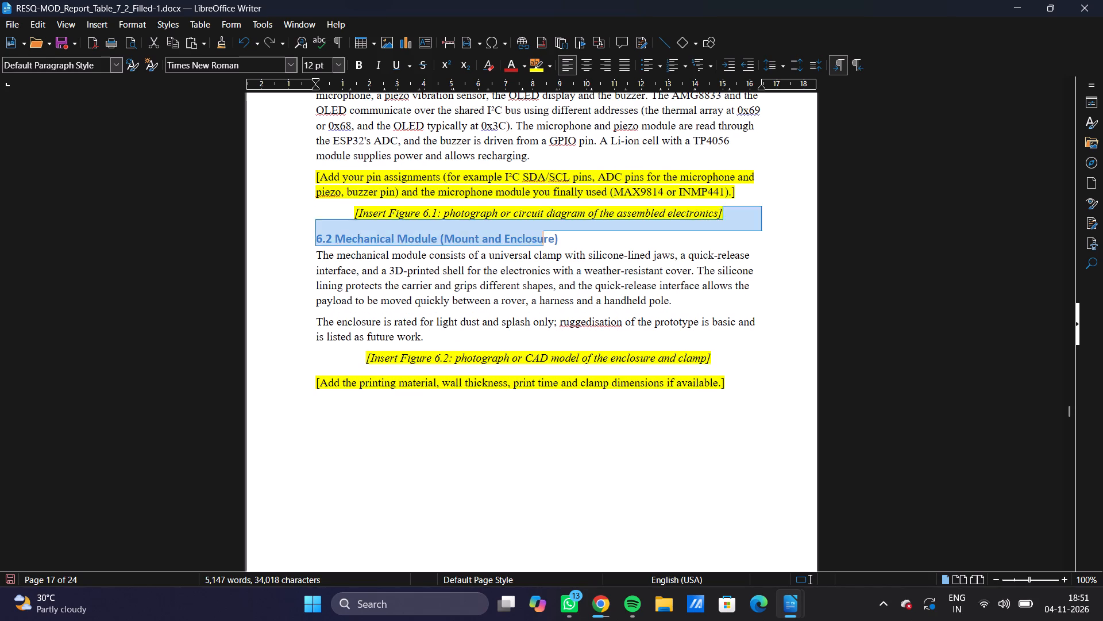
Delete the highlighted pin-assignment note and the Figure 6.1 placeholder at the end of the section before 6.2 Mechanical Module.
{"action": "left_click_drag", "start_coordinate": [541, 223], "coordinate": [317, 175]}
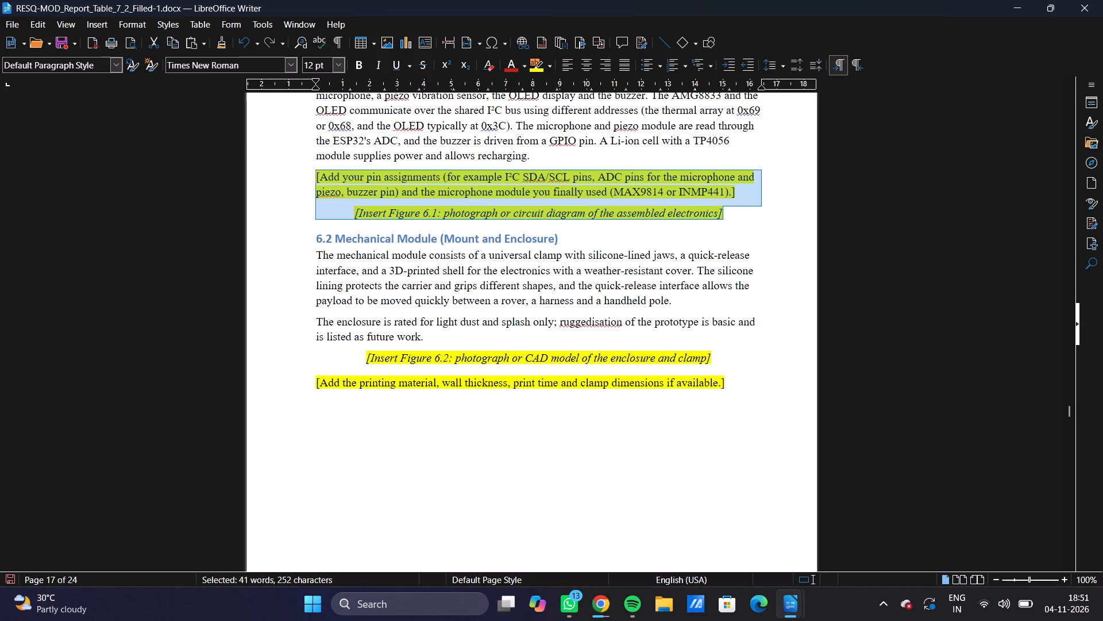
{"action": "key", "text": "BackSpace"}
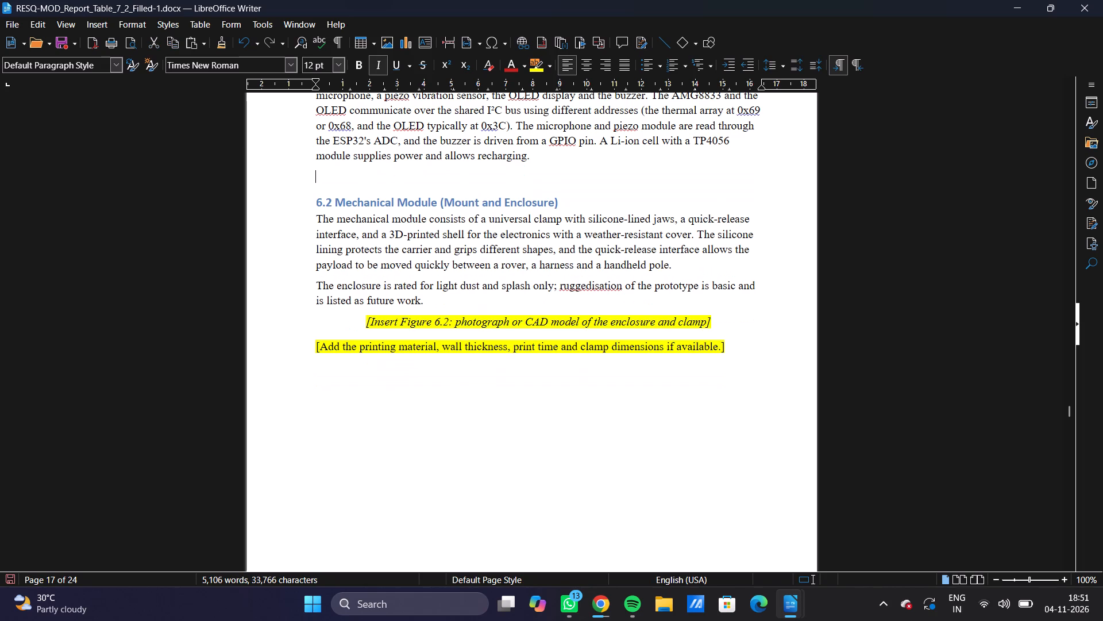
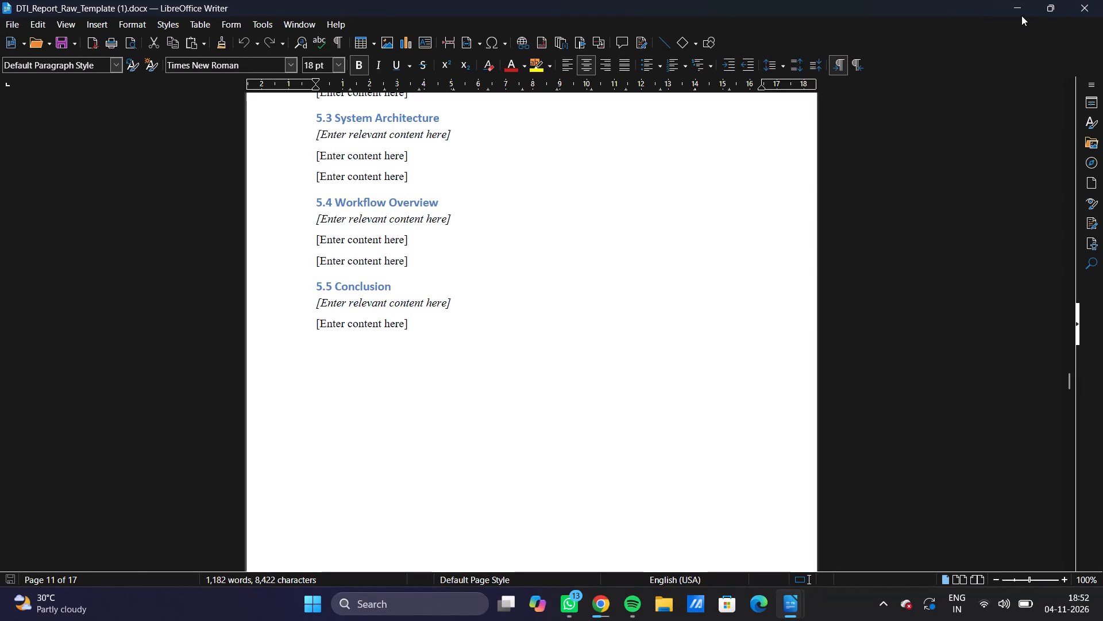
Minimize the report template window and exit Chrome despite the download in progress.
{"action": "left_click", "coordinate": [1021, 10]}
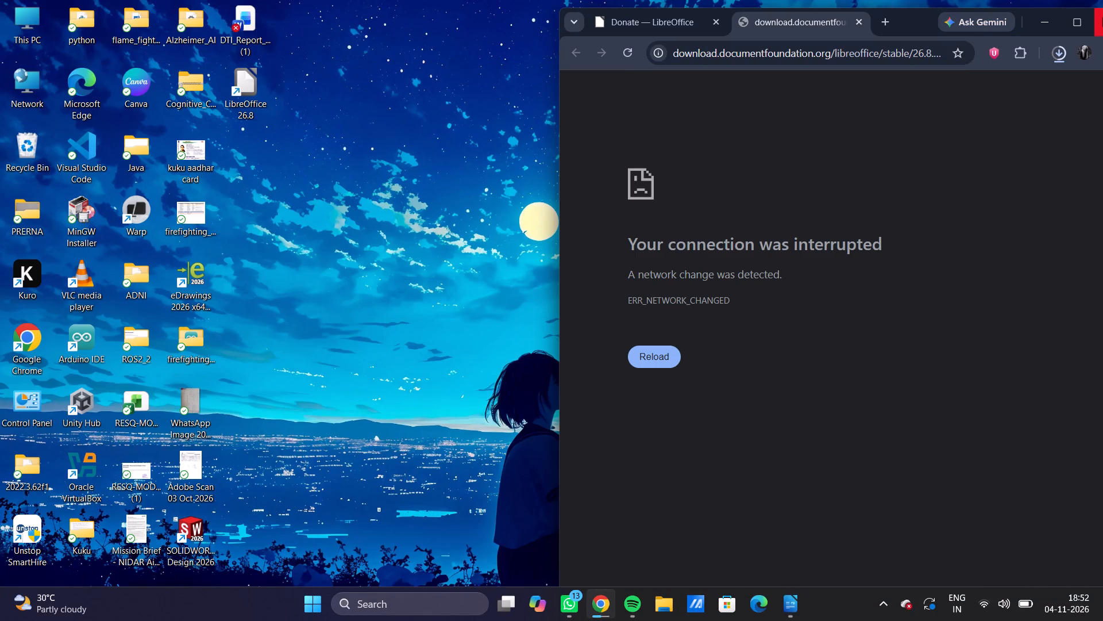
{"action": "left_click", "coordinate": [1102, 17]}
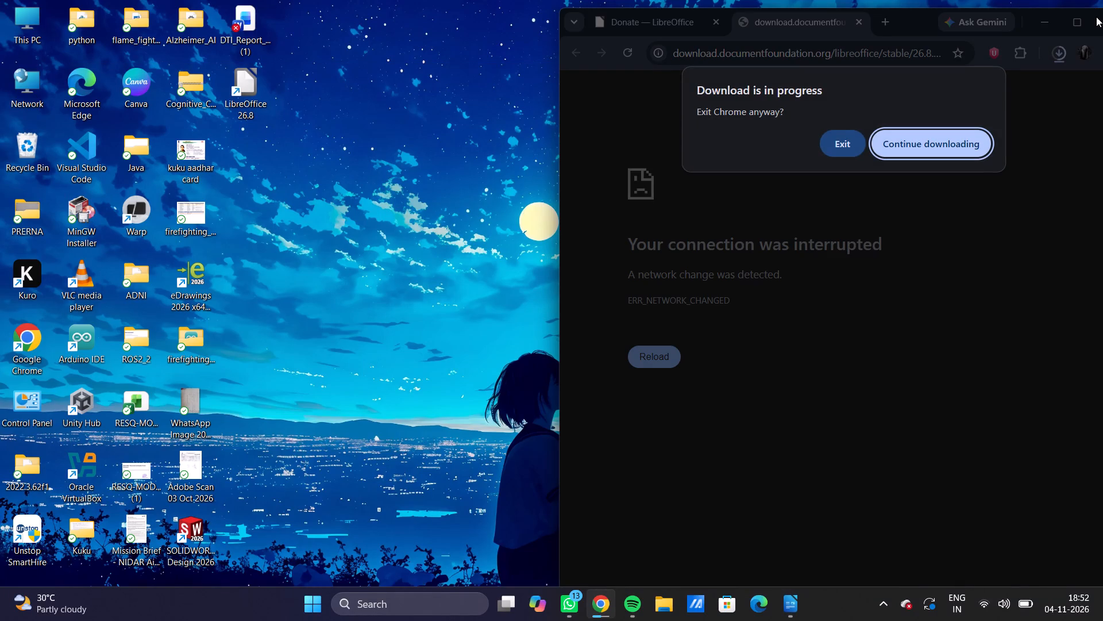
{"action": "left_click", "coordinate": [833, 149]}
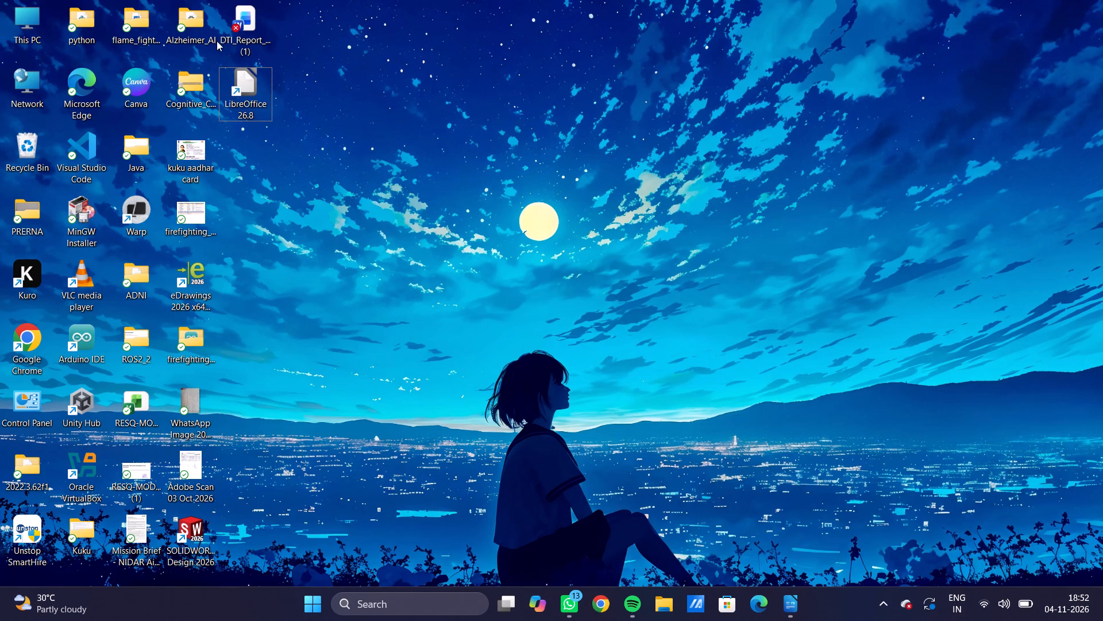
Open WhatsApp Image 2026-11-04 at 18.16.38 from the desktop's flame_fighting_robot folder, always using Photos for .jpeg files, and close it after viewing.
{"action": "double_click", "coordinate": [156, 41]}
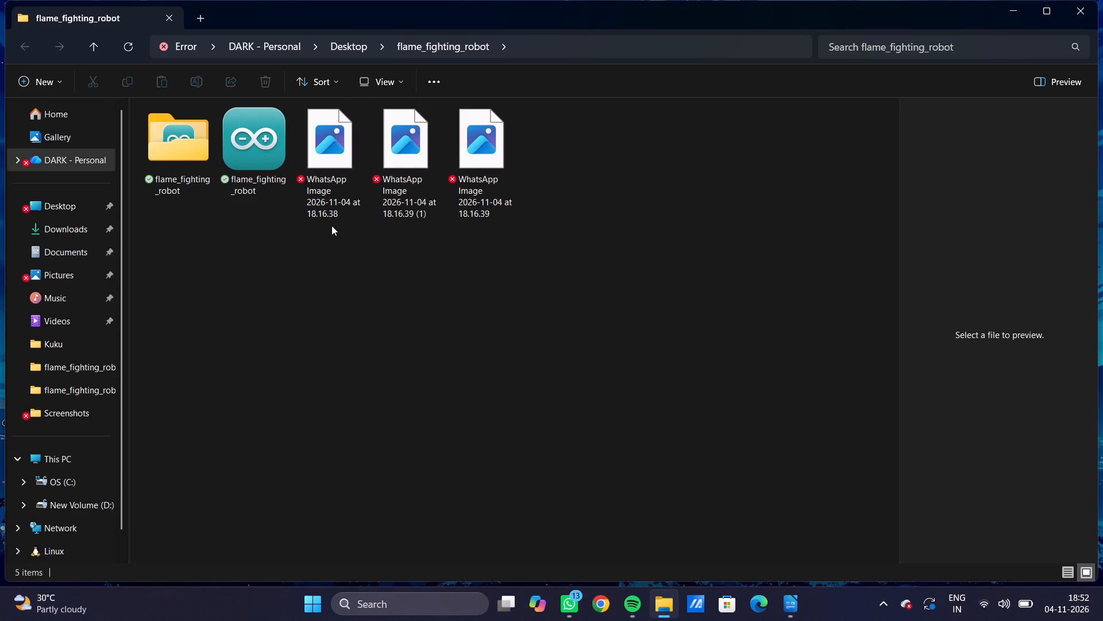
{"action": "double_click", "coordinate": [332, 189]}
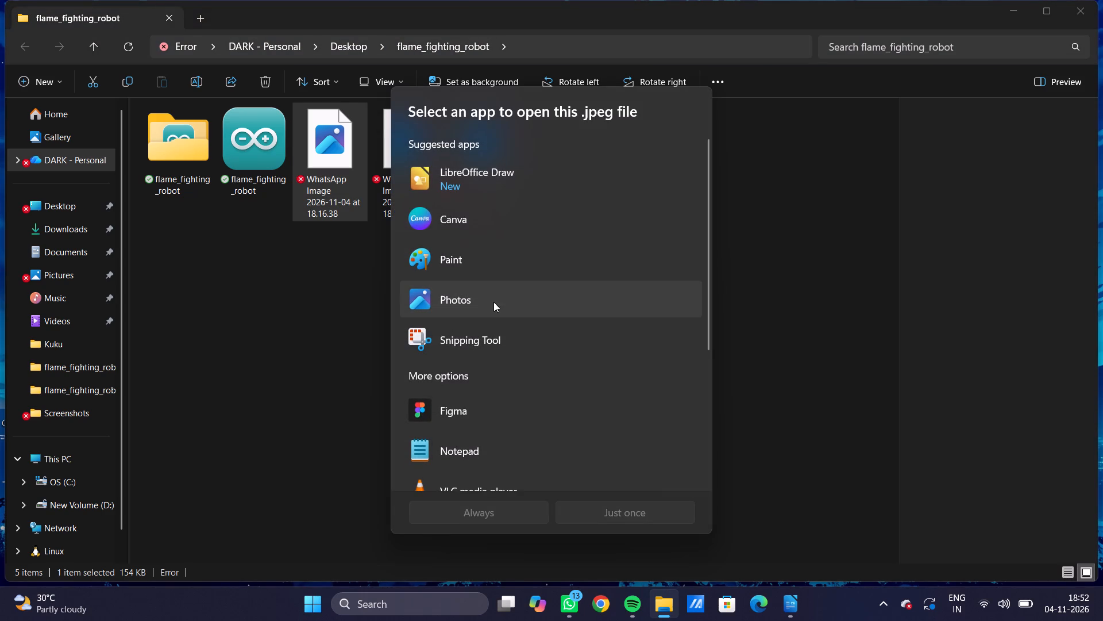
{"action": "left_click", "coordinate": [491, 298]}
{"action": "left_click", "coordinate": [518, 507]}
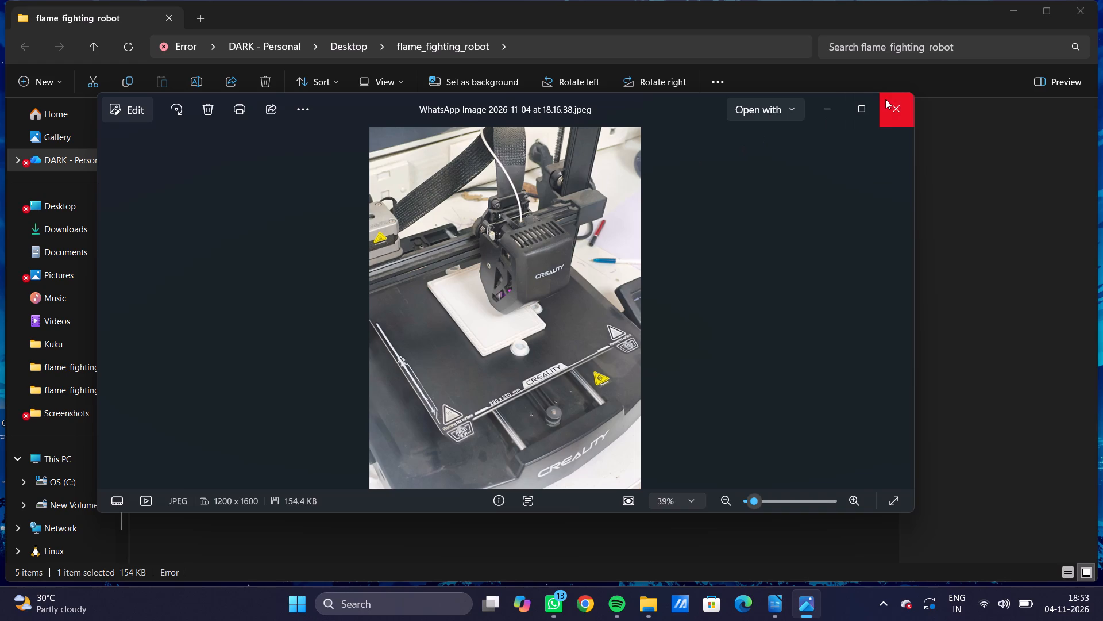
{"action": "left_click", "coordinate": [888, 101]}
View the two WhatsApp images from 18.16.39 in the flame_fighting_robot folder one after the other, closing each.
{"action": "double_click", "coordinate": [439, 159]}
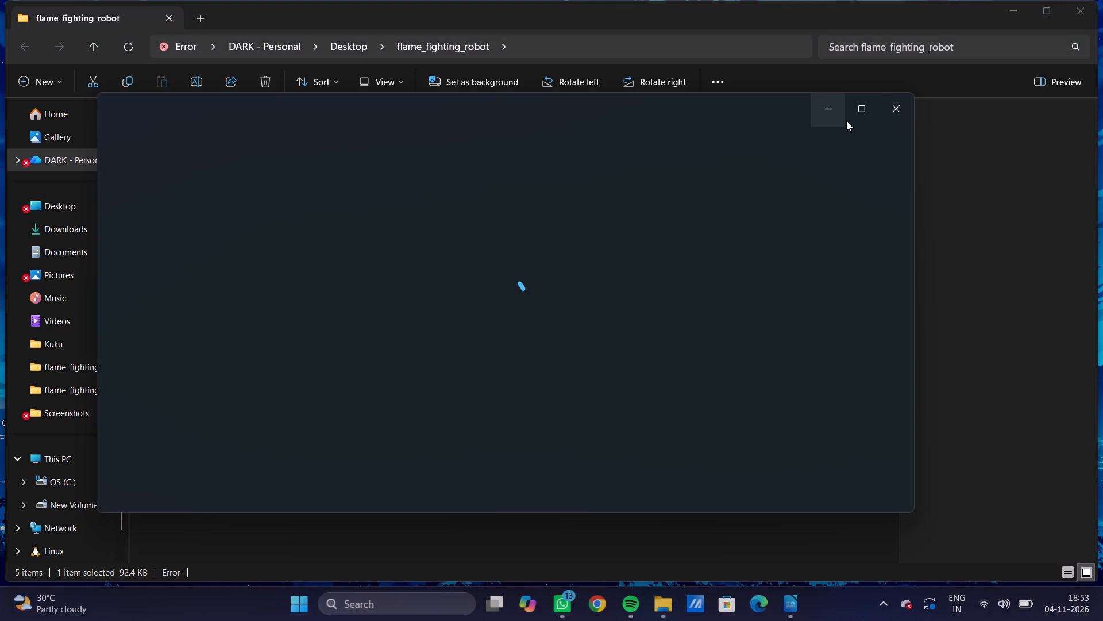
{"action": "left_click", "coordinate": [905, 106]}
{"action": "double_click", "coordinate": [485, 169]}
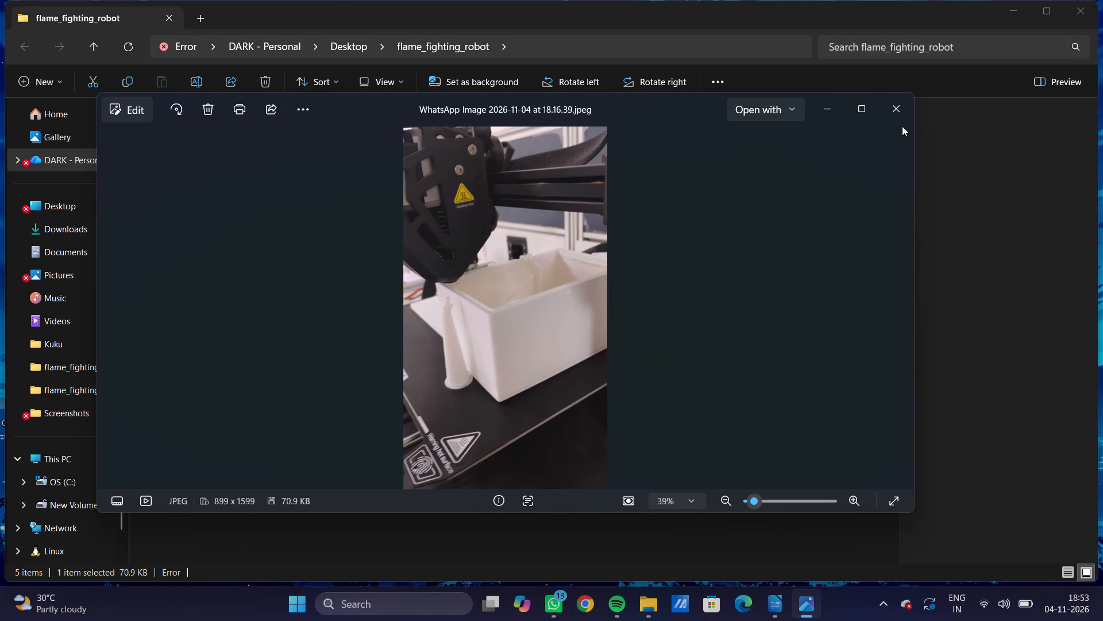
{"action": "left_click", "coordinate": [900, 119]}
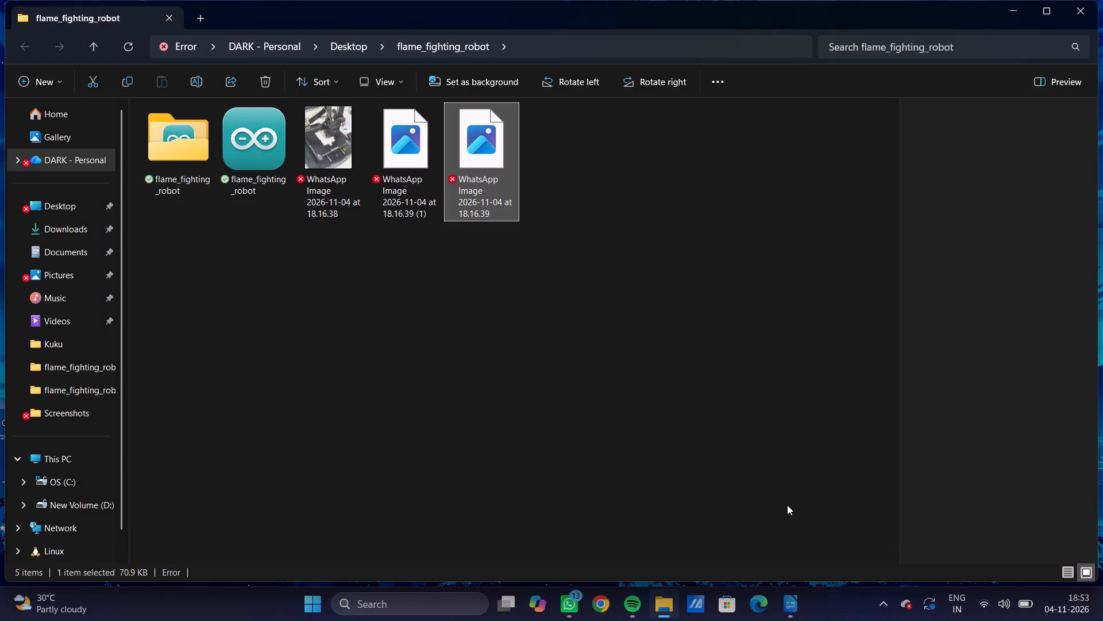
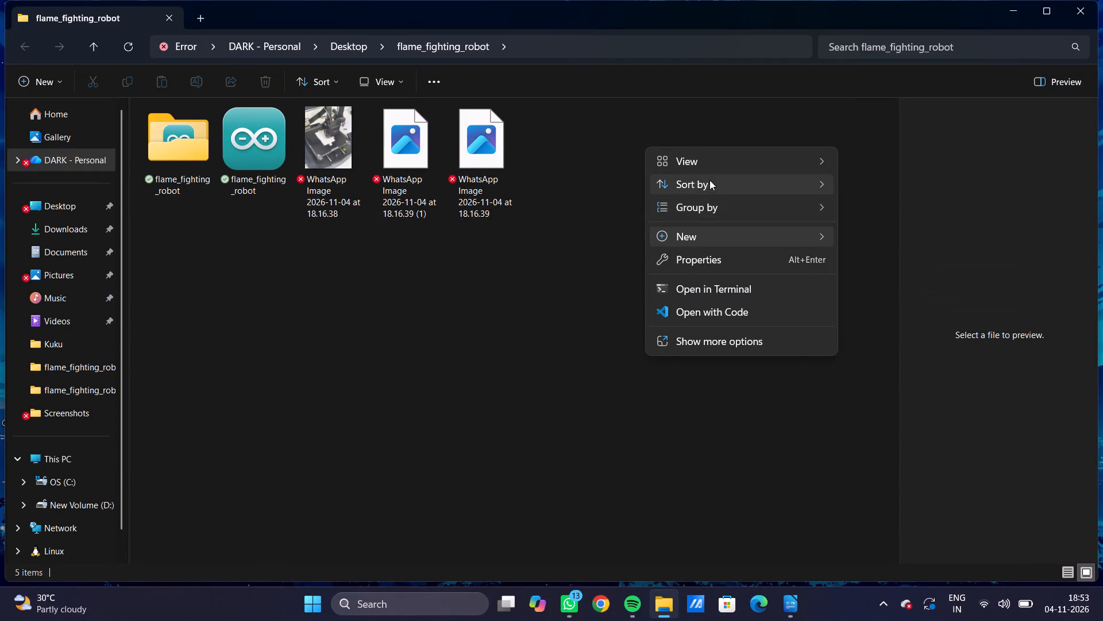
Insert the 3D-printer photo, WhatsApp Image 2026-11-04 at 18.16.38, from the flame_fighting_robot folder into the RESQ-MOD report at section 6.1's electronics paragraph.
{"action": "left_click", "coordinate": [564, 273]}
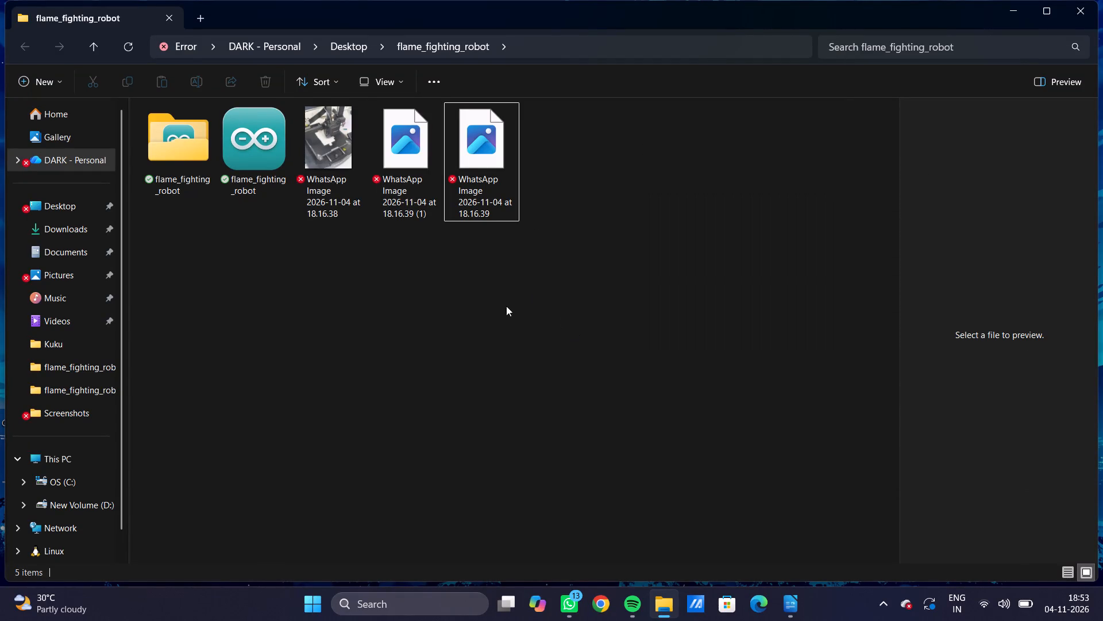
{"action": "left_click_drag", "start_coordinate": [339, 147], "coordinate": [816, 596]}
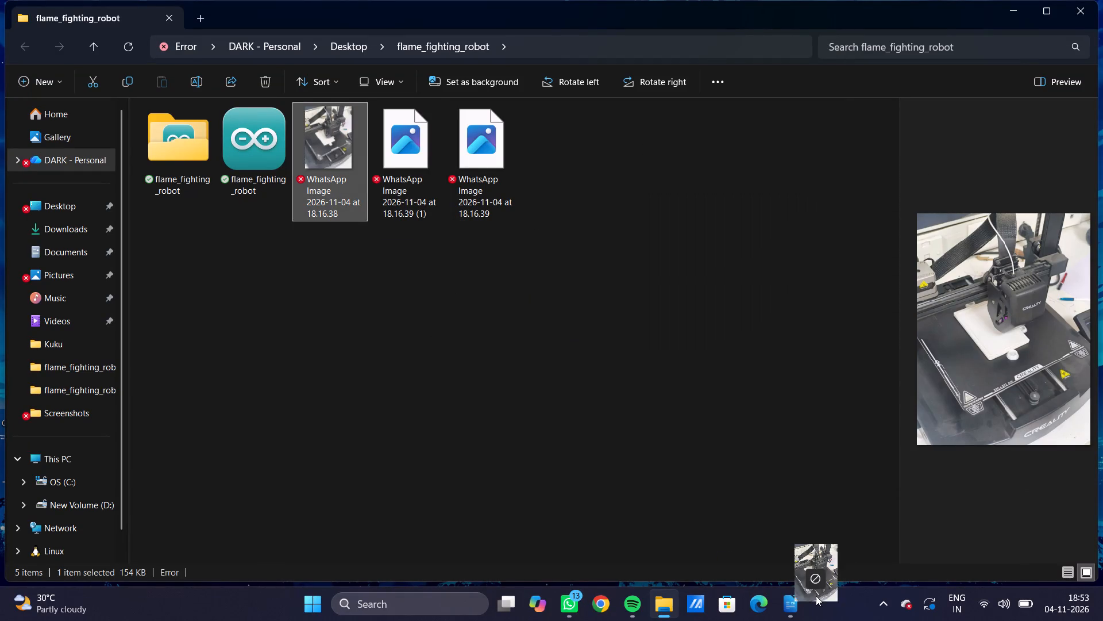
{"action": "left_click_drag", "start_coordinate": [816, 596], "coordinate": [743, 568]}
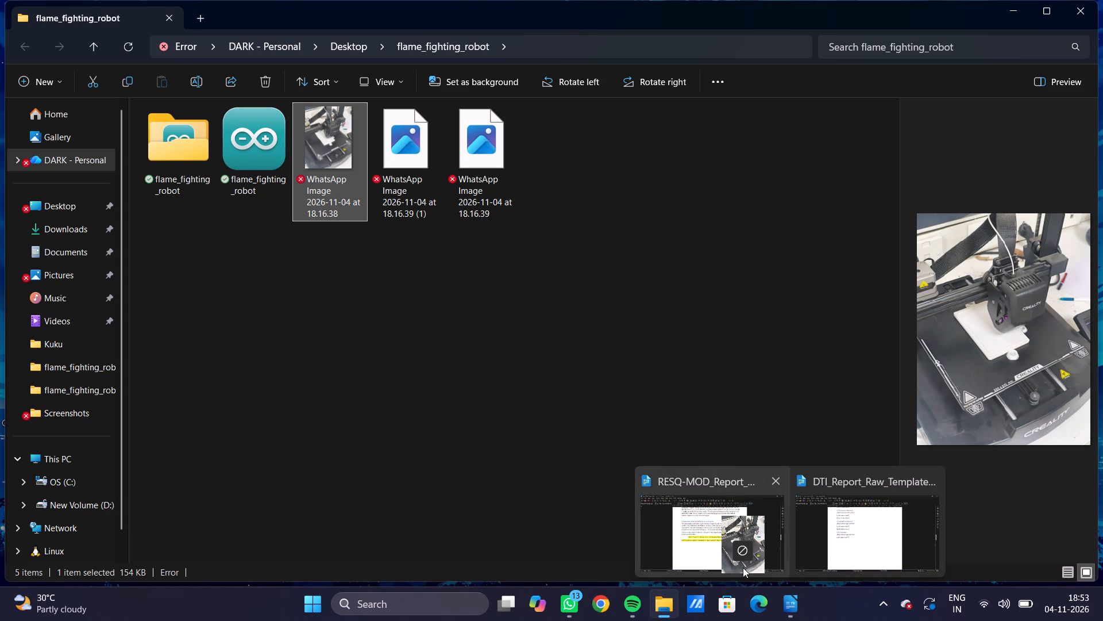
{"action": "left_click_drag", "start_coordinate": [743, 568], "coordinate": [541, 346]}
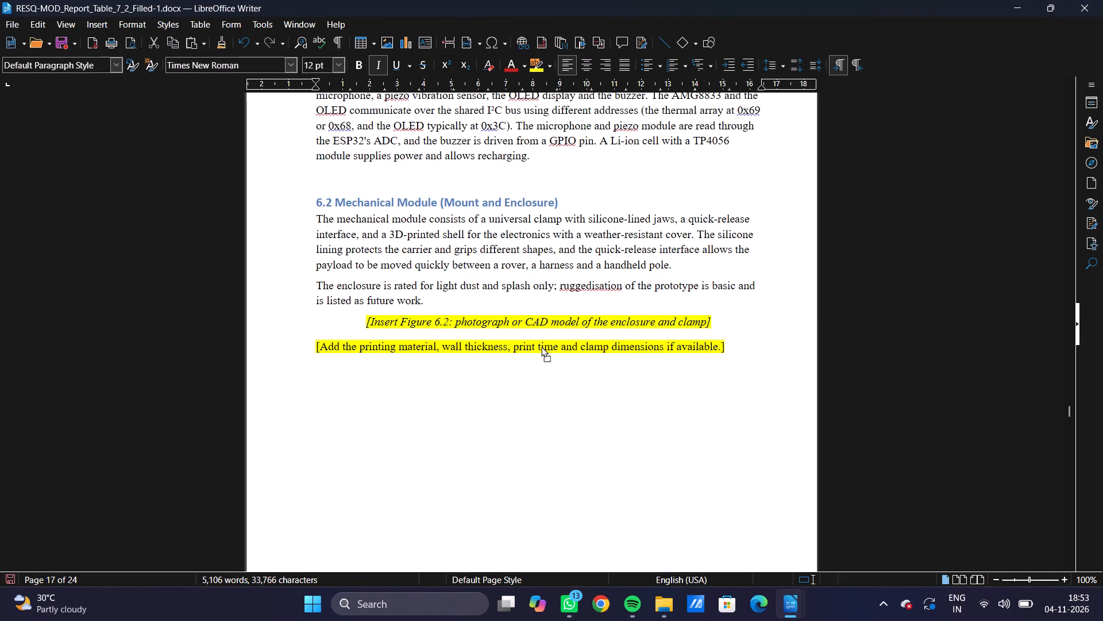
{"action": "left_click_drag", "start_coordinate": [541, 346], "coordinate": [535, 153]}
{"action": "left_click_drag", "start_coordinate": [535, 153], "coordinate": [554, 152]}
Examine the inserted printer photo's size and placement in section 6.1, back to the Chapter 6 heading, at 80% zoom.
{"action": "scroll", "coordinate": [614, 229], "scroll_direction": "up", "scroll_amount": 2}
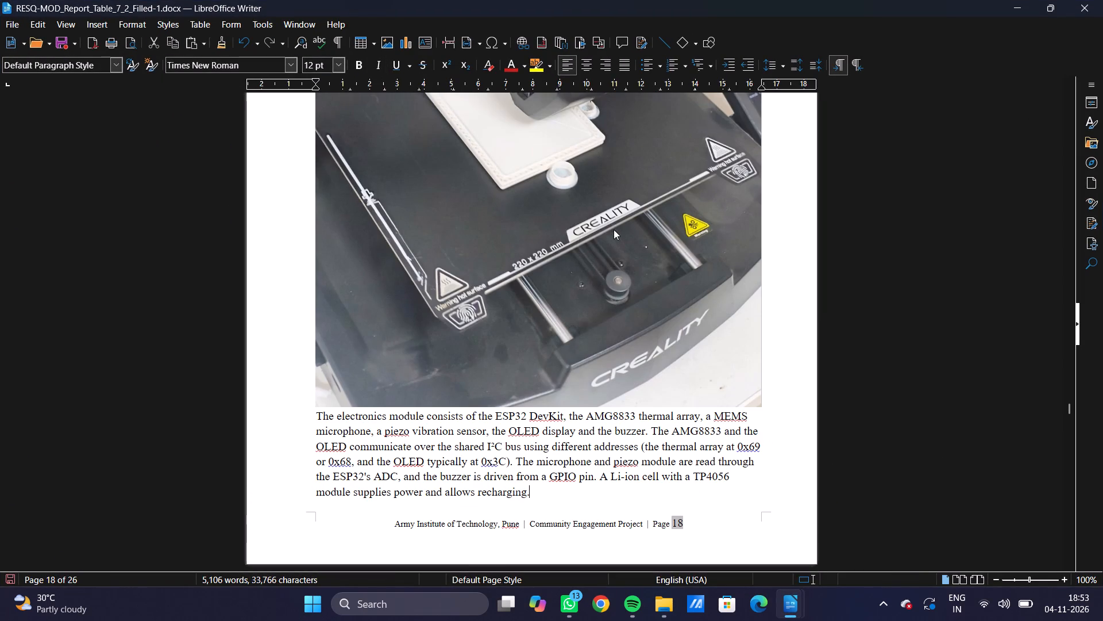
{"action": "scroll", "coordinate": [614, 229], "scroll_direction": "up", "scroll_amount": 11}
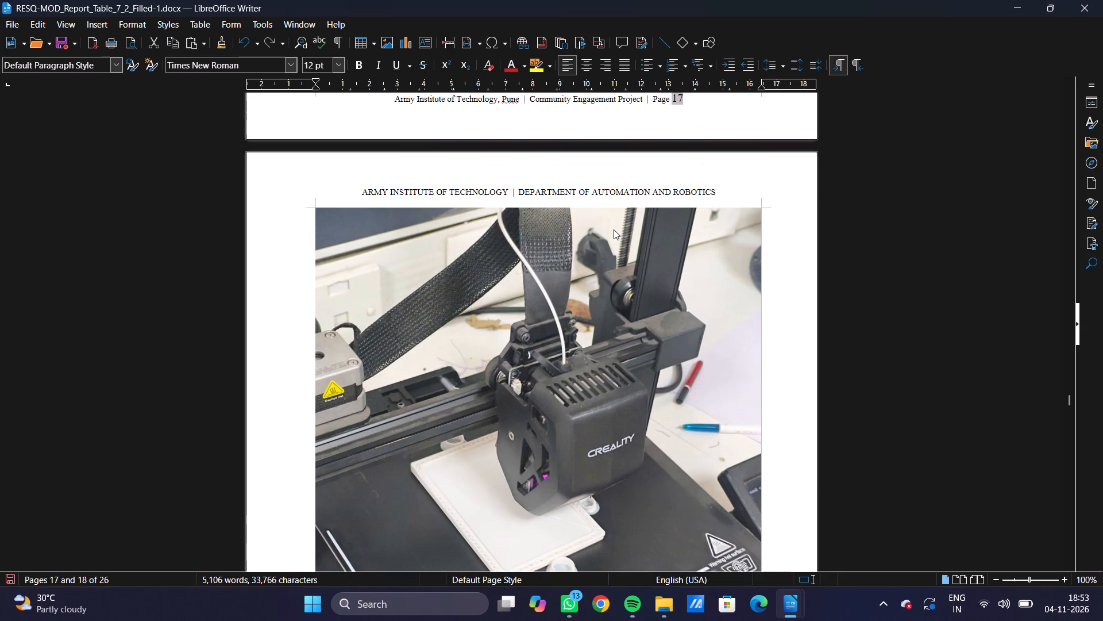
{"action": "scroll", "coordinate": [614, 229], "scroll_direction": "up", "scroll_amount": 1}
{"action": "scroll", "coordinate": [614, 229], "scroll_direction": "down", "scroll_amount": 1}
{"action": "scroll", "coordinate": [614, 229], "scroll_direction": "down", "scroll_amount": 2, "text": "ctrl"}
{"action": "scroll", "coordinate": [614, 229], "scroll_direction": "up", "scroll_amount": 2}
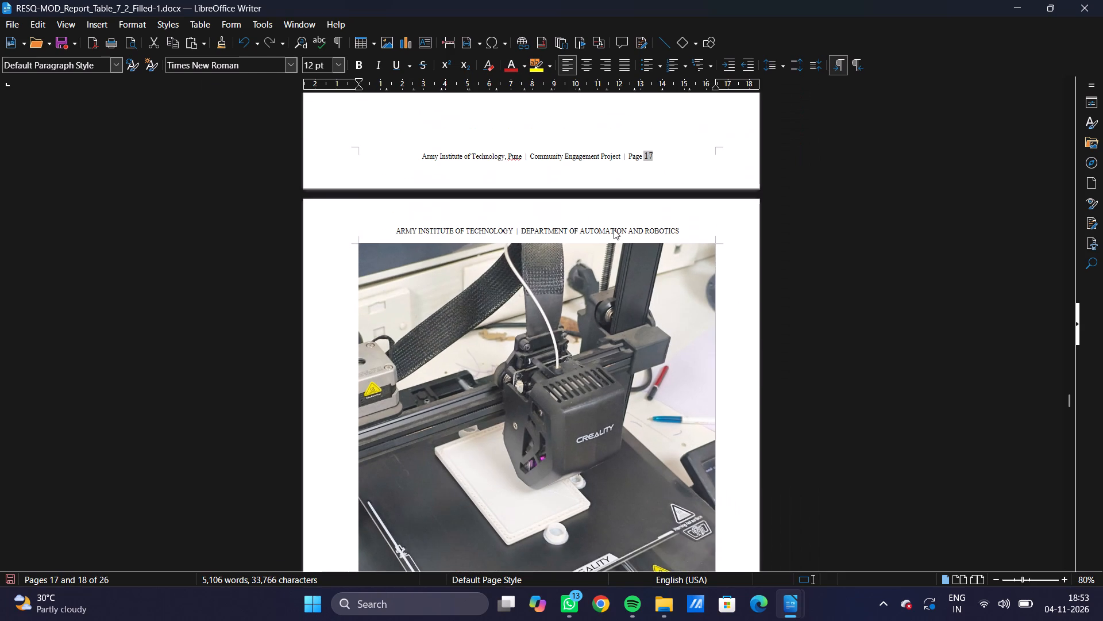
{"action": "scroll", "coordinate": [614, 229], "scroll_direction": "up", "scroll_amount": 20}
{"action": "scroll", "coordinate": [614, 229], "scroll_direction": "up", "scroll_amount": 1}
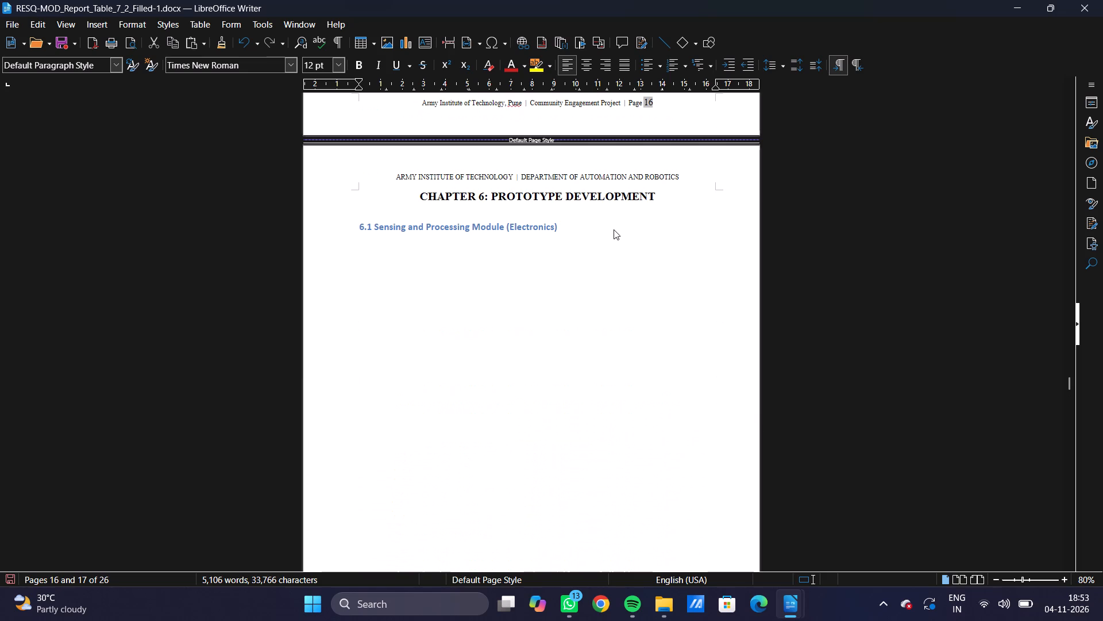
Undo the last picture insertion in section 6.1 of Chapter 6.
{"action": "scroll", "coordinate": [614, 229], "scroll_direction": "up", "scroll_amount": 18}
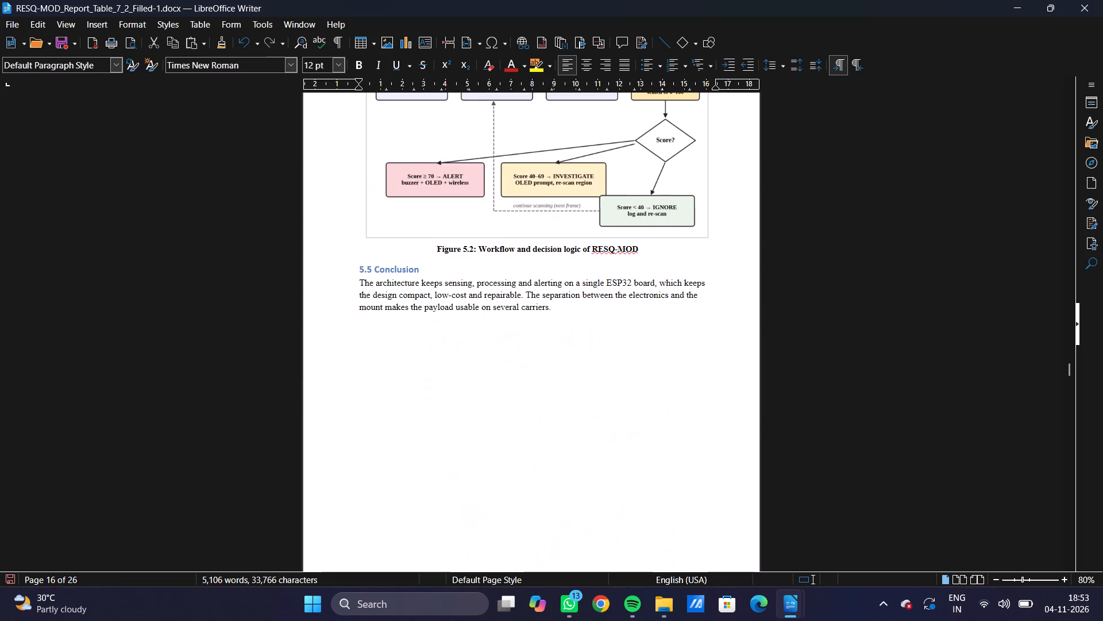
{"action": "scroll", "coordinate": [614, 229], "scroll_direction": "down", "scroll_amount": 20}
{"action": "scroll", "coordinate": [614, 229], "scroll_direction": "down", "scroll_amount": 10}
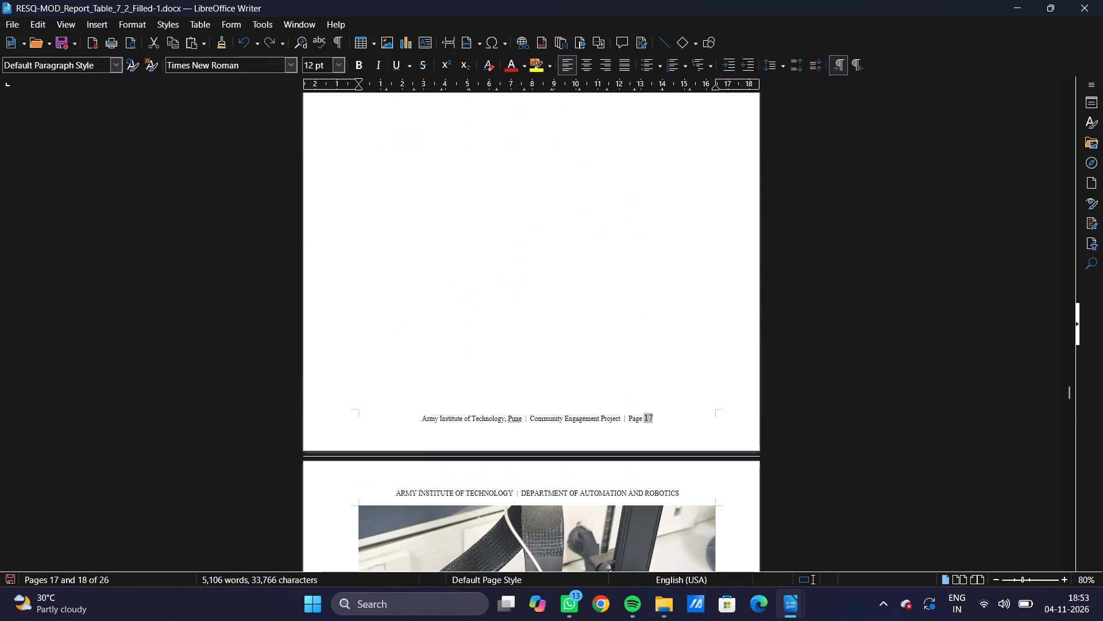
{"action": "key", "text": "ctrl+z"}
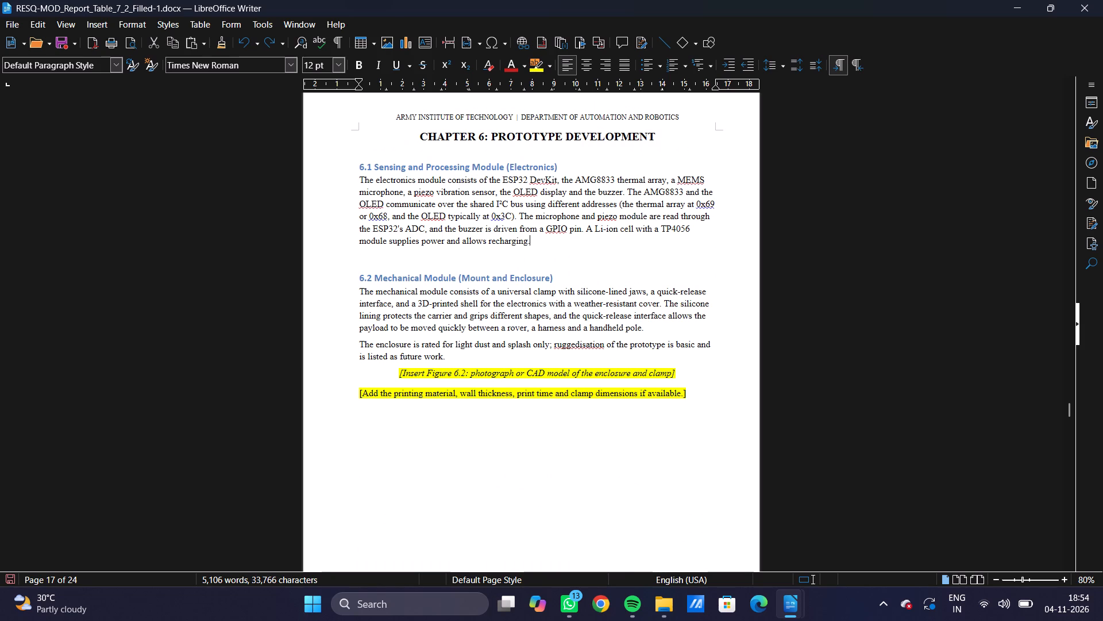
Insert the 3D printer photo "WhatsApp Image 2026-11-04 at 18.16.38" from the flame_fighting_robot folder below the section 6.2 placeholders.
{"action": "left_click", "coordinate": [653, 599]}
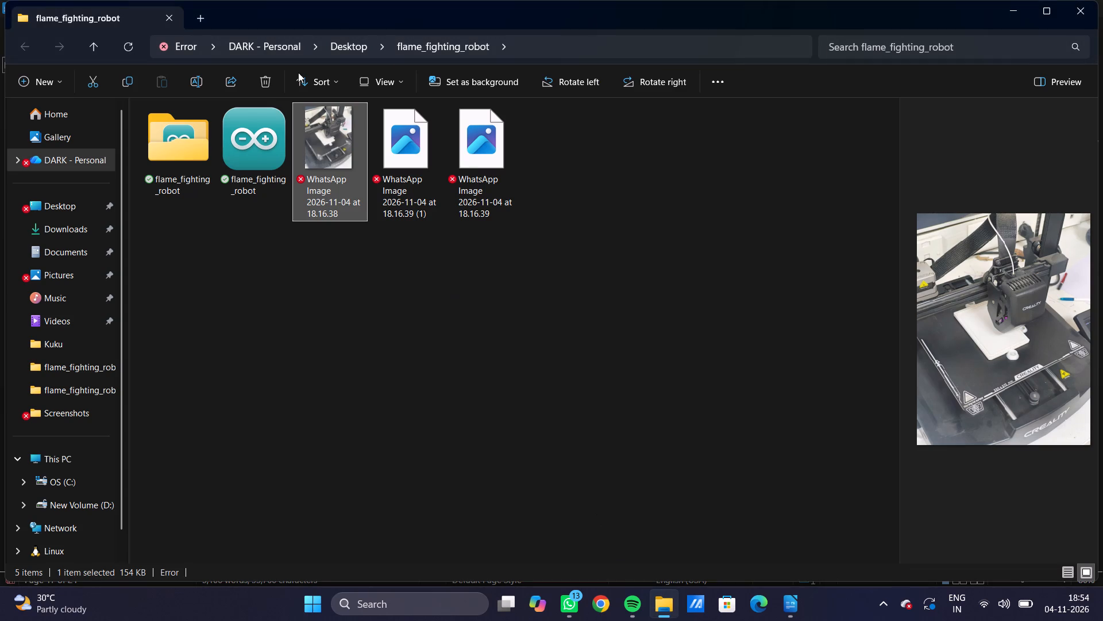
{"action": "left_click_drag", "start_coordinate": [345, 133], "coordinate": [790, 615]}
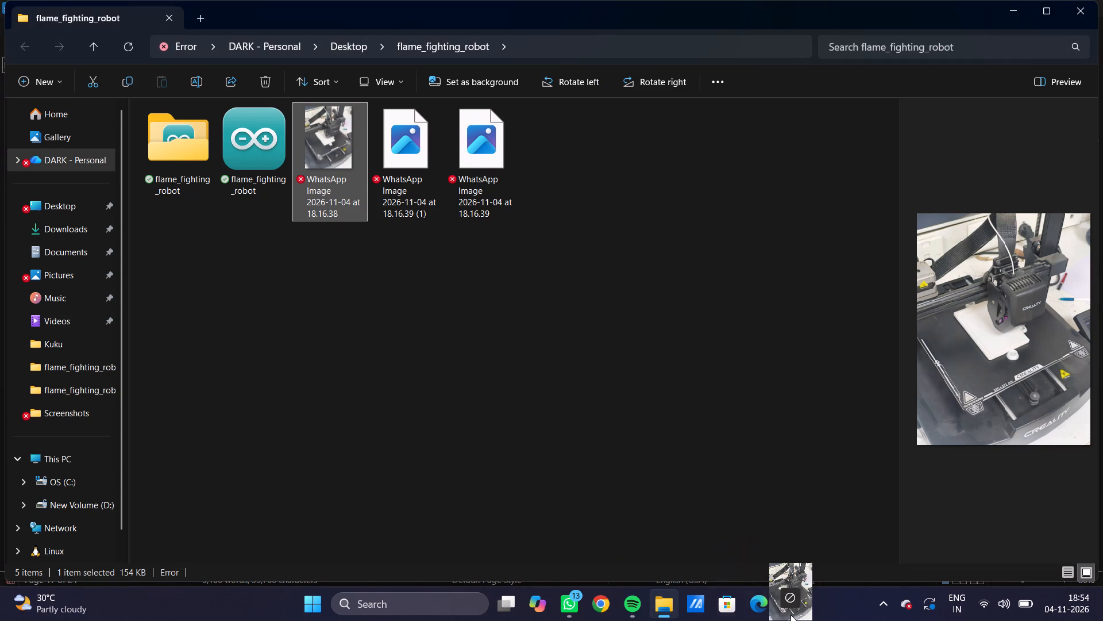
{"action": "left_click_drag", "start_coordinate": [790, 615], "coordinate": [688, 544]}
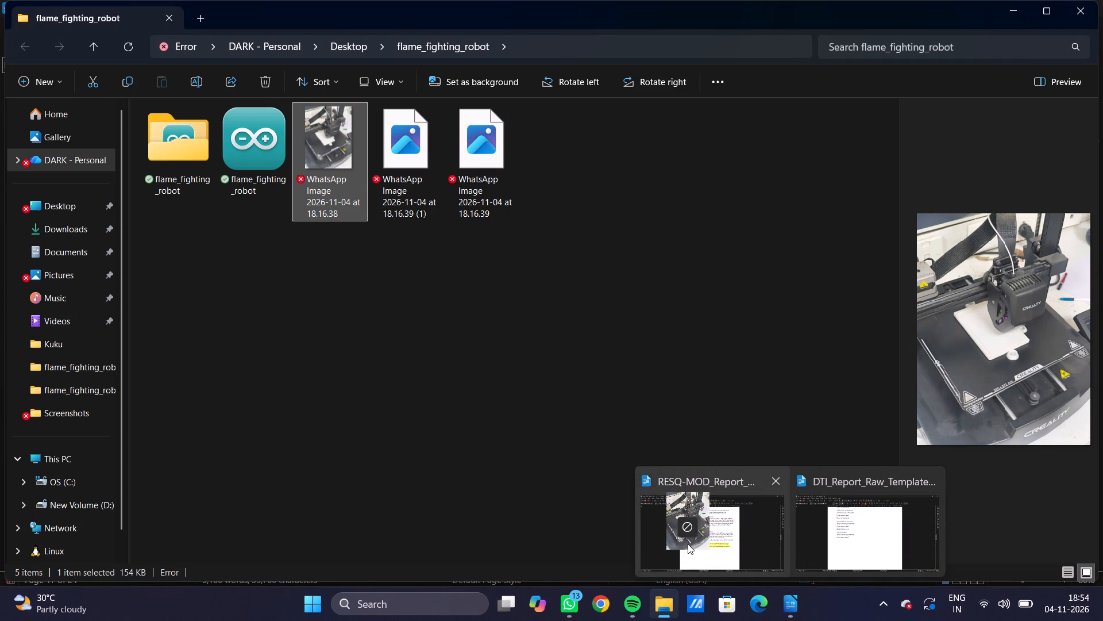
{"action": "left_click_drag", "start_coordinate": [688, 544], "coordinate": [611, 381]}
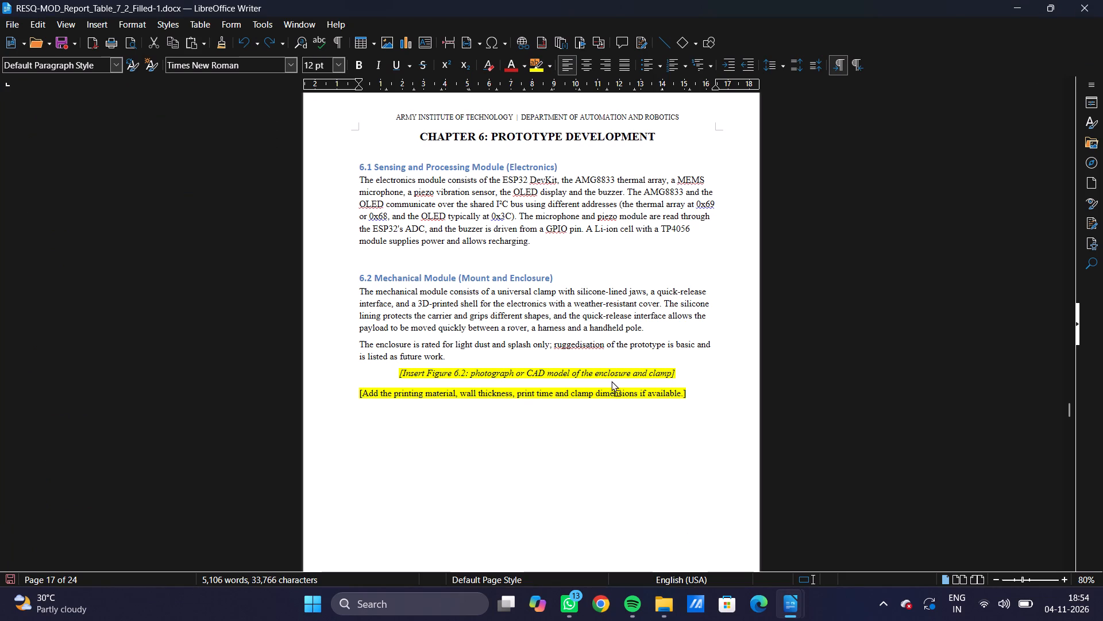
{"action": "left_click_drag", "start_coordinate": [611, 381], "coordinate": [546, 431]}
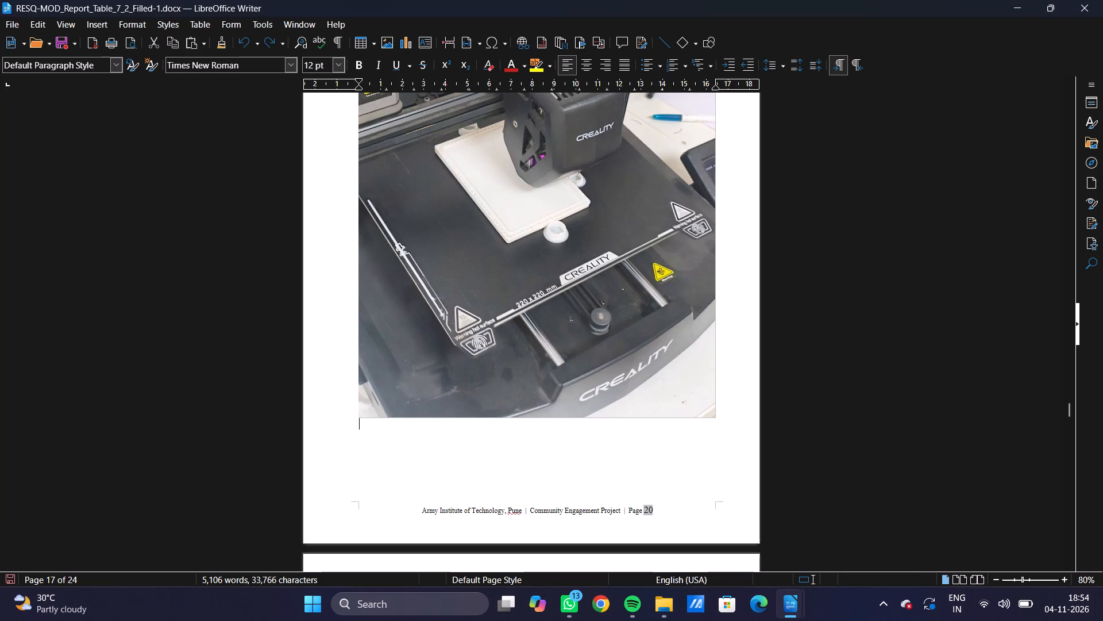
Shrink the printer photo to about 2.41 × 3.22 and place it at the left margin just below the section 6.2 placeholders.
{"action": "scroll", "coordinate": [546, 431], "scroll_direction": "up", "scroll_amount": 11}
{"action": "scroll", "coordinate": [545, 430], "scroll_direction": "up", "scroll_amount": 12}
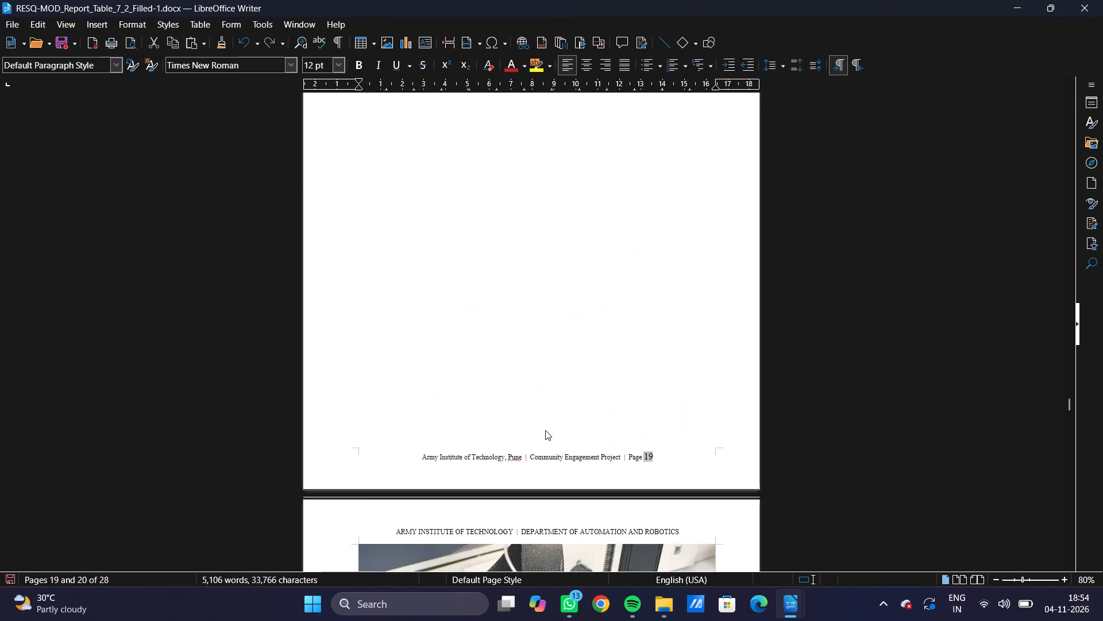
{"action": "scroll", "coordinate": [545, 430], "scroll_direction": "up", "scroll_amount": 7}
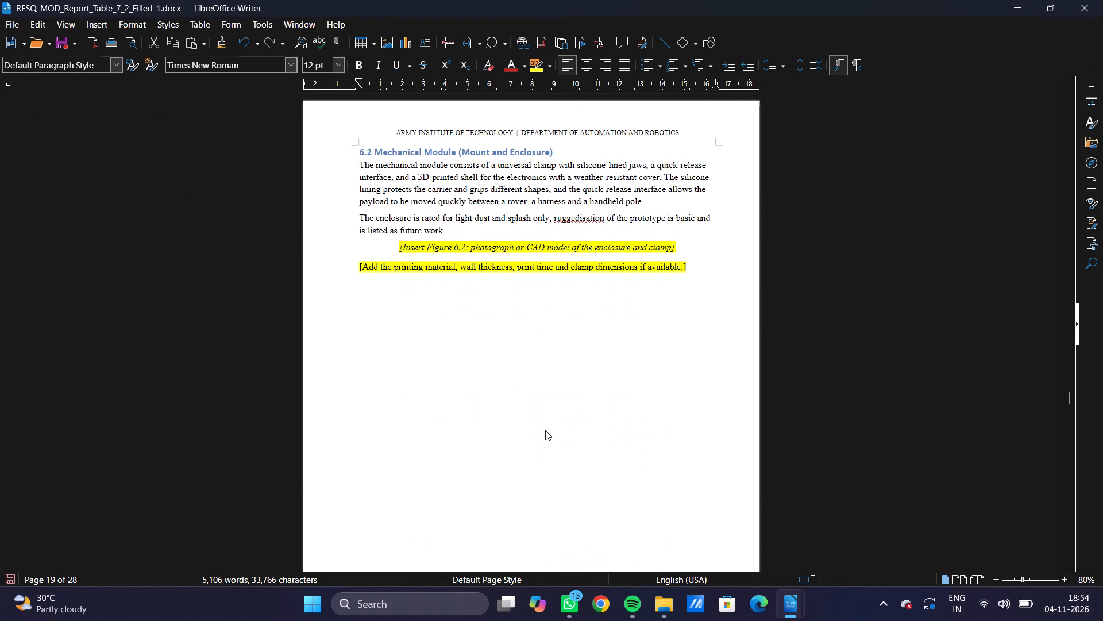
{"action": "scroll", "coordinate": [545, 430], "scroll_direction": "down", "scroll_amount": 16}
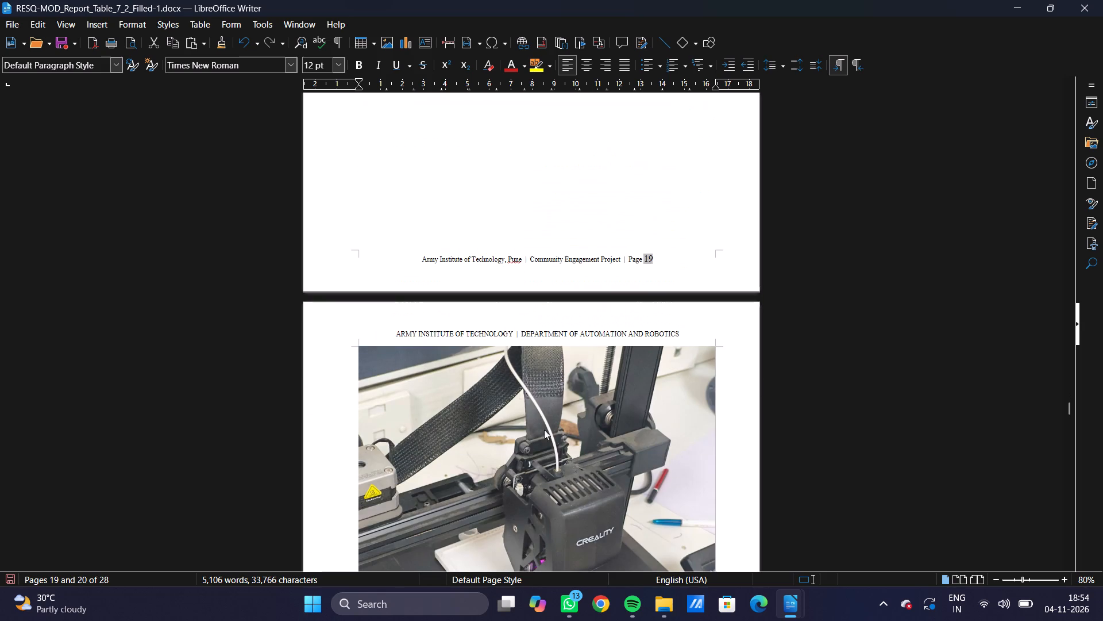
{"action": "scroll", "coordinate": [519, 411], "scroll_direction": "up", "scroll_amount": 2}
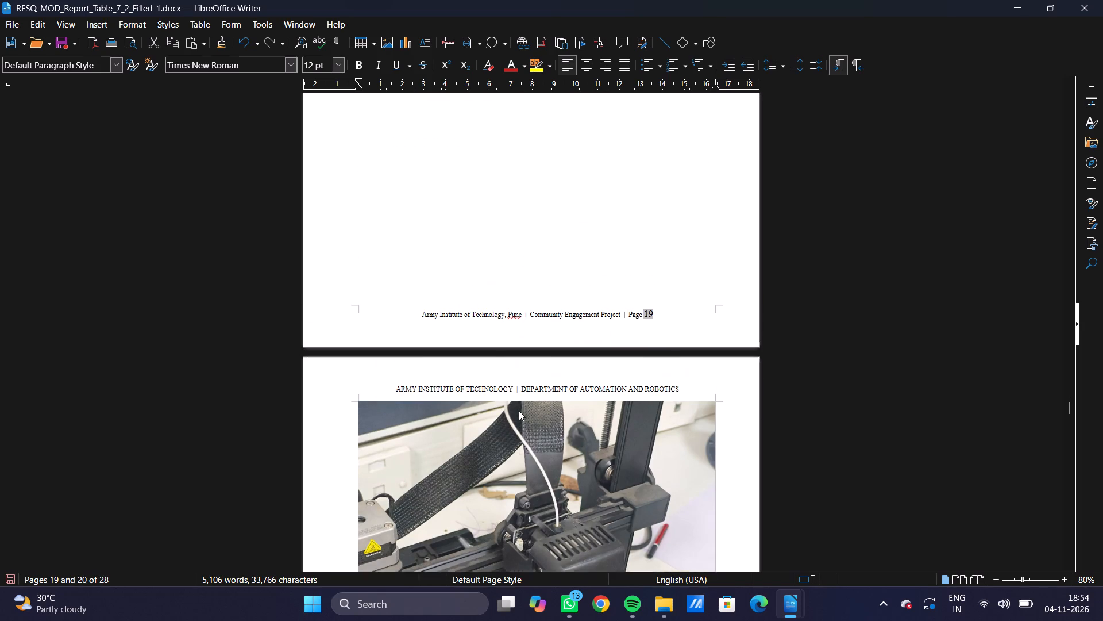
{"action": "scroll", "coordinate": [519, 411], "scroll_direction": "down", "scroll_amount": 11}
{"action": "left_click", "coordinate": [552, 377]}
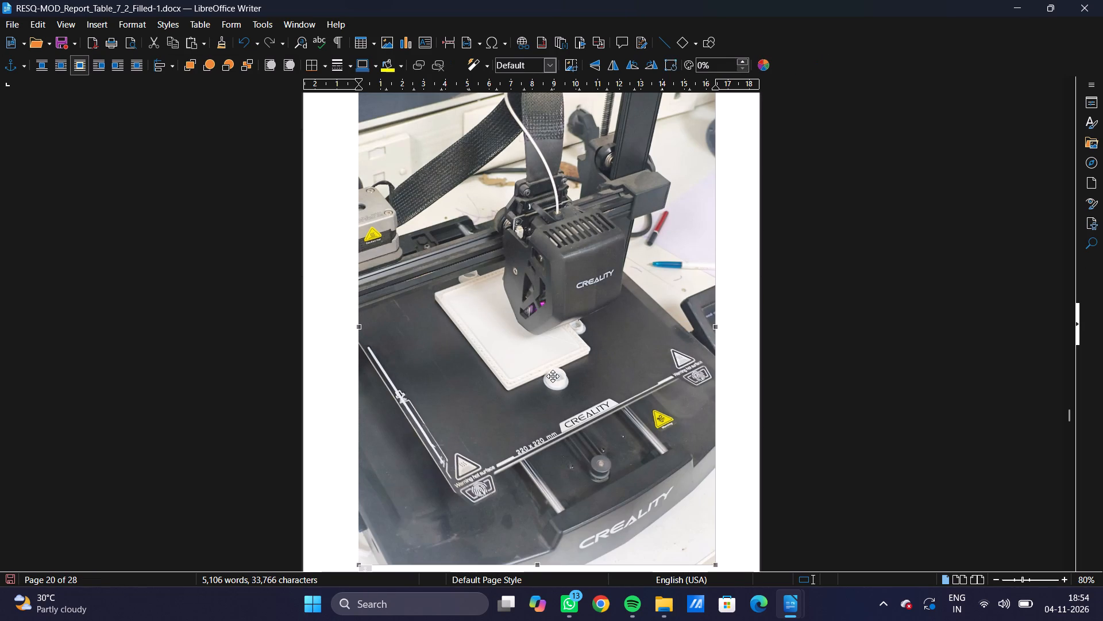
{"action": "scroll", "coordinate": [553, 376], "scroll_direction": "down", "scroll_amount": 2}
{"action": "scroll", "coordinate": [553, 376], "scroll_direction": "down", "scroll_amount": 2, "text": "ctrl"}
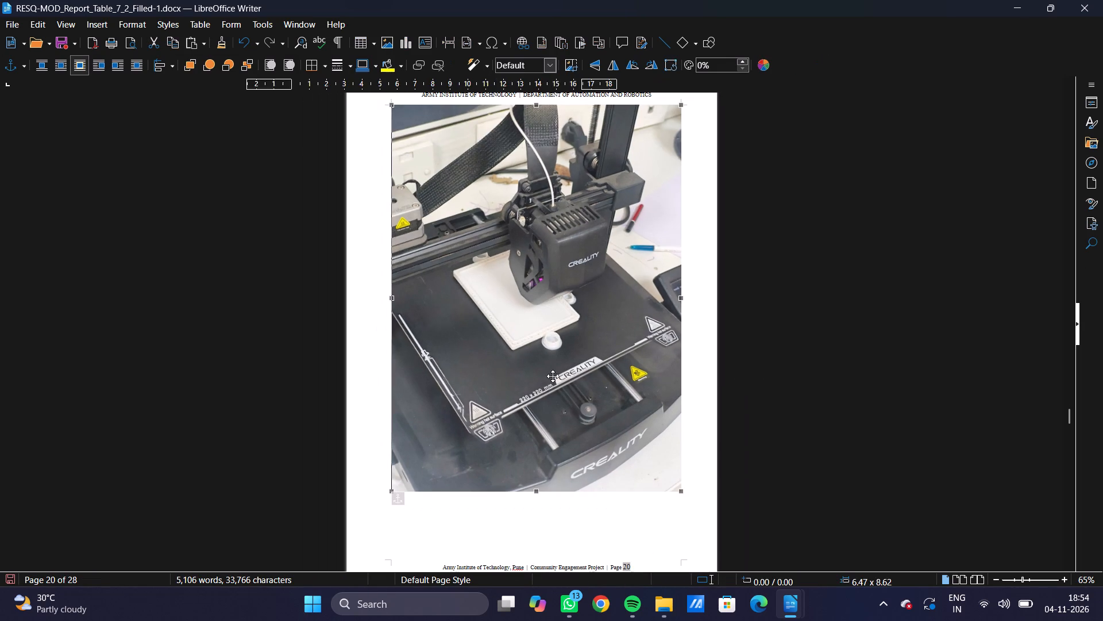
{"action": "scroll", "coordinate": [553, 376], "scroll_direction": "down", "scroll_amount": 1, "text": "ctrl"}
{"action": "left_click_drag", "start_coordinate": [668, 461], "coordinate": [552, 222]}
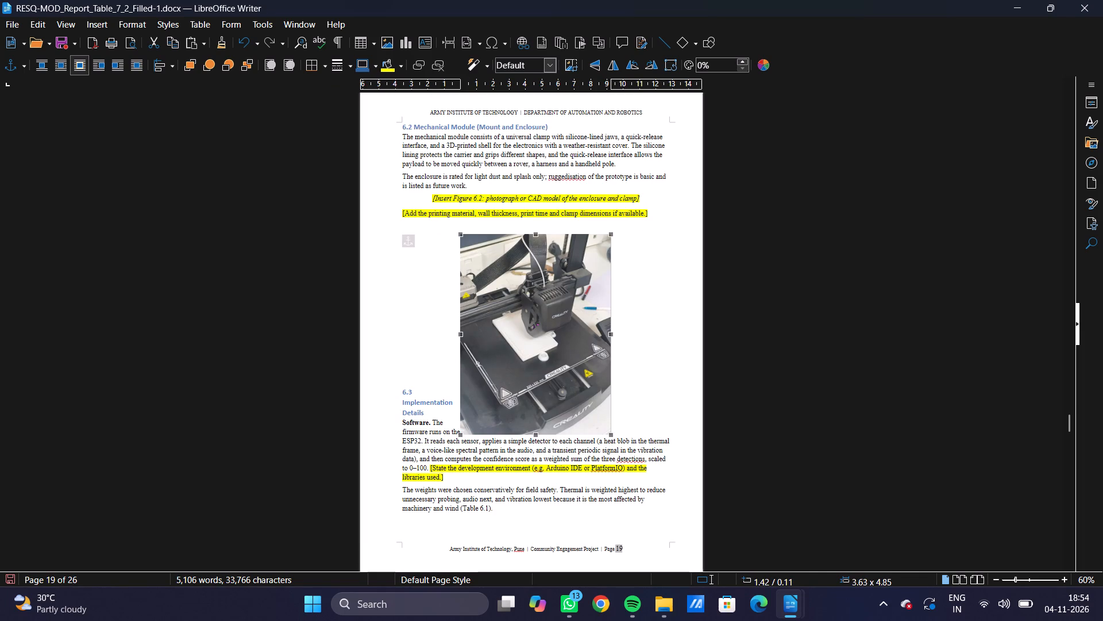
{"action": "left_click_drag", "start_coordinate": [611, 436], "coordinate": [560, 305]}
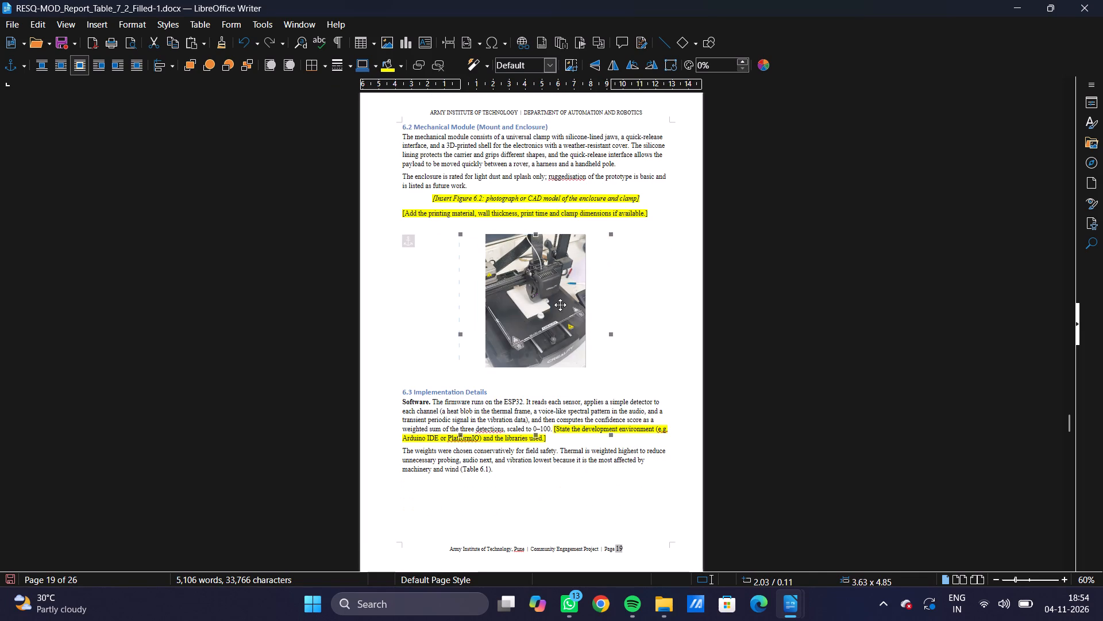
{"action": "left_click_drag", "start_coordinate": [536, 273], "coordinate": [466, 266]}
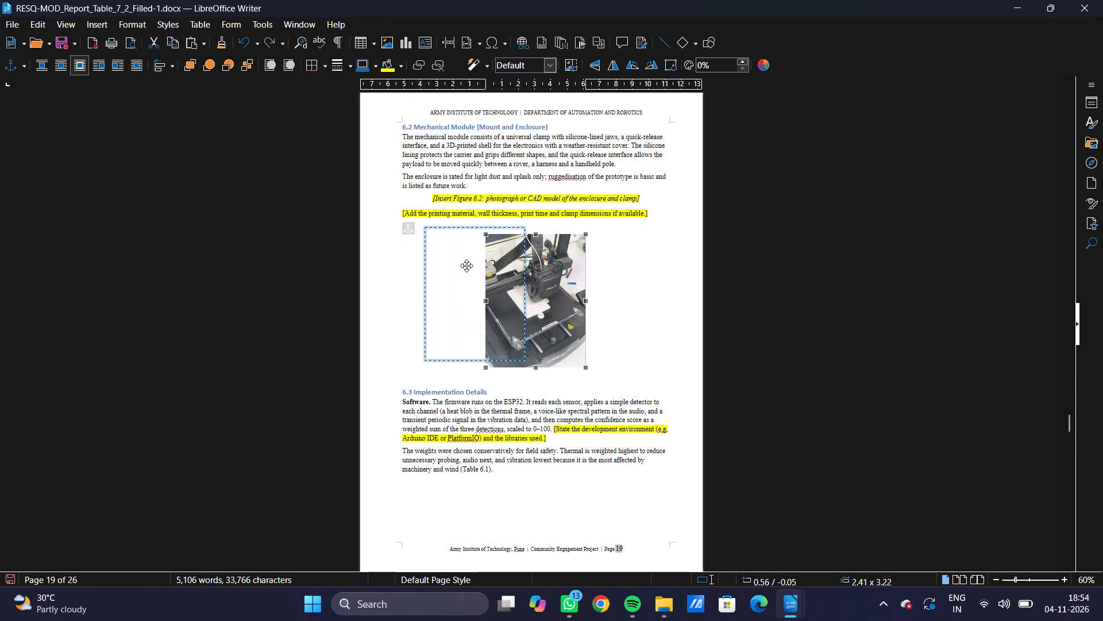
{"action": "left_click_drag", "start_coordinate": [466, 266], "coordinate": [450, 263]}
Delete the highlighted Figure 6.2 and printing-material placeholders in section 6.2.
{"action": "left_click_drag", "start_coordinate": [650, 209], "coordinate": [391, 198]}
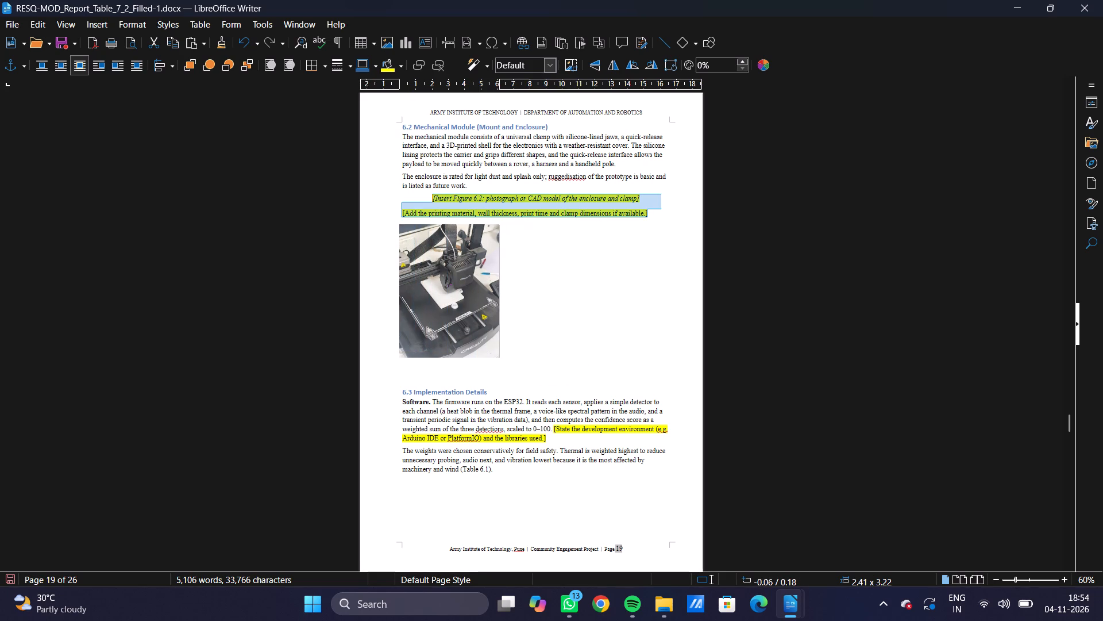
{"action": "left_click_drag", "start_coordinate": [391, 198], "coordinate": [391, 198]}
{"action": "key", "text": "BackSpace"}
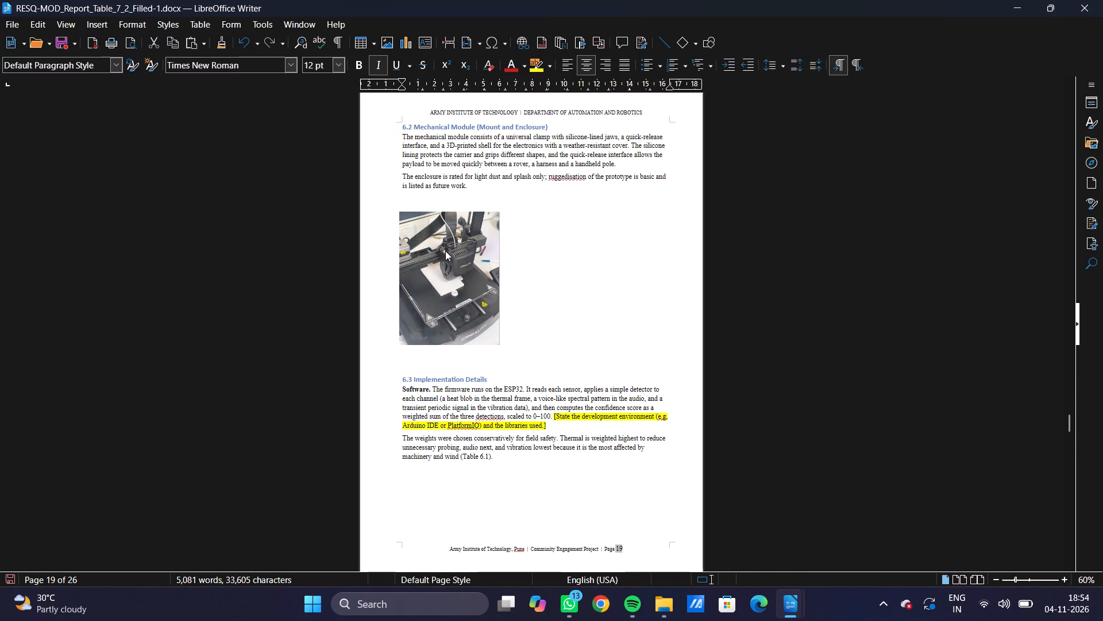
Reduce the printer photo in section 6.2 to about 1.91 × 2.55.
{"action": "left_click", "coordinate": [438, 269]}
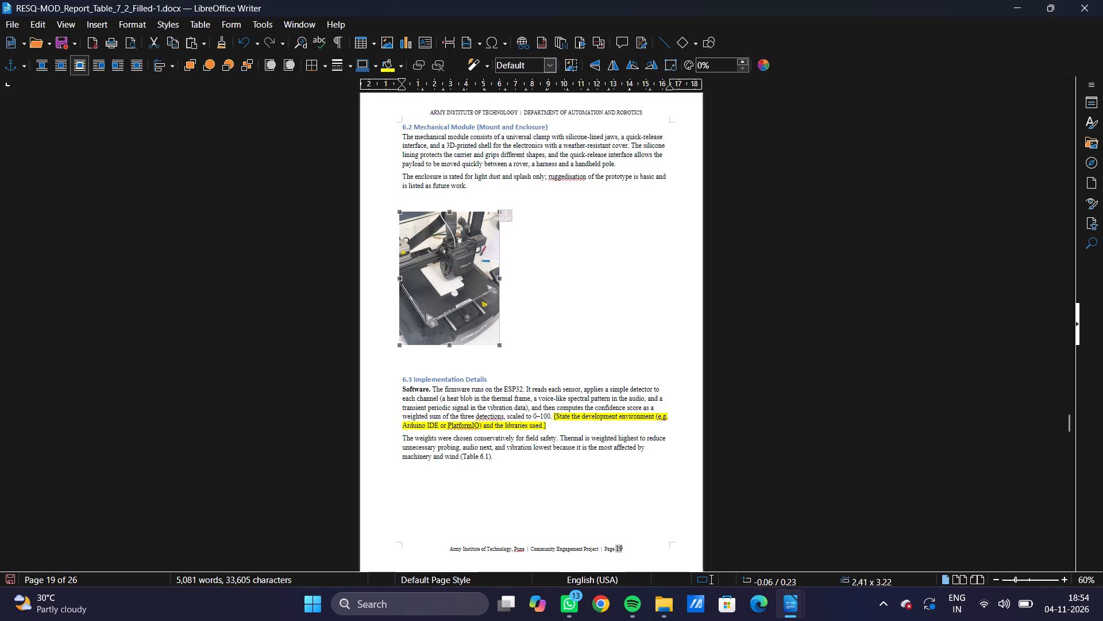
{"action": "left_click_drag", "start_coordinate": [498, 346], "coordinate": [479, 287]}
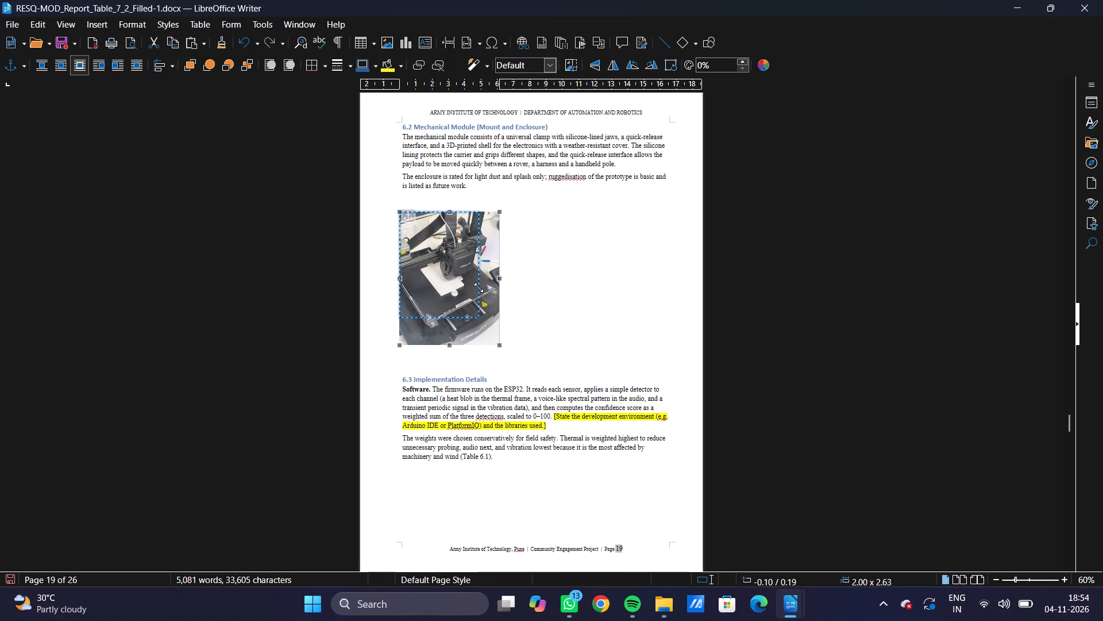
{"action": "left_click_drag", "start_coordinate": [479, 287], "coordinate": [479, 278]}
Examine the page layout from section 5.5 through sections 6.1, 6.2 and 6.3, checking the text flow and blank space.
{"action": "scroll", "coordinate": [492, 258], "scroll_direction": "up", "scroll_amount": 18}
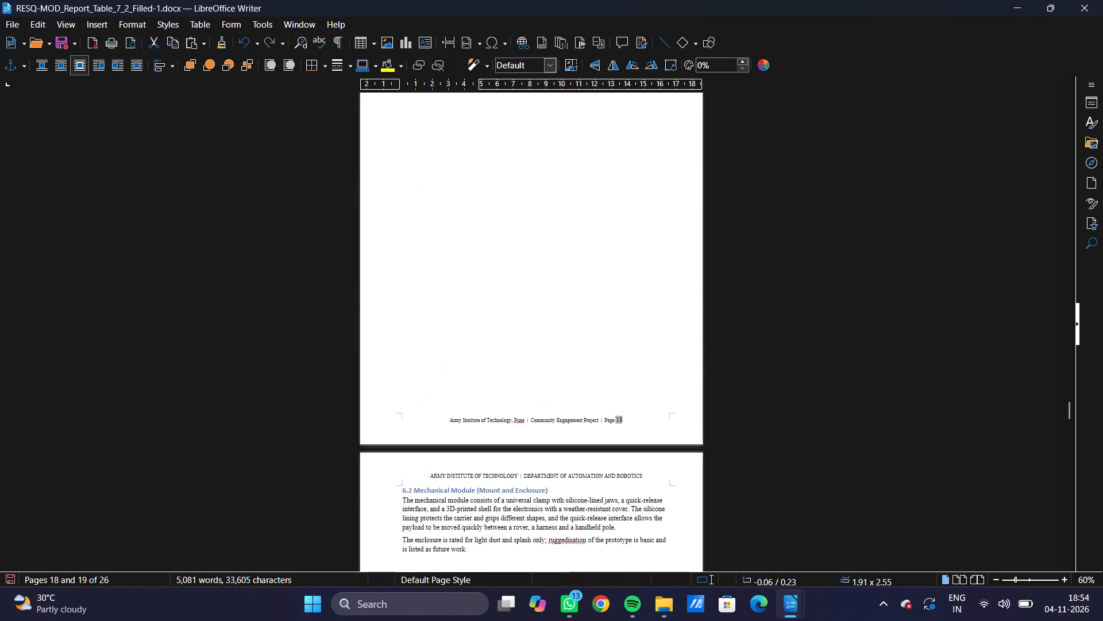
{"action": "scroll", "coordinate": [492, 258], "scroll_direction": "up", "scroll_amount": 9}
{"action": "scroll", "coordinate": [492, 258], "scroll_direction": "up", "scroll_amount": 20}
{"action": "scroll", "coordinate": [492, 258], "scroll_direction": "up", "scroll_amount": 2}
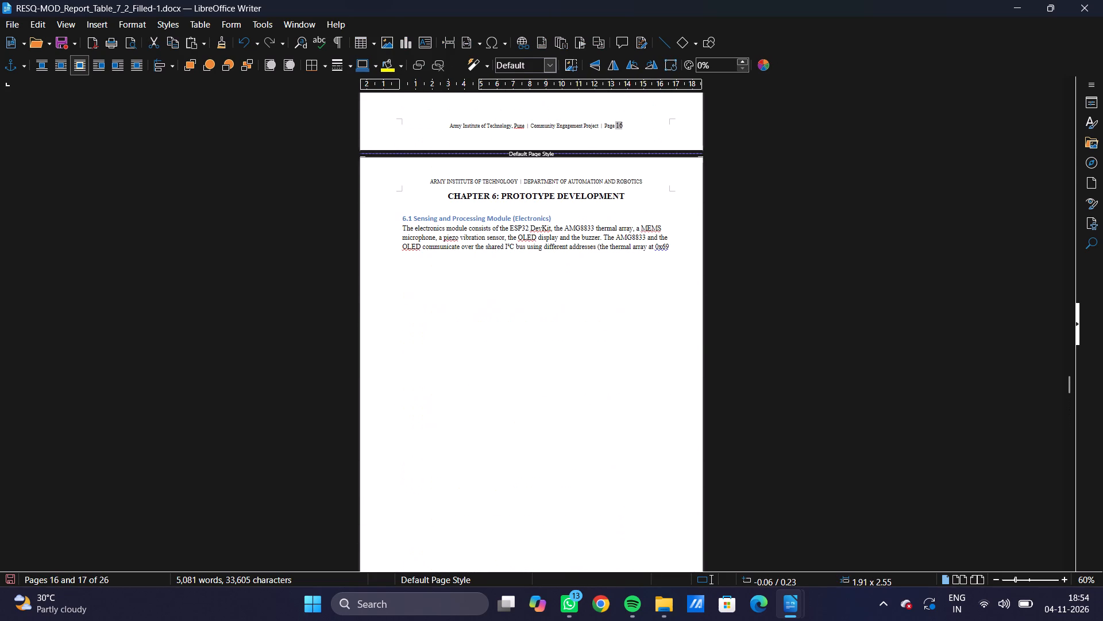
{"action": "scroll", "coordinate": [492, 258], "scroll_direction": "down", "scroll_amount": 17}
{"action": "scroll", "coordinate": [492, 258], "scroll_direction": "down", "scroll_amount": 20}
{"action": "scroll", "coordinate": [492, 258], "scroll_direction": "down", "scroll_amount": 2}
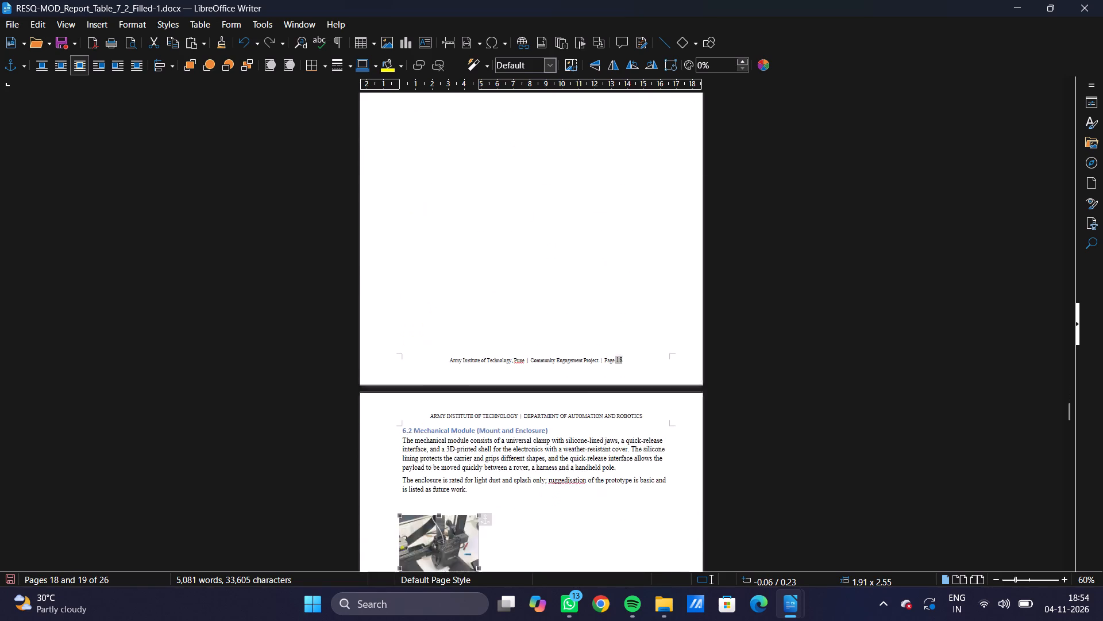
{"action": "scroll", "coordinate": [492, 258], "scroll_direction": "down", "scroll_amount": 2}
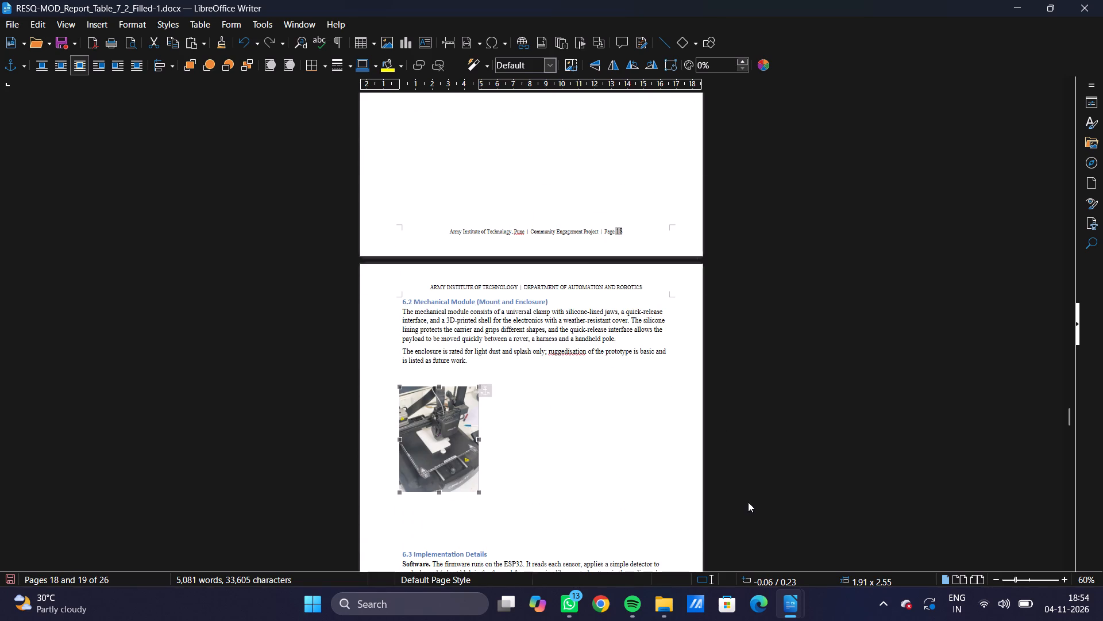
{"action": "scroll", "coordinate": [623, 449], "scroll_direction": "down", "scroll_amount": 11}
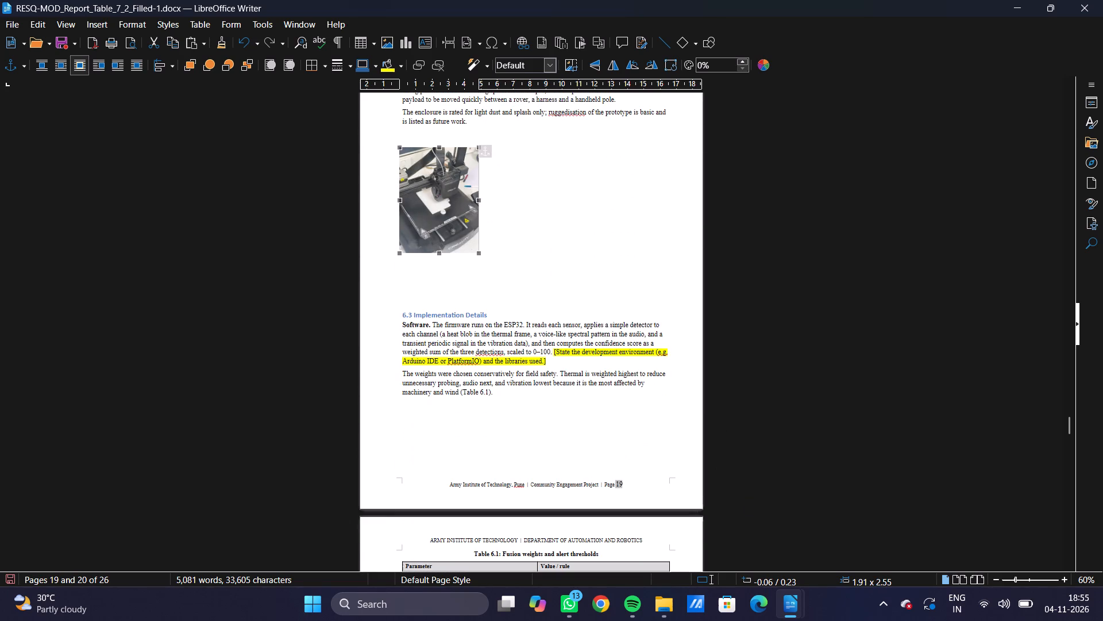
{"action": "scroll", "coordinate": [623, 447], "scroll_direction": "down", "scroll_amount": 16}
{"action": "scroll", "coordinate": [623, 446], "scroll_direction": "up", "scroll_amount": 20}
{"action": "scroll", "coordinate": [623, 446], "scroll_direction": "up", "scroll_amount": 20}
{"action": "scroll", "coordinate": [623, 446], "scroll_direction": "up", "scroll_amount": 2}
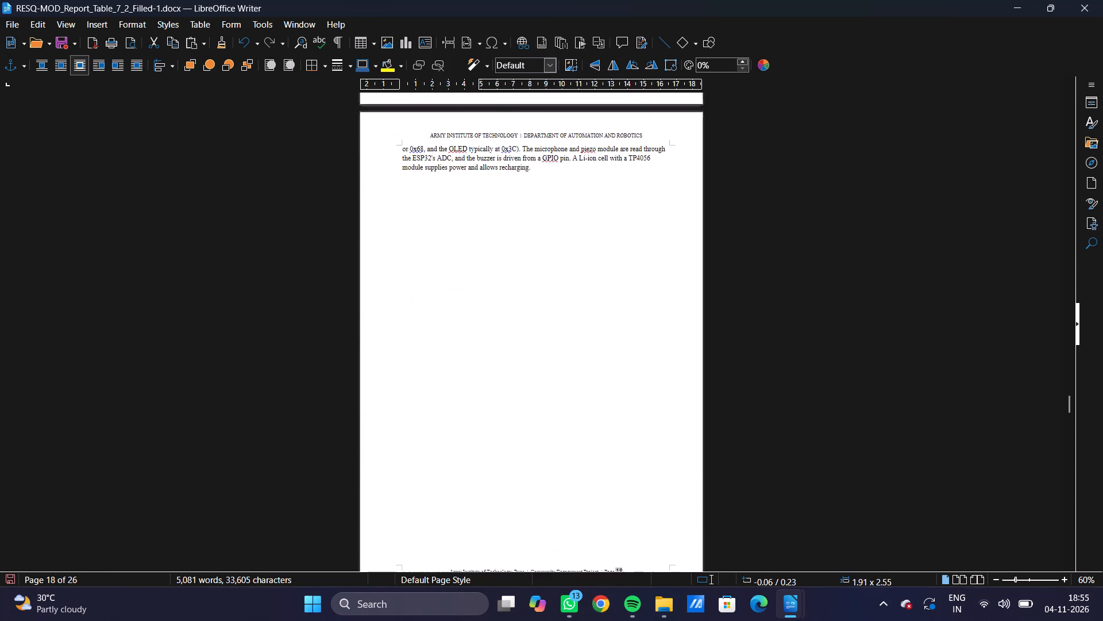
{"action": "scroll", "coordinate": [623, 446], "scroll_direction": "up", "scroll_amount": 7}
{"action": "scroll", "coordinate": [623, 446], "scroll_direction": "up", "scroll_amount": 20}
{"action": "scroll", "coordinate": [623, 446], "scroll_direction": "up", "scroll_amount": 5}
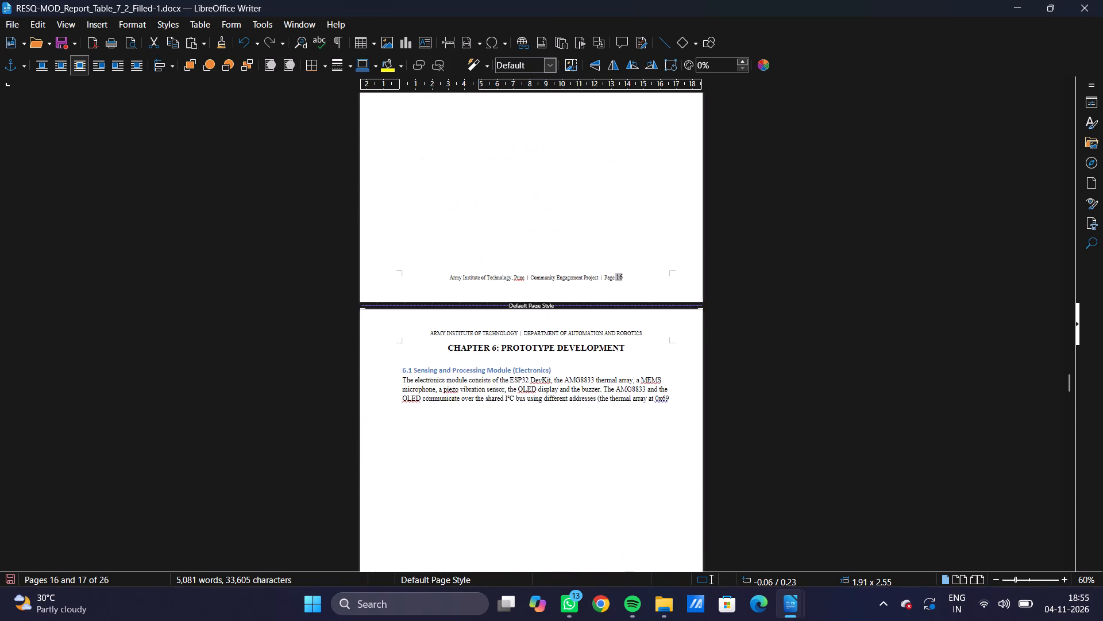
{"action": "scroll", "coordinate": [623, 446], "scroll_direction": "up", "scroll_amount": 15}
{"action": "scroll", "coordinate": [623, 446], "scroll_direction": "up", "scroll_amount": 7}
{"action": "scroll", "coordinate": [623, 446], "scroll_direction": "down", "scroll_amount": 12}
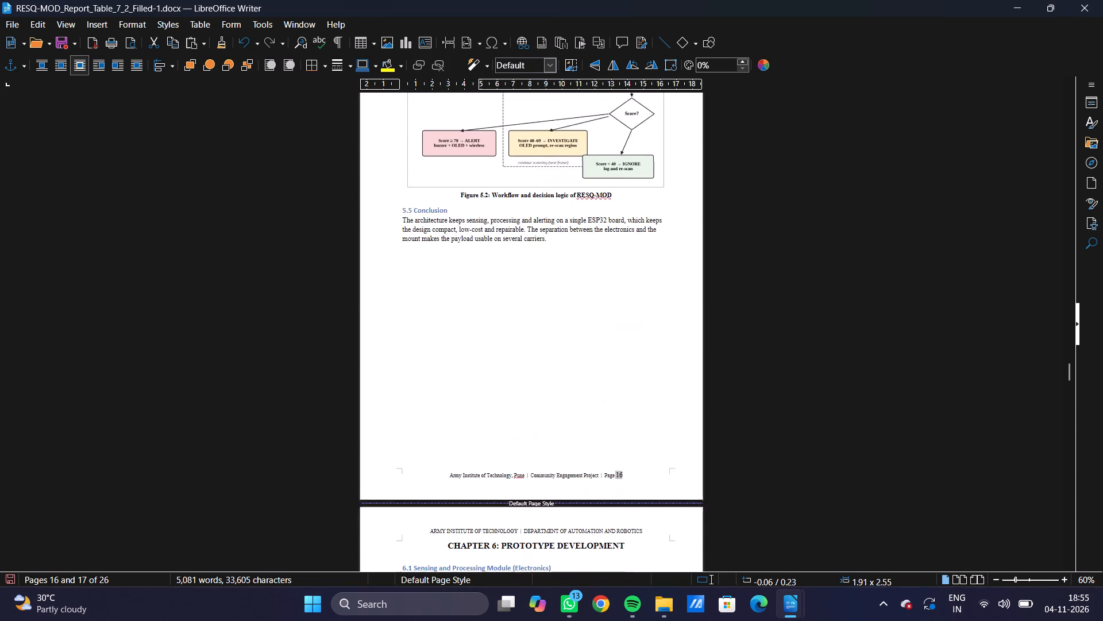
{"action": "scroll", "coordinate": [623, 446], "scroll_direction": "down", "scroll_amount": 11}
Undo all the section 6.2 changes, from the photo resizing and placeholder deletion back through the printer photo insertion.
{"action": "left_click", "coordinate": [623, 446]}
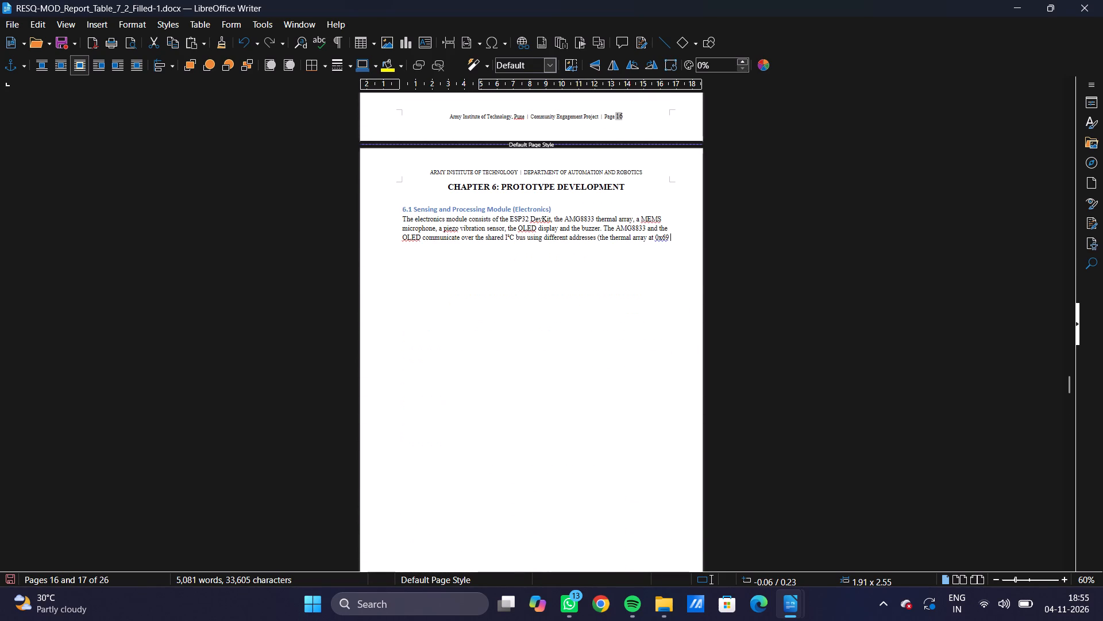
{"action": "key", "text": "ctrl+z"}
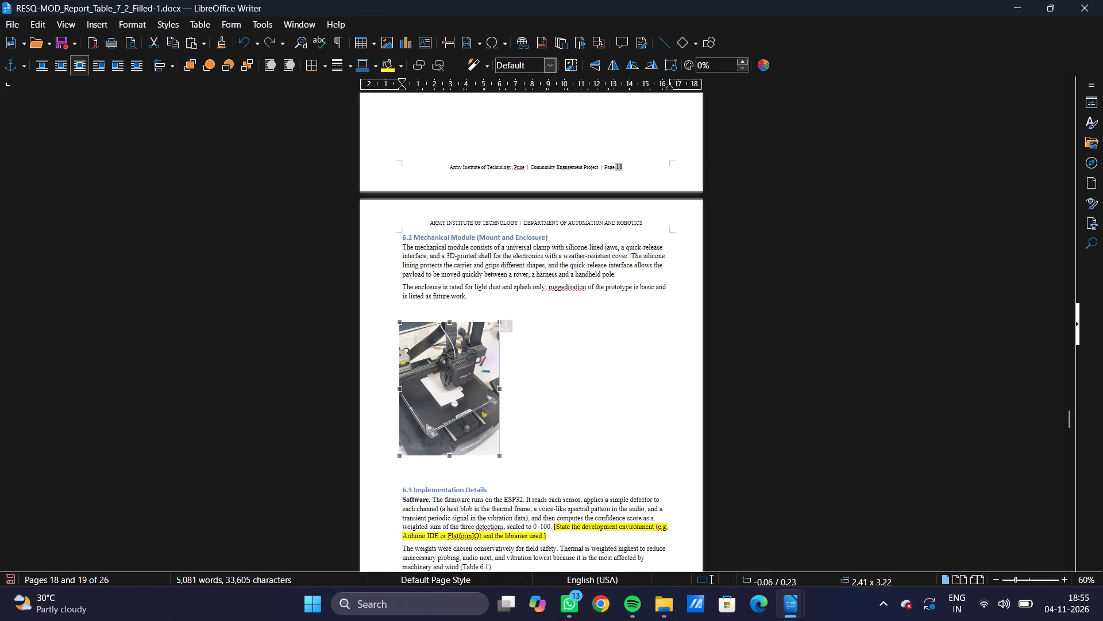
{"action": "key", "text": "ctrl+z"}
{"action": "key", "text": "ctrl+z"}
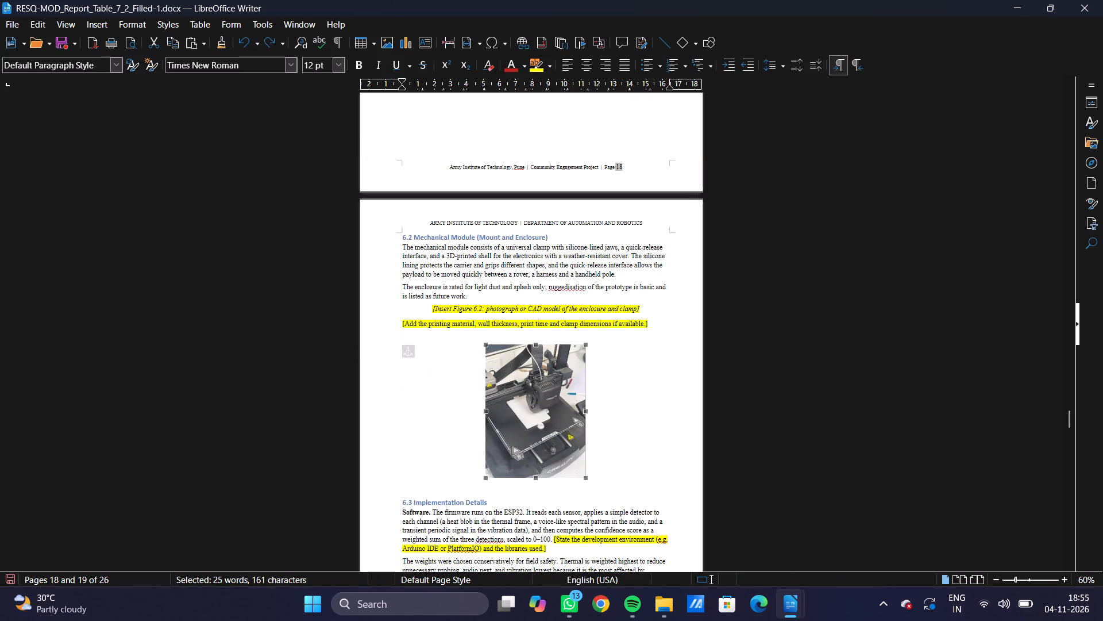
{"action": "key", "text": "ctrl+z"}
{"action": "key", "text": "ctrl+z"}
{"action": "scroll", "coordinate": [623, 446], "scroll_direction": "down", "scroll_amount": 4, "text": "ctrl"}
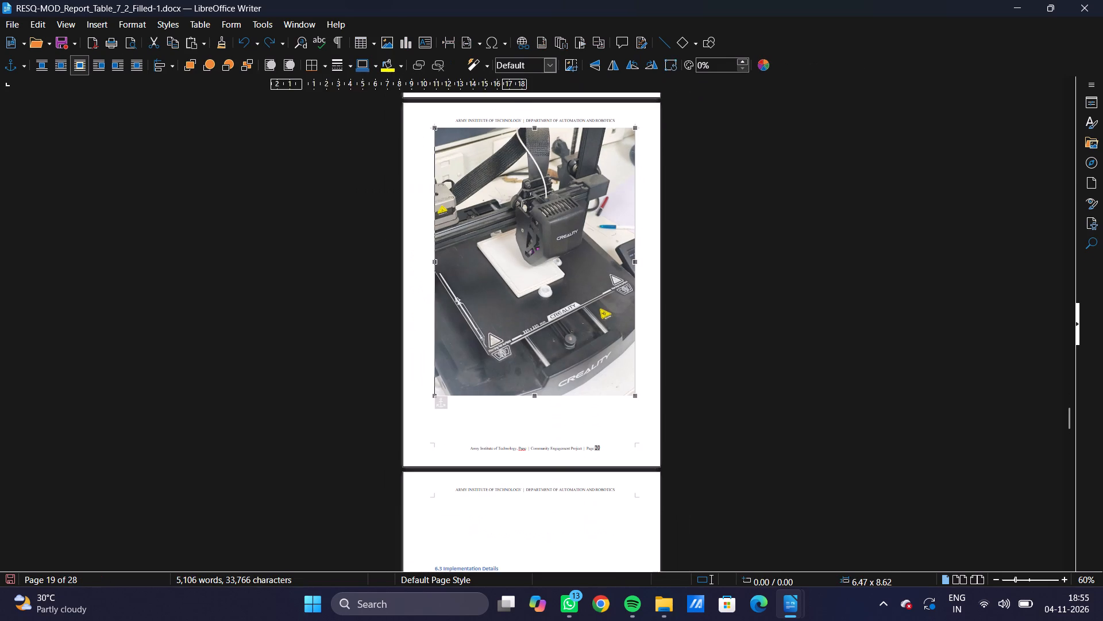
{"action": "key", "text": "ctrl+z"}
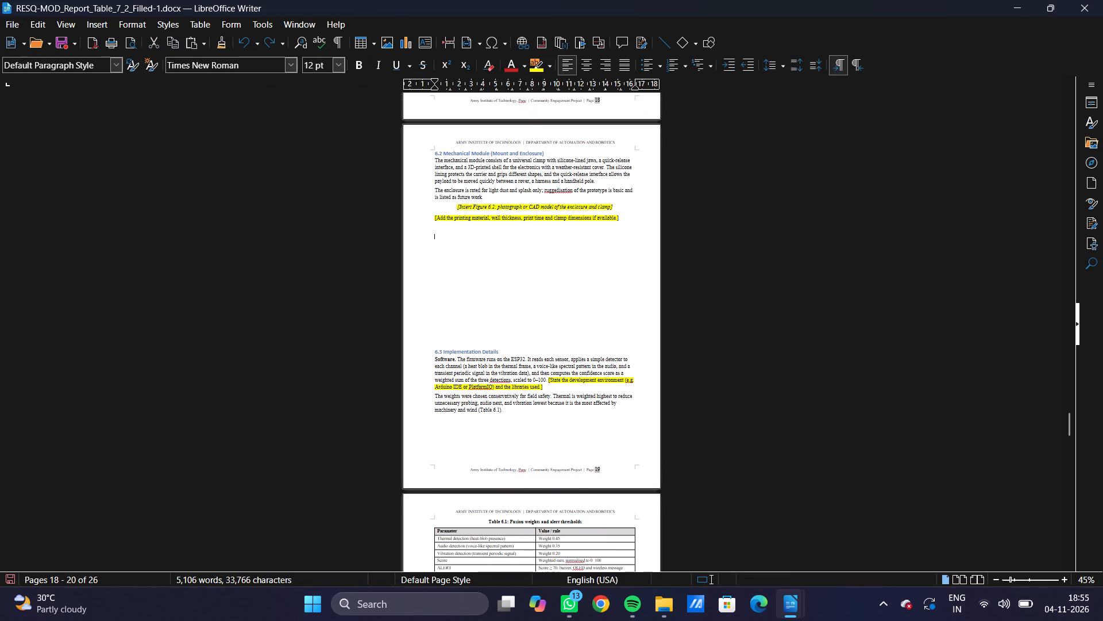
Undo the deletion of the highlighted pin-assignment and Figure 6.1 placeholders in section 6.1.
{"action": "key", "text": "ctrl+z"}
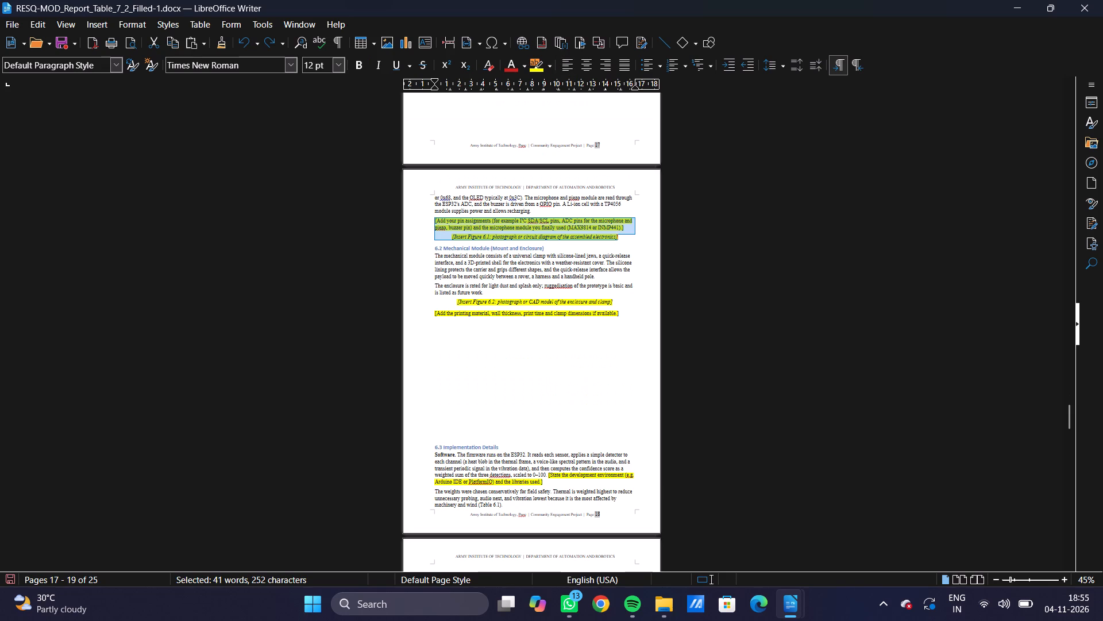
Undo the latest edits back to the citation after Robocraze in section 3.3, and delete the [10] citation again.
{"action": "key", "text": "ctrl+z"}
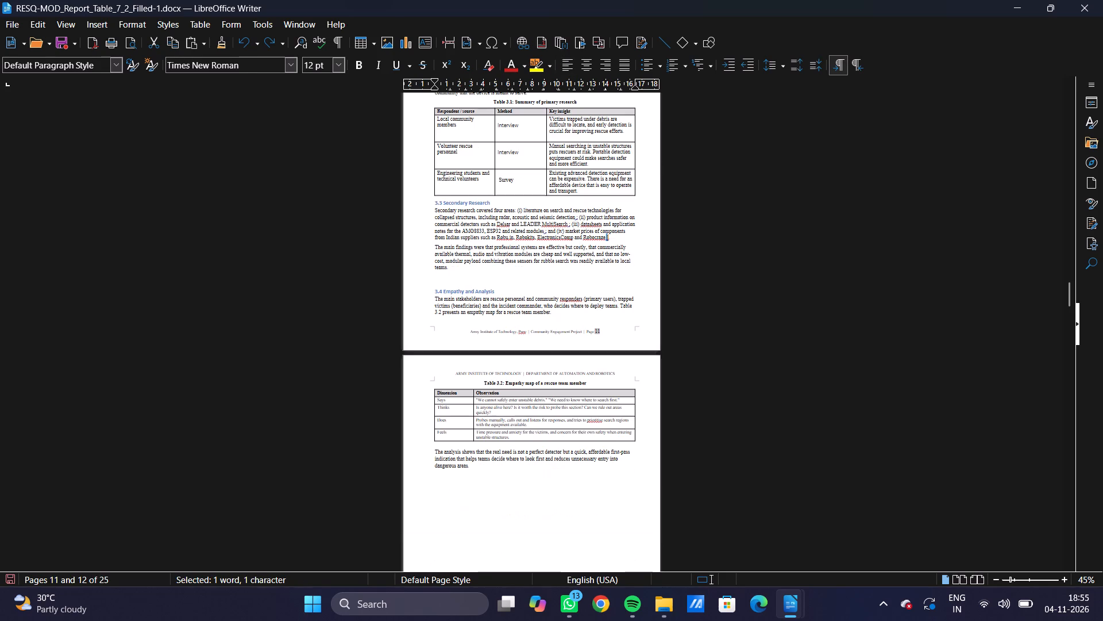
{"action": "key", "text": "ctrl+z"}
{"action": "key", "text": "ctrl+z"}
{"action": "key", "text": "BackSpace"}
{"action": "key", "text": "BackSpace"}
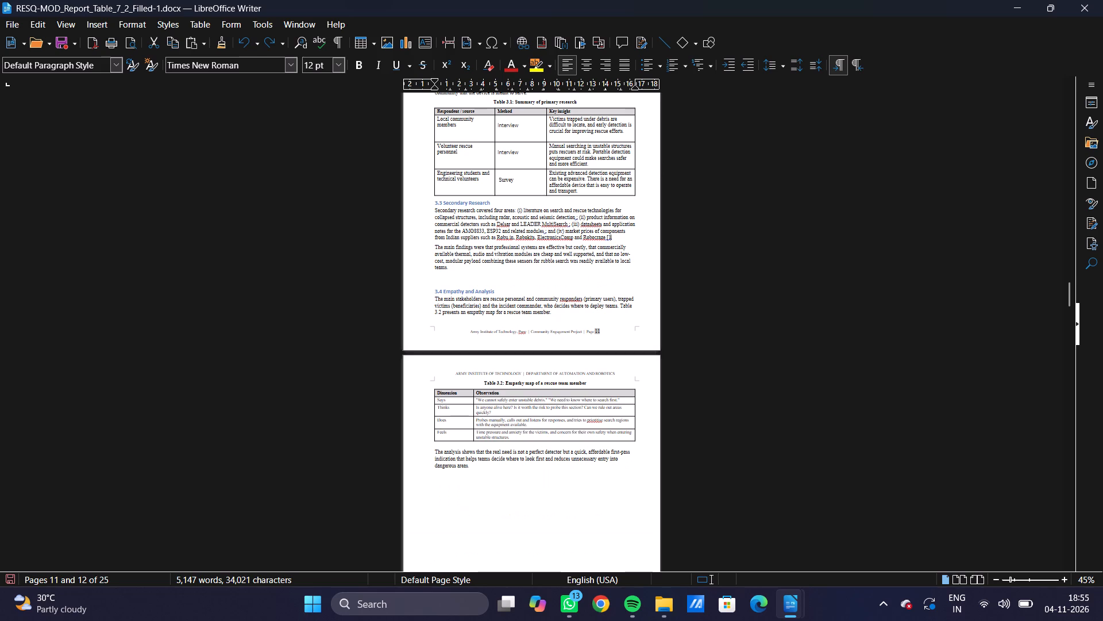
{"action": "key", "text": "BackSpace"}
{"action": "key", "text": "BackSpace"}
Examine the page layout from section 3.3 through Chapters 4 and 5 to section 6.1, checking the blank space in Chapter 6.
{"action": "scroll", "coordinate": [626, 373], "scroll_direction": "up", "scroll_amount": 6, "text": "ctrl"}
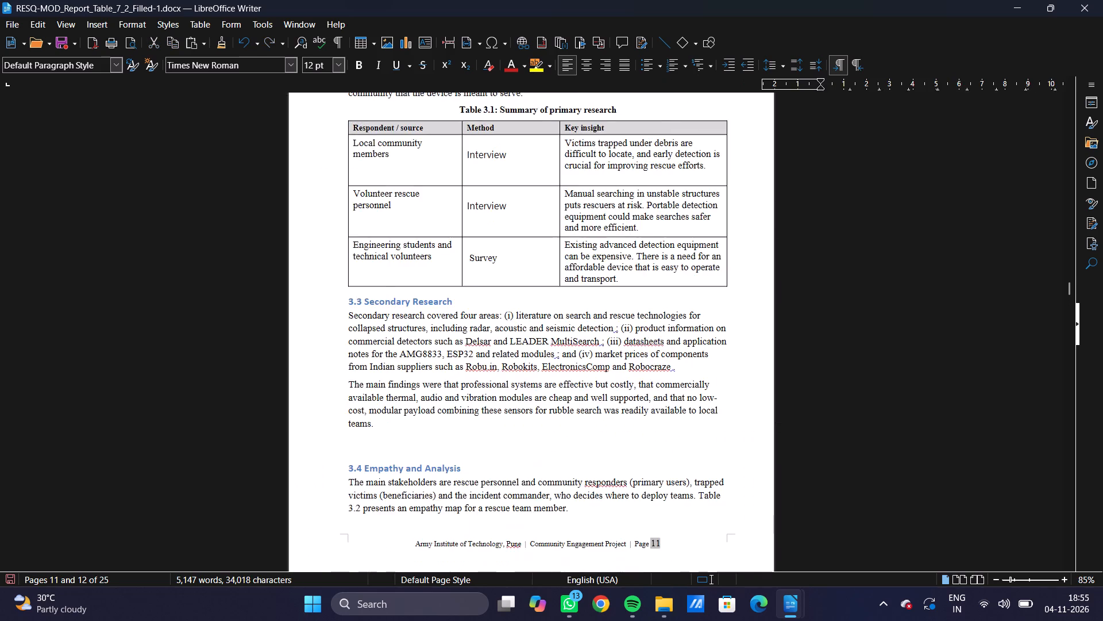
{"action": "scroll", "coordinate": [626, 373], "scroll_direction": "down", "scroll_amount": 20}
{"action": "scroll", "coordinate": [626, 373], "scroll_direction": "down", "scroll_amount": 18}
{"action": "scroll", "coordinate": [626, 373], "scroll_direction": "down", "scroll_amount": 19}
{"action": "scroll", "coordinate": [626, 373], "scroll_direction": "down", "scroll_amount": 7}
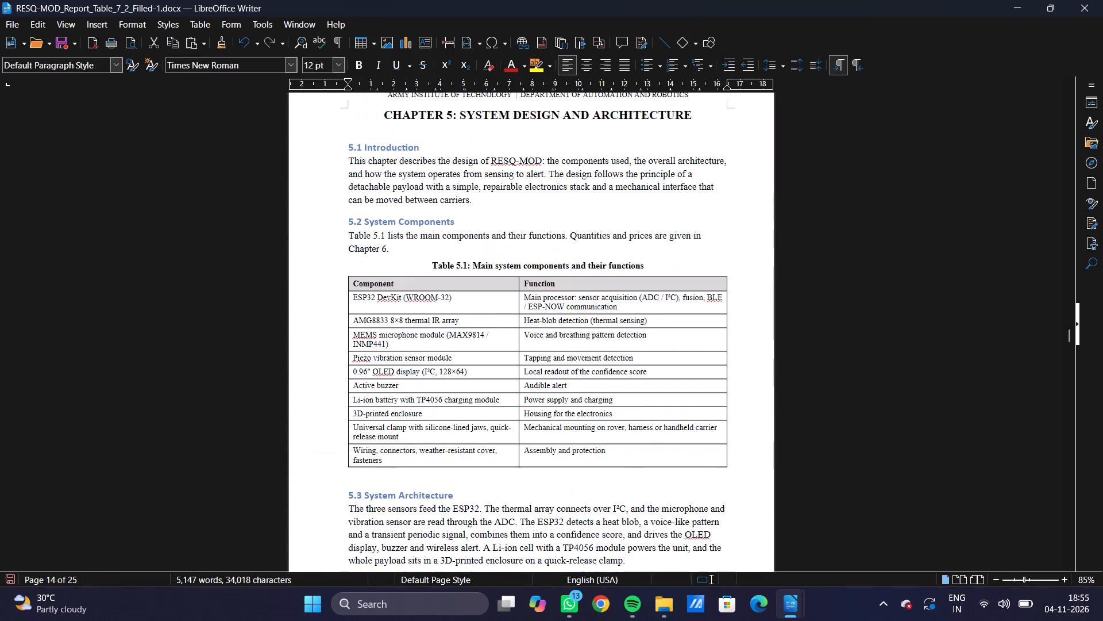
{"action": "scroll", "coordinate": [626, 373], "scroll_direction": "up", "scroll_amount": 2}
{"action": "scroll", "coordinate": [626, 373], "scroll_direction": "down", "scroll_amount": 20}
{"action": "scroll", "coordinate": [626, 373], "scroll_direction": "down", "scroll_amount": 16}
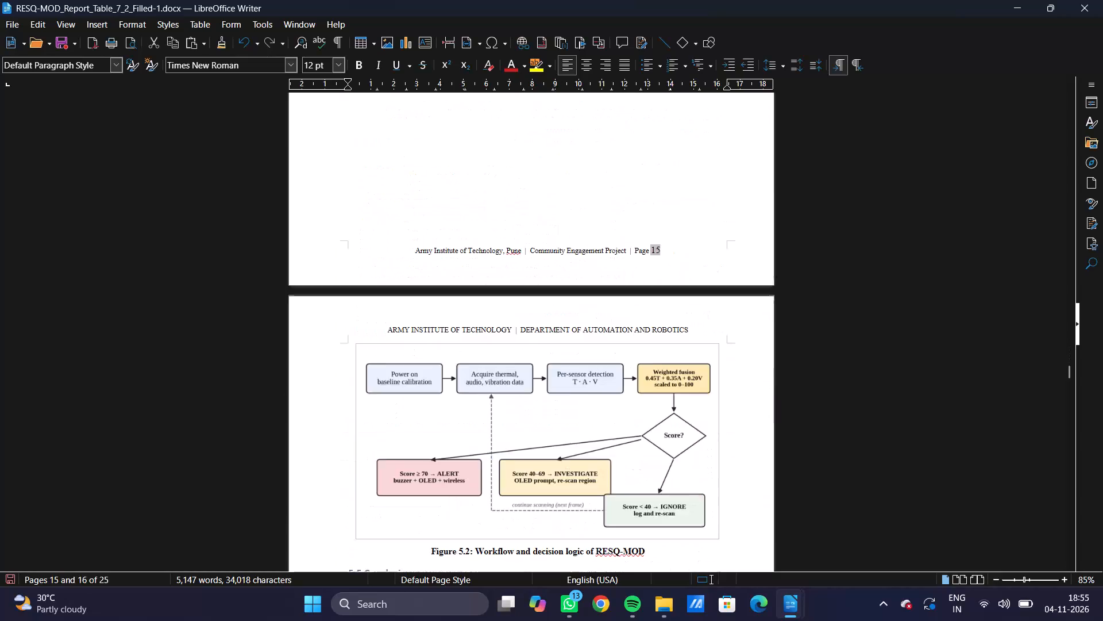
{"action": "scroll", "coordinate": [626, 373], "scroll_direction": "down", "scroll_amount": 20}
{"action": "scroll", "coordinate": [626, 373], "scroll_direction": "down", "scroll_amount": 10}
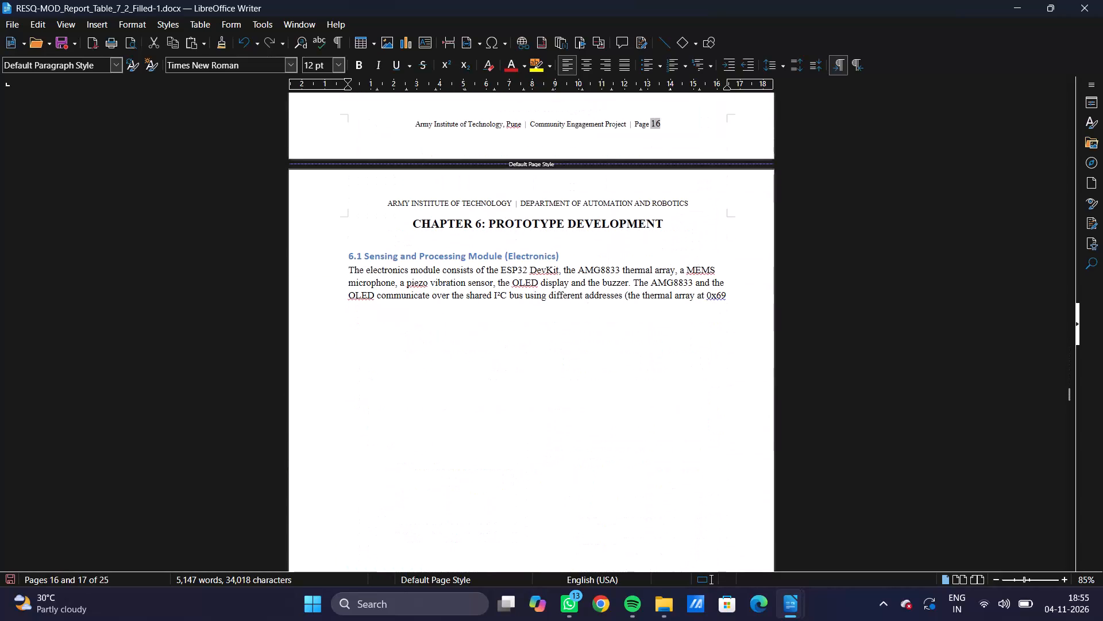
{"action": "scroll", "coordinate": [626, 373], "scroll_direction": "down", "scroll_amount": 17}
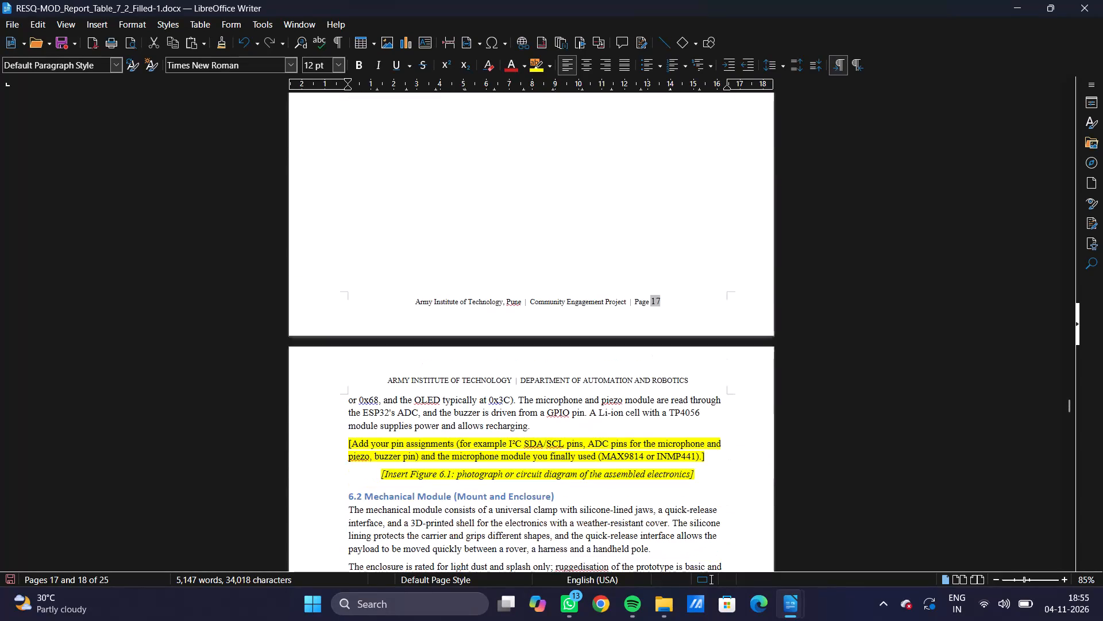
{"action": "scroll", "coordinate": [626, 373], "scroll_direction": "up", "scroll_amount": 19}
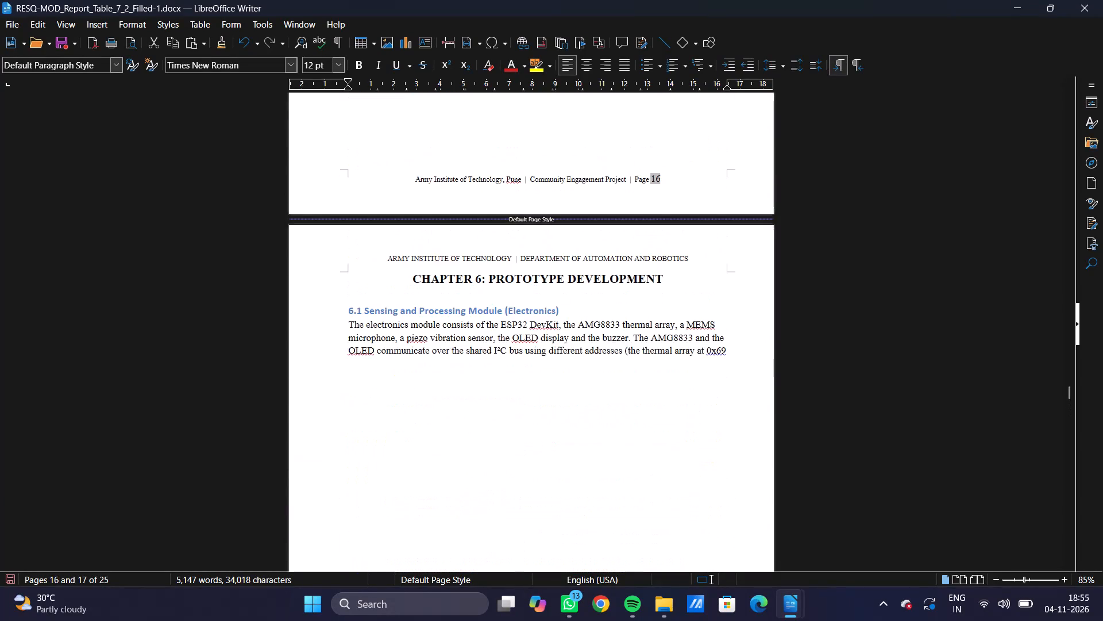
{"action": "scroll", "coordinate": [626, 373], "scroll_direction": "down", "scroll_amount": 4}
{"action": "left_click", "coordinate": [626, 373]}
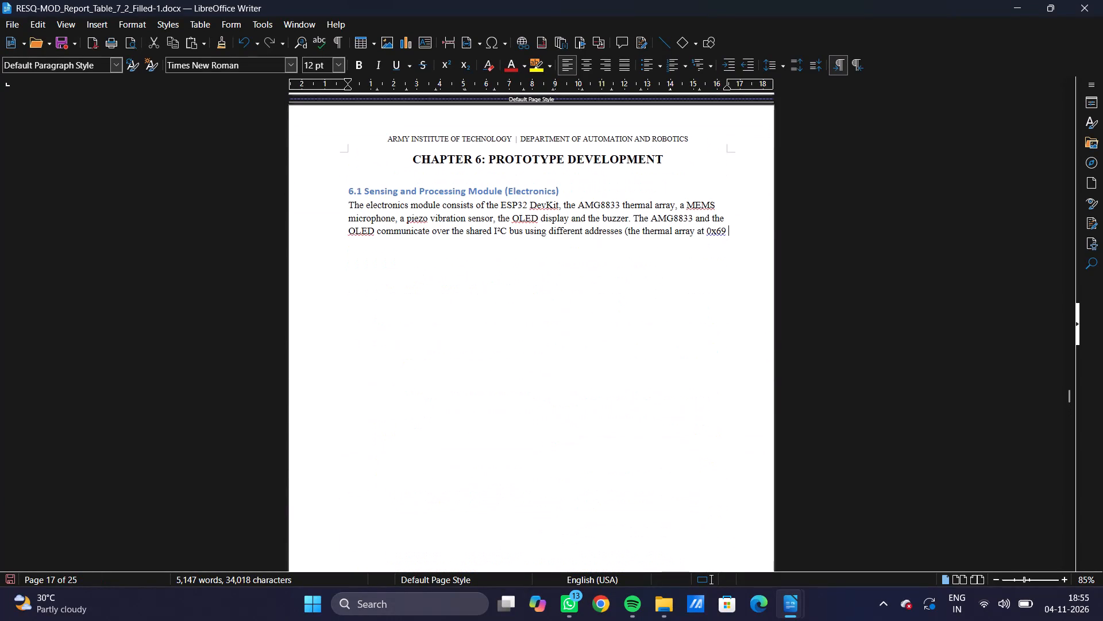
{"action": "left_click", "coordinate": [626, 373]}
Undo the deletion of the [10] citation after Robocraze and the preceding deletion after "related modules" in section 3.3.
{"action": "key", "text": "ctrl+z"}
{"action": "key", "text": "ctrl+z"}
{"action": "key", "text": "ctrl+z"}
{"action": "key", "text": "ctrl+z"}
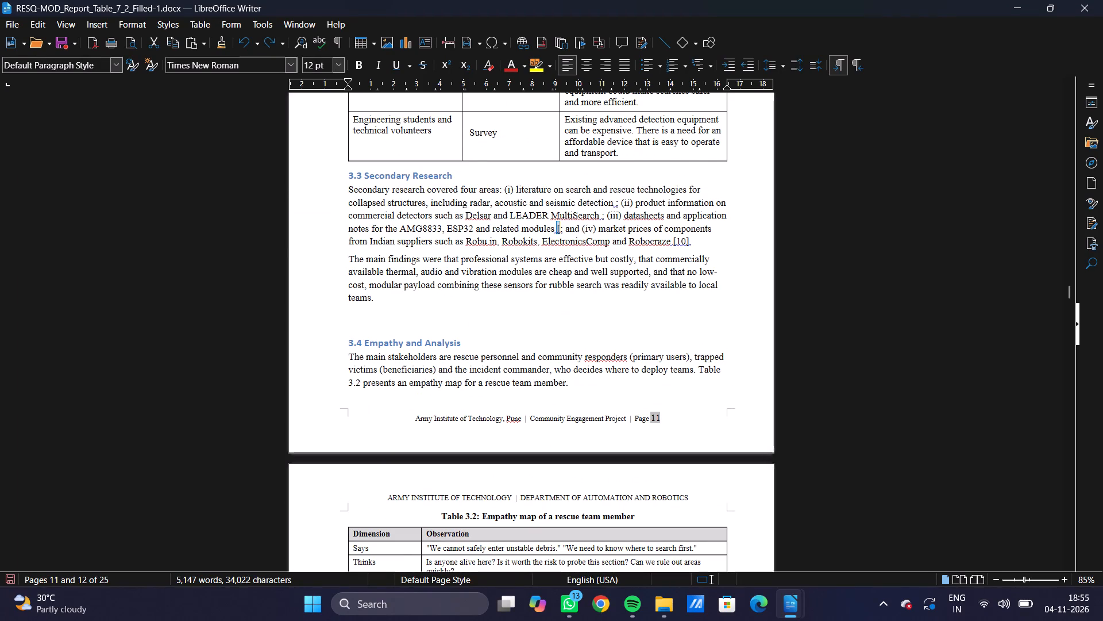
Delete the gap between "0x69" and "or 0x68" in section 6.1 to pull the split paragraph together.
{"action": "scroll", "coordinate": [626, 373], "scroll_direction": "down", "scroll_amount": 20}
{"action": "scroll", "coordinate": [626, 373], "scroll_direction": "up", "scroll_amount": 2}
{"action": "scroll", "coordinate": [626, 373], "scroll_direction": "down", "scroll_amount": 13}
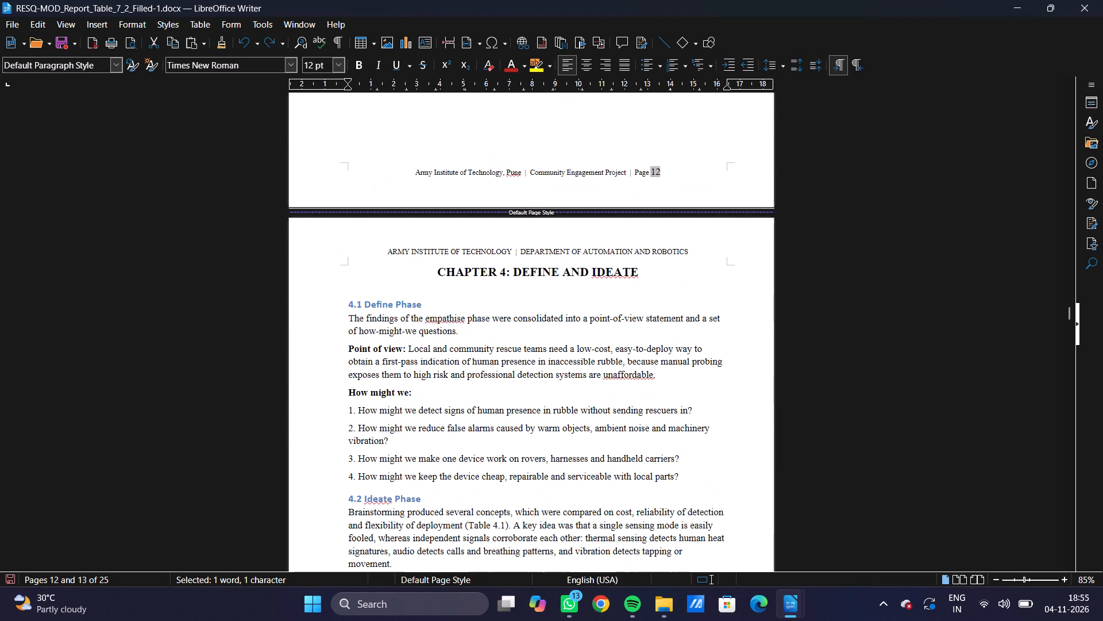
{"action": "scroll", "coordinate": [626, 373], "scroll_direction": "down", "scroll_amount": 20}
{"action": "scroll", "coordinate": [626, 373], "scroll_direction": "down", "scroll_amount": 17}
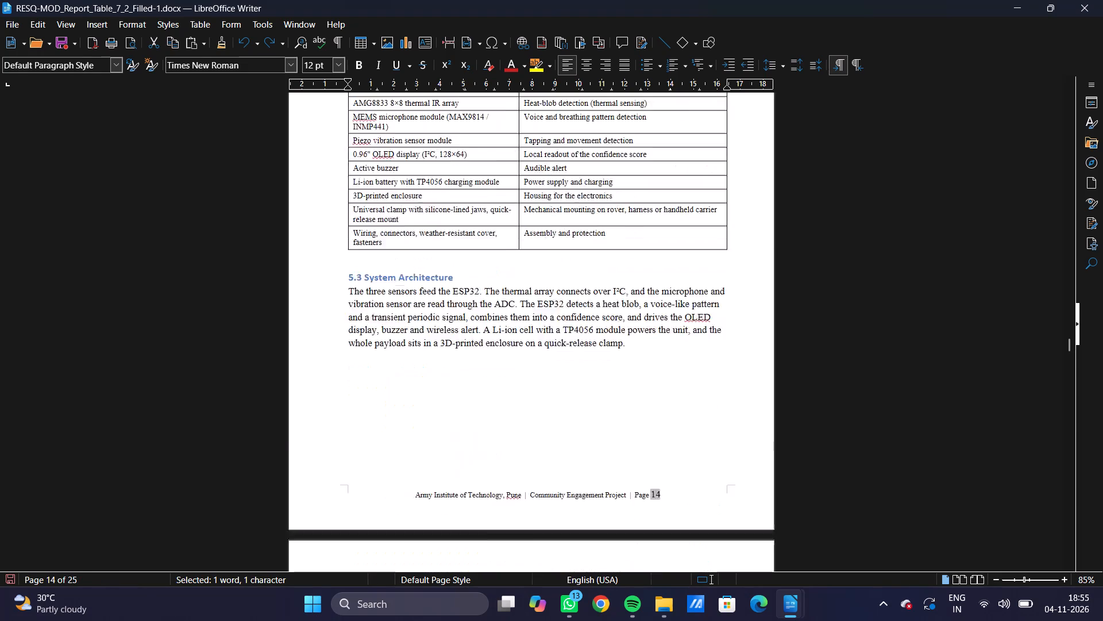
{"action": "scroll", "coordinate": [626, 373], "scroll_direction": "down", "scroll_amount": 6}
{"action": "scroll", "coordinate": [626, 373], "scroll_direction": "down", "scroll_amount": 20}
{"action": "scroll", "coordinate": [626, 373], "scroll_direction": "down", "scroll_amount": 12}
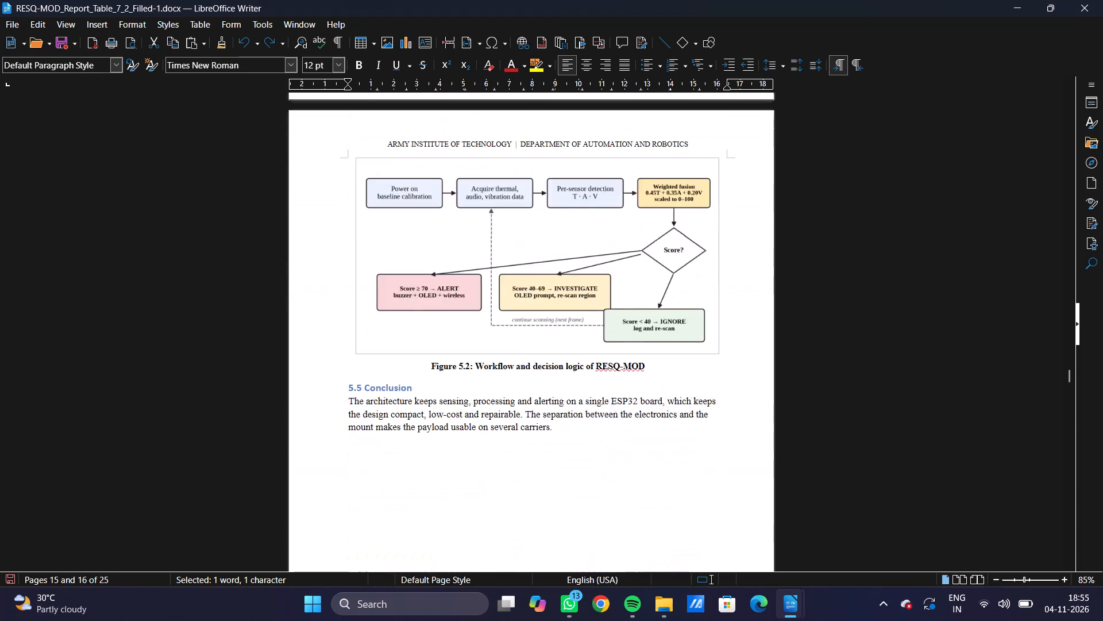
{"action": "scroll", "coordinate": [626, 373], "scroll_direction": "down", "scroll_amount": 14}
{"action": "scroll", "coordinate": [626, 373], "scroll_direction": "down", "scroll_amount": 10}
{"action": "scroll", "coordinate": [626, 373], "scroll_direction": "up", "scroll_amount": 4}
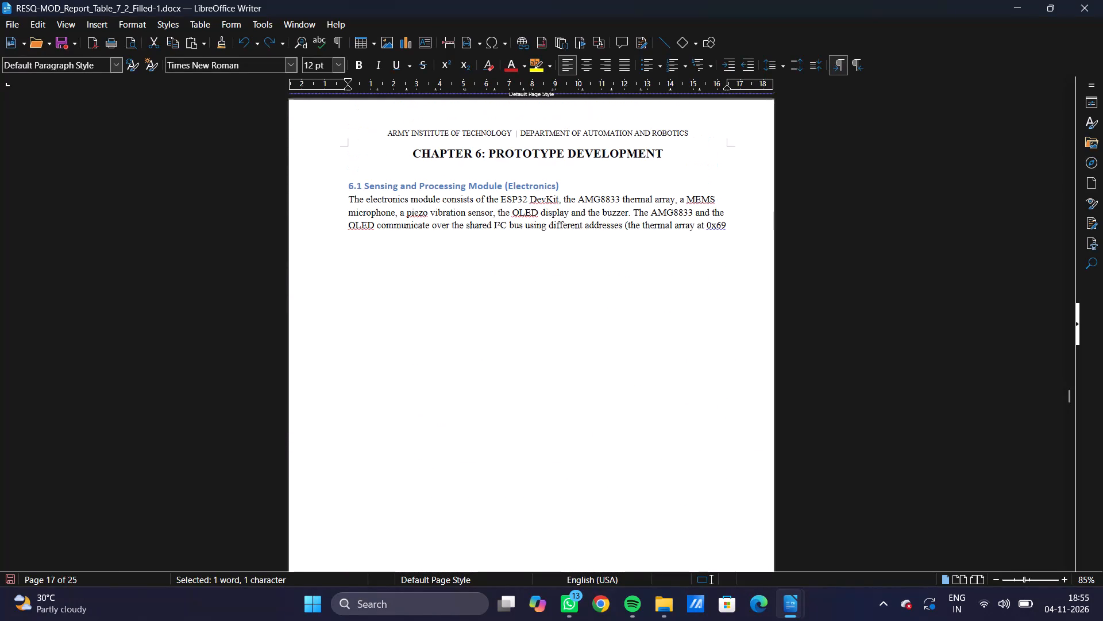
{"action": "scroll", "coordinate": [626, 373], "scroll_direction": "down", "scroll_amount": 16}
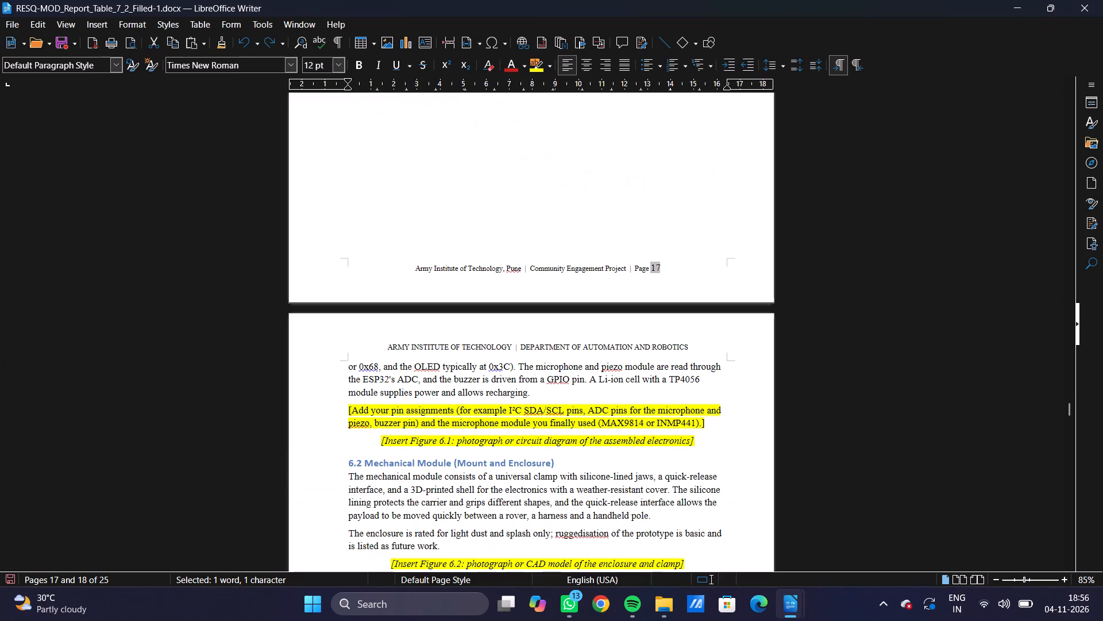
{"action": "left_click", "coordinate": [341, 368]}
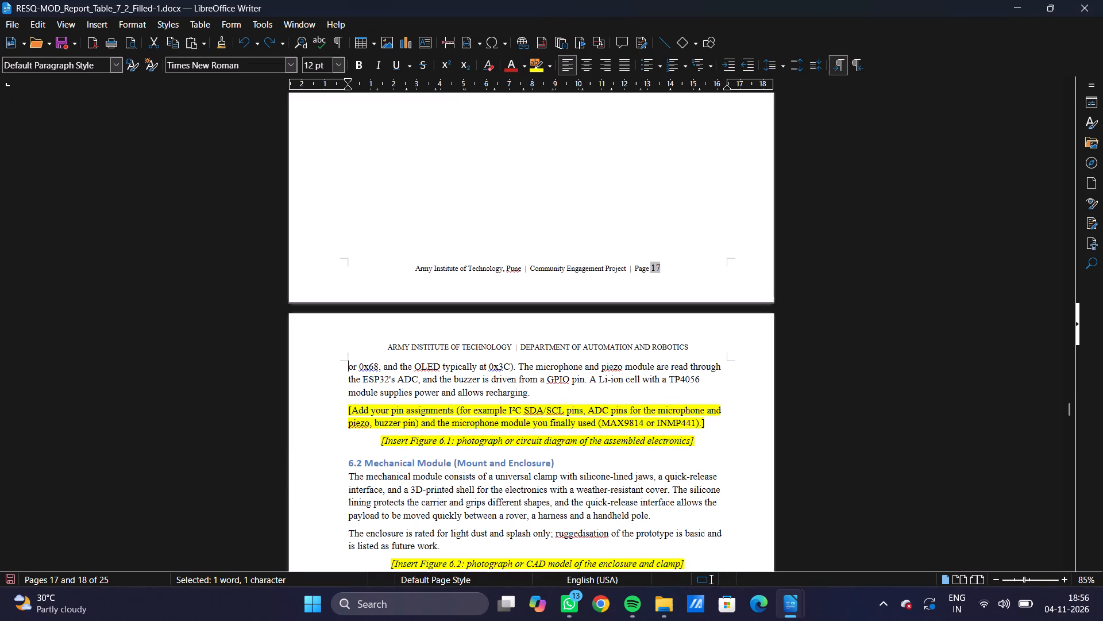
{"action": "key", "text": "BackSpace"}
Insert the printer photo WhatsApp Image 2026-11-04 at 18.16.38 from the flame_fighting_robot folder into the blank space below the section 6.2 placeholders.
{"action": "scroll", "coordinate": [340, 368], "scroll_direction": "up", "scroll_amount": 1}
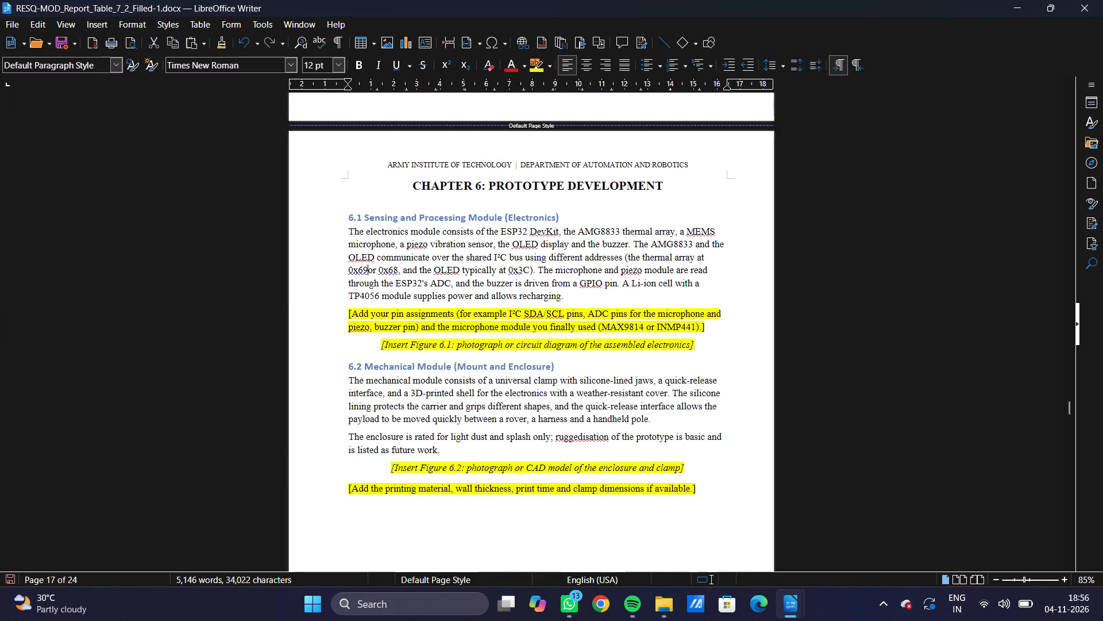
{"action": "left_click", "coordinate": [703, 345]}
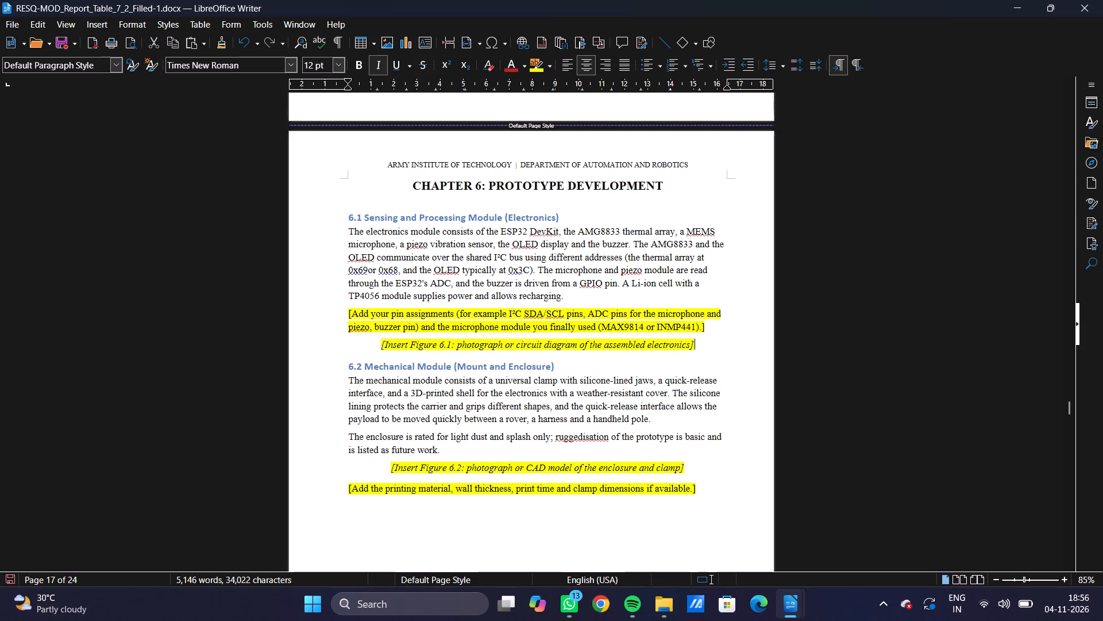
{"action": "scroll", "coordinate": [703, 345], "scroll_direction": "down", "scroll_amount": 10}
{"action": "scroll", "coordinate": [703, 345], "scroll_direction": "up", "scroll_amount": 2}
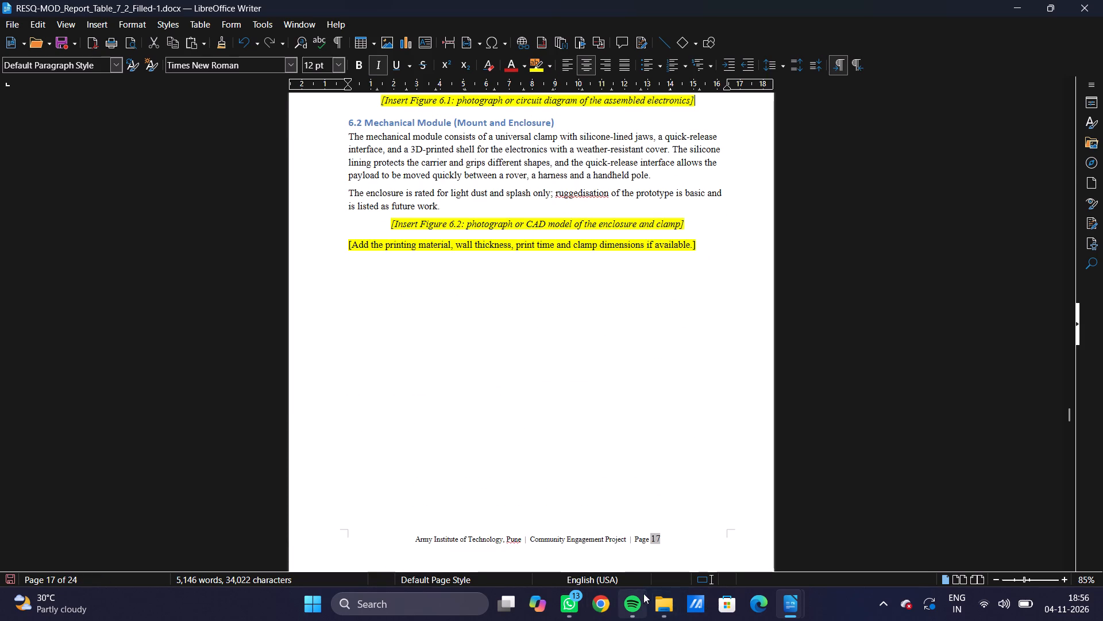
{"action": "left_click", "coordinate": [664, 594]}
{"action": "left_click_drag", "start_coordinate": [345, 175], "coordinate": [799, 620]}
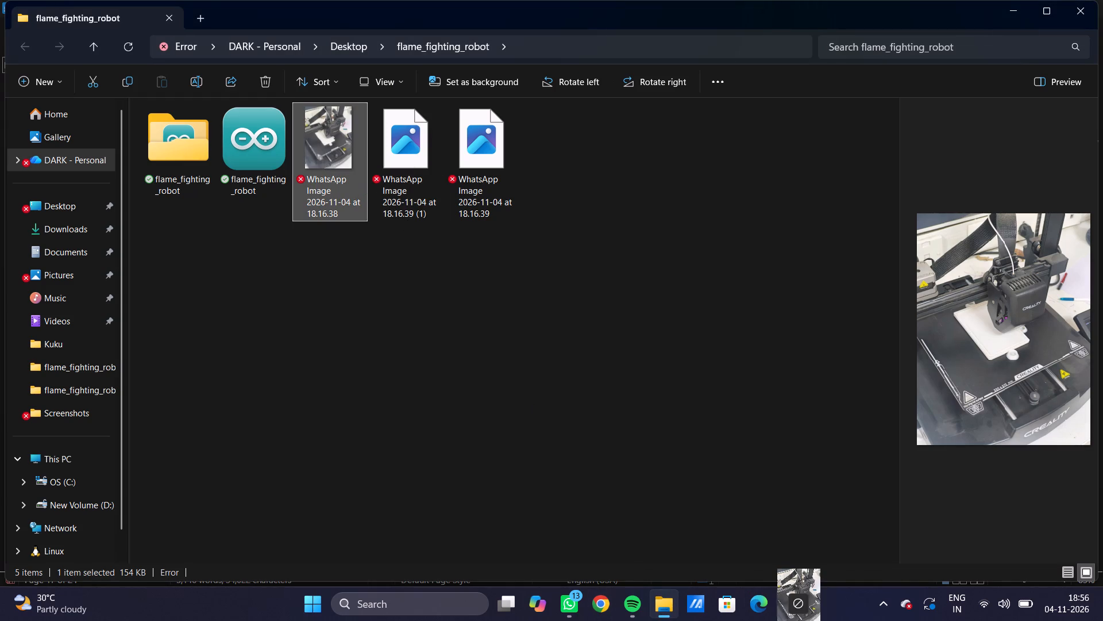
{"action": "left_click_drag", "start_coordinate": [799, 620], "coordinate": [713, 527]}
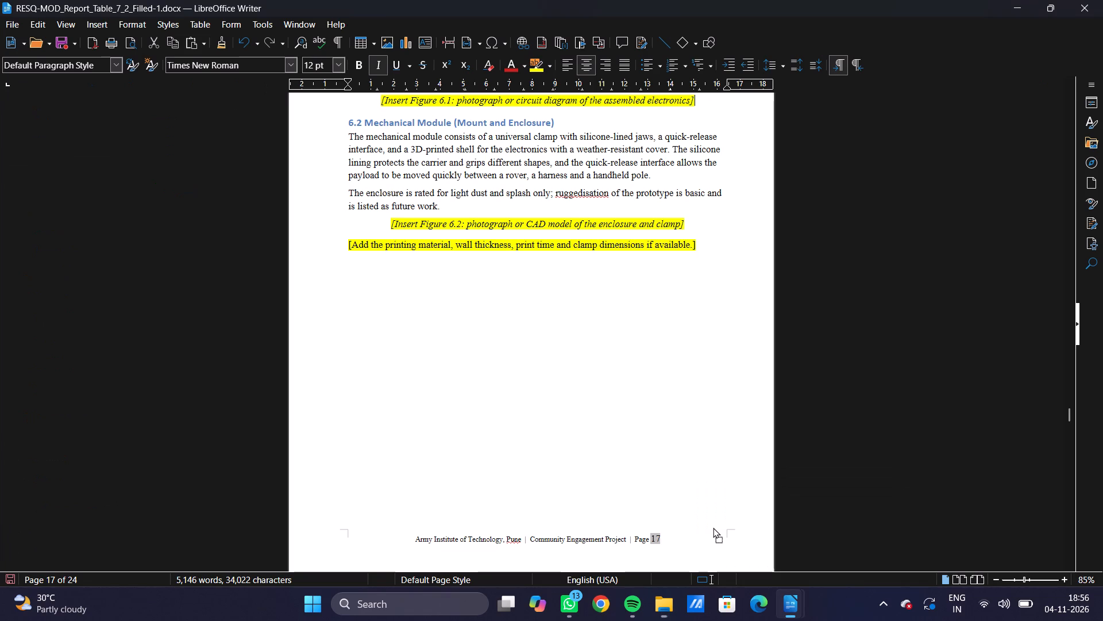
{"action": "left_click_drag", "start_coordinate": [713, 527], "coordinate": [508, 364]}
{"action": "left_click_drag", "start_coordinate": [508, 364], "coordinate": [499, 426]}
{"action": "left_click_drag", "start_coordinate": [499, 426], "coordinate": [506, 393]}
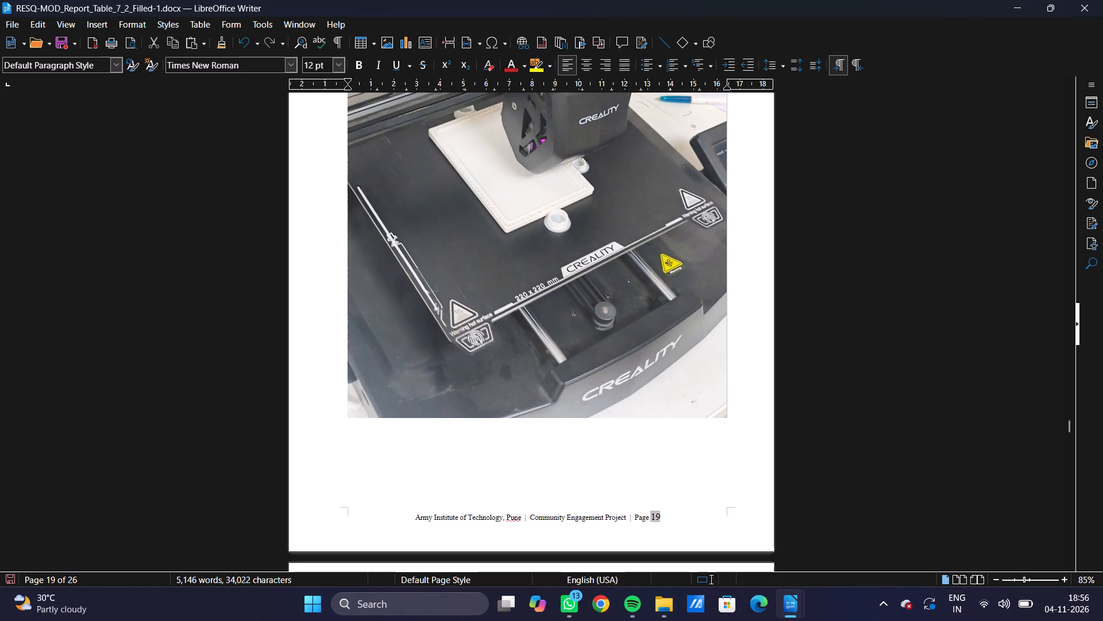
Reduce the printer photo in section 6.2 proportionally to about 2.93 × 3.90.
{"action": "scroll", "coordinate": [726, 389], "scroll_direction": "up", "scroll_amount": 4}
{"action": "left_click", "coordinate": [685, 402]}
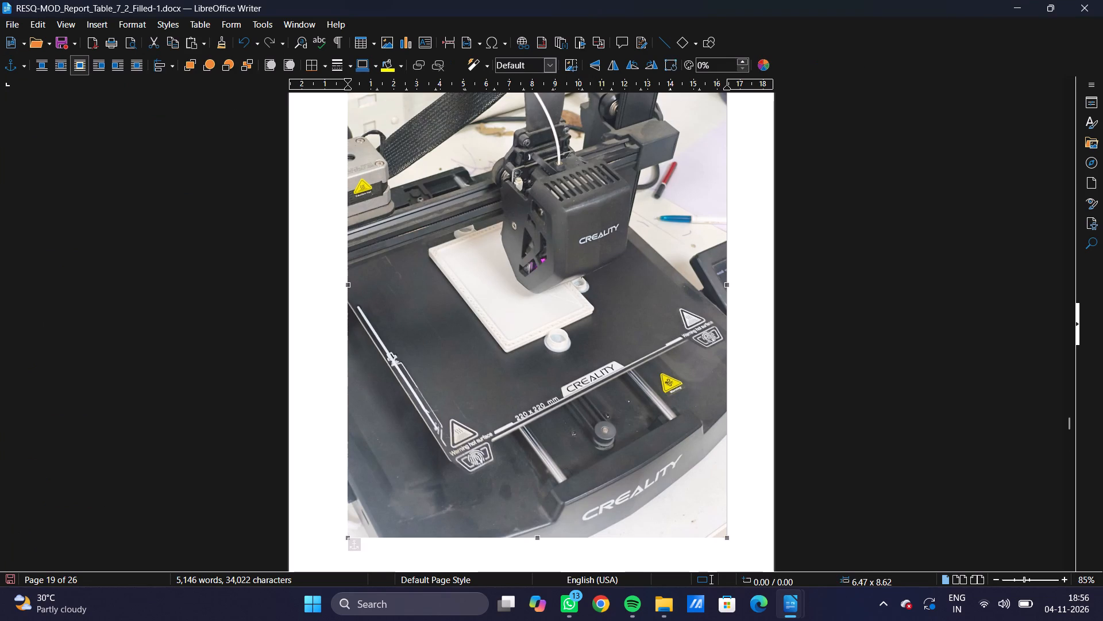
{"action": "left_click", "coordinate": [726, 535]}
{"action": "left_click", "coordinate": [701, 513]}
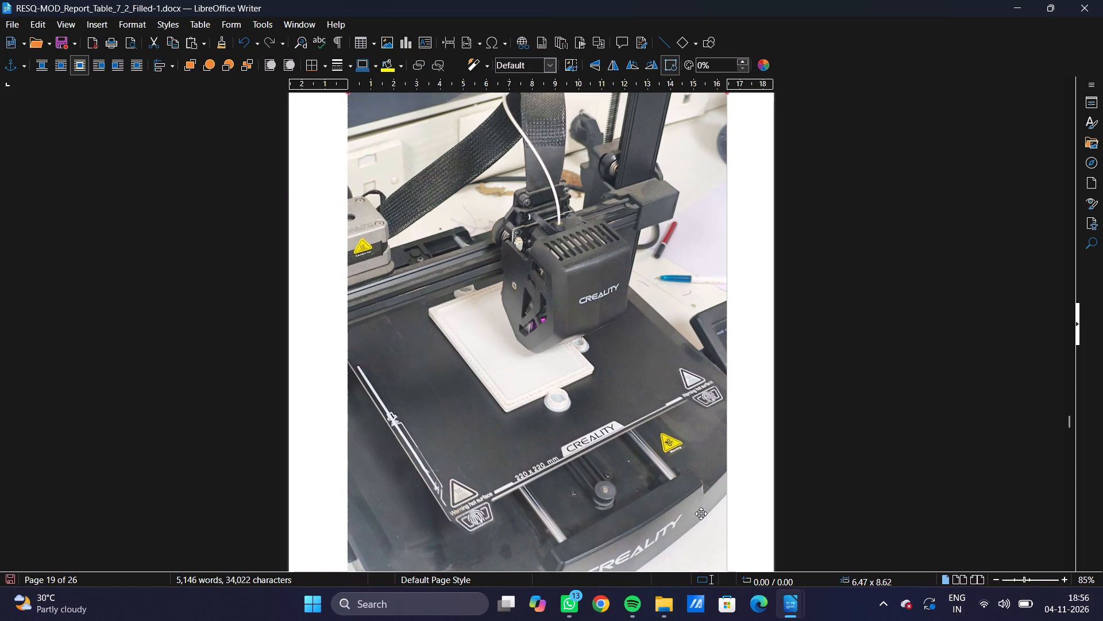
{"action": "scroll", "coordinate": [701, 513], "scroll_direction": "up", "scroll_amount": 5}
{"action": "scroll", "coordinate": [701, 513], "scroll_direction": "down", "scroll_amount": 8}
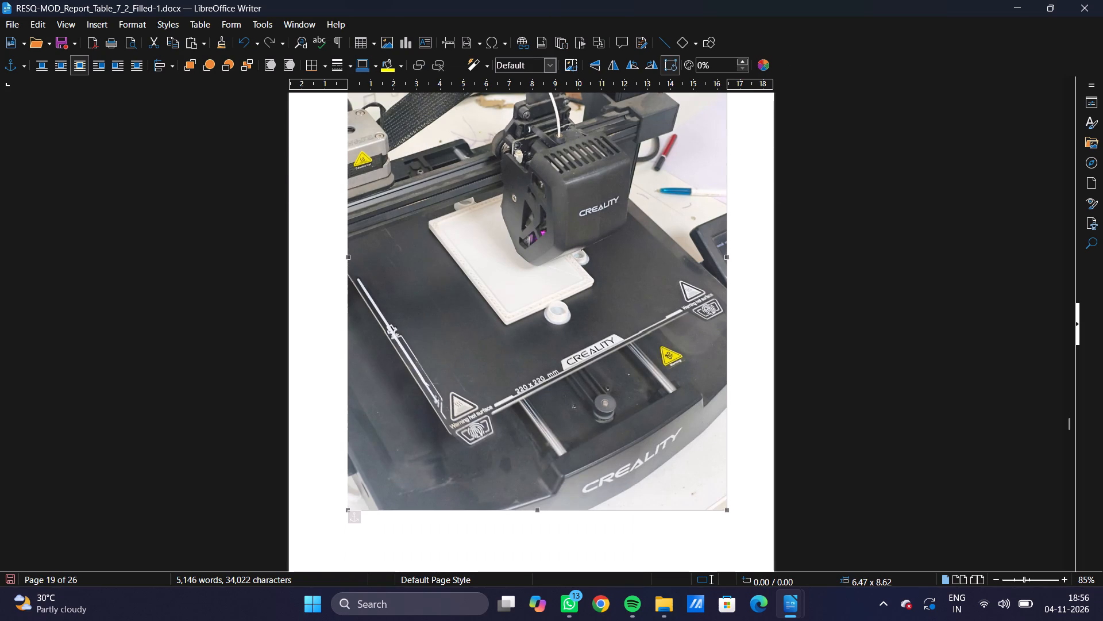
{"action": "left_click_drag", "start_coordinate": [728, 508], "coordinate": [592, 178]}
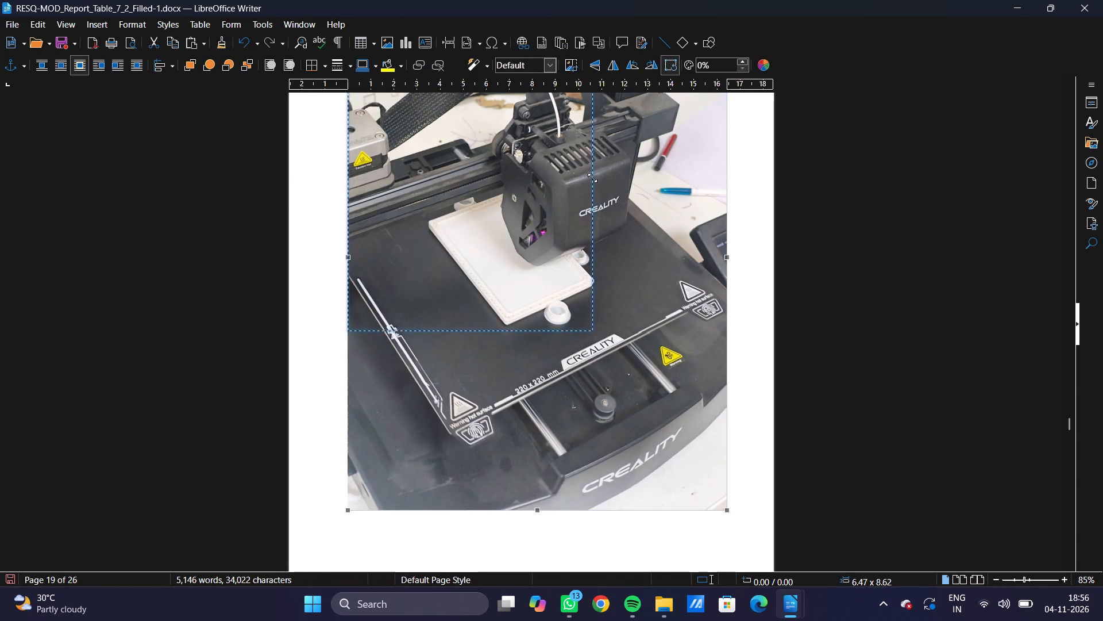
{"action": "scroll", "coordinate": [592, 176], "scroll_direction": "up", "scroll_amount": 3}
{"action": "scroll", "coordinate": [592, 176], "scroll_direction": "down", "scroll_amount": 6}
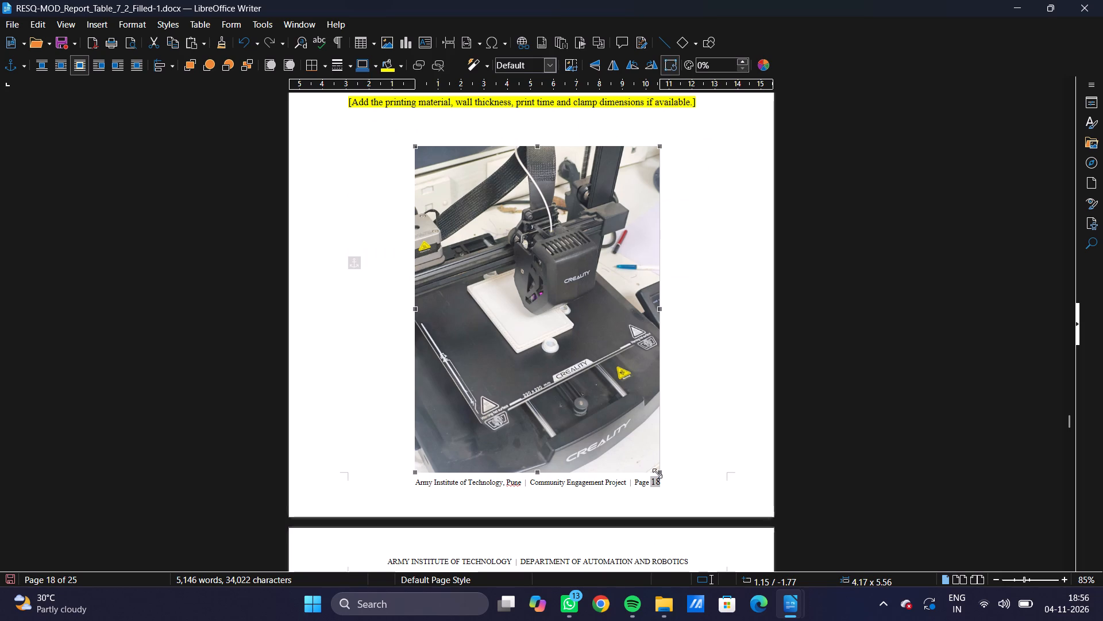
{"action": "left_click_drag", "start_coordinate": [657, 473], "coordinate": [587, 334]}
Move the printer photo directly beneath the printing-material placeholder, near the page's left margin at about -0.21 / 0.22.
{"action": "left_click_drag", "start_coordinate": [551, 333], "coordinate": [546, 311]}
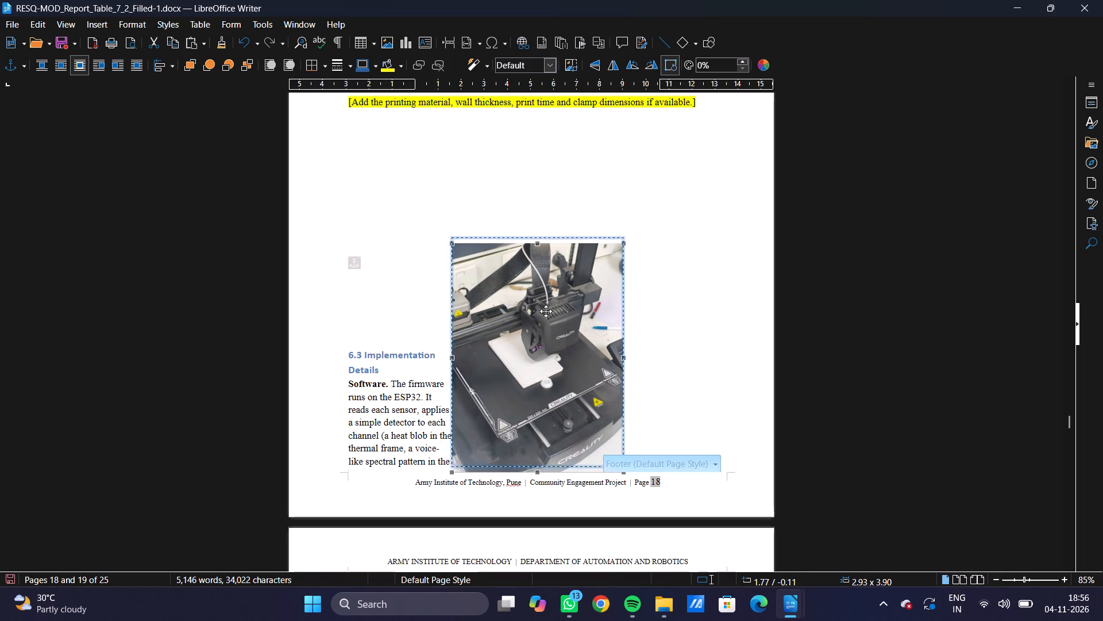
{"action": "left_click_drag", "start_coordinate": [546, 311], "coordinate": [435, 210]}
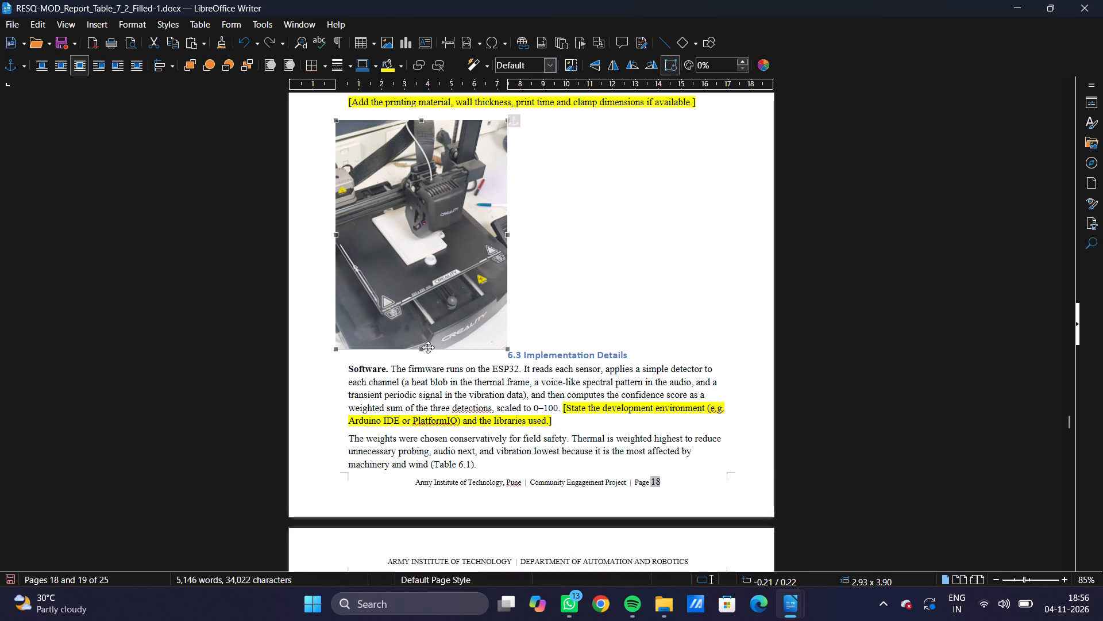
{"action": "left_click_drag", "start_coordinate": [420, 352], "coordinate": [418, 330]}
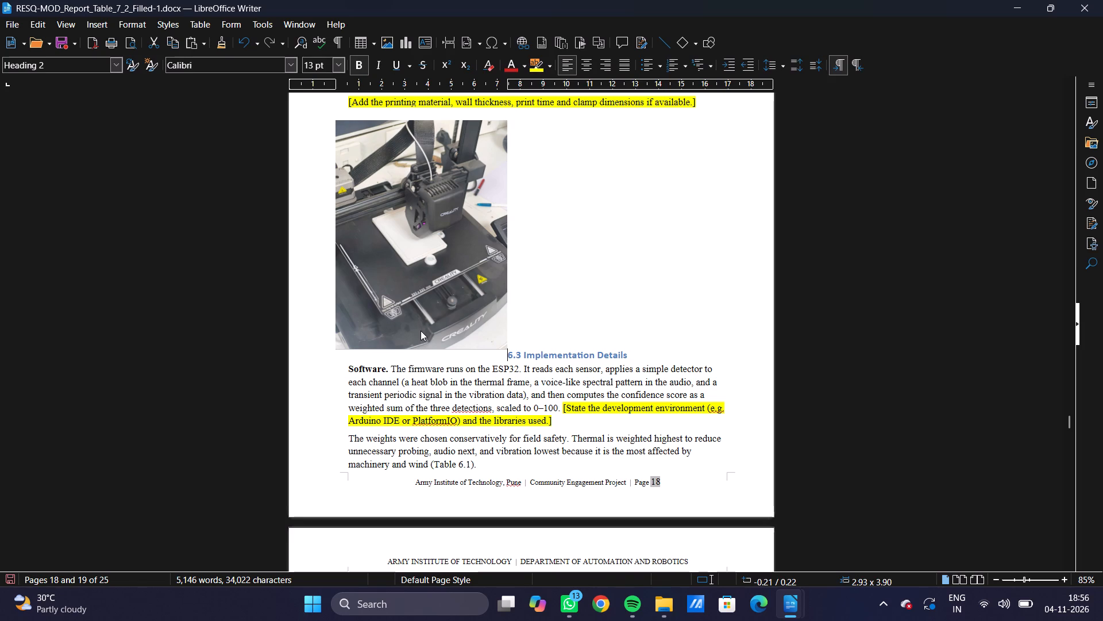
{"action": "left_click", "coordinate": [421, 339]}
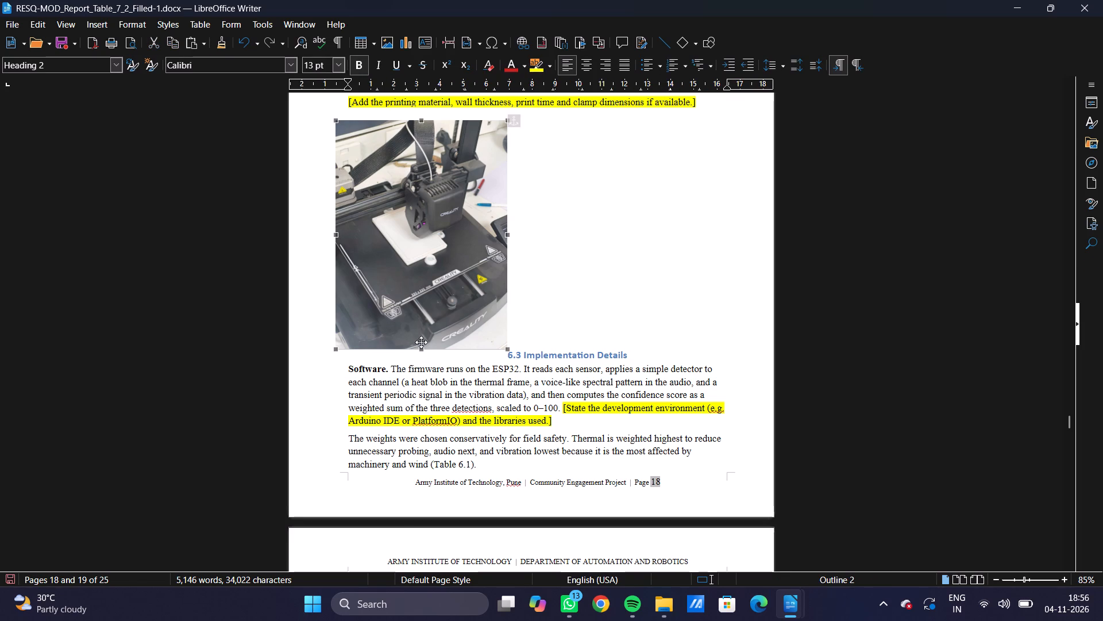
Reduce the printer photo's height in section 6.2 so it measures about 2.93 × 3.60, clearing the section 6.3 heading.
{"action": "left_click_drag", "start_coordinate": [422, 350], "coordinate": [427, 331]}
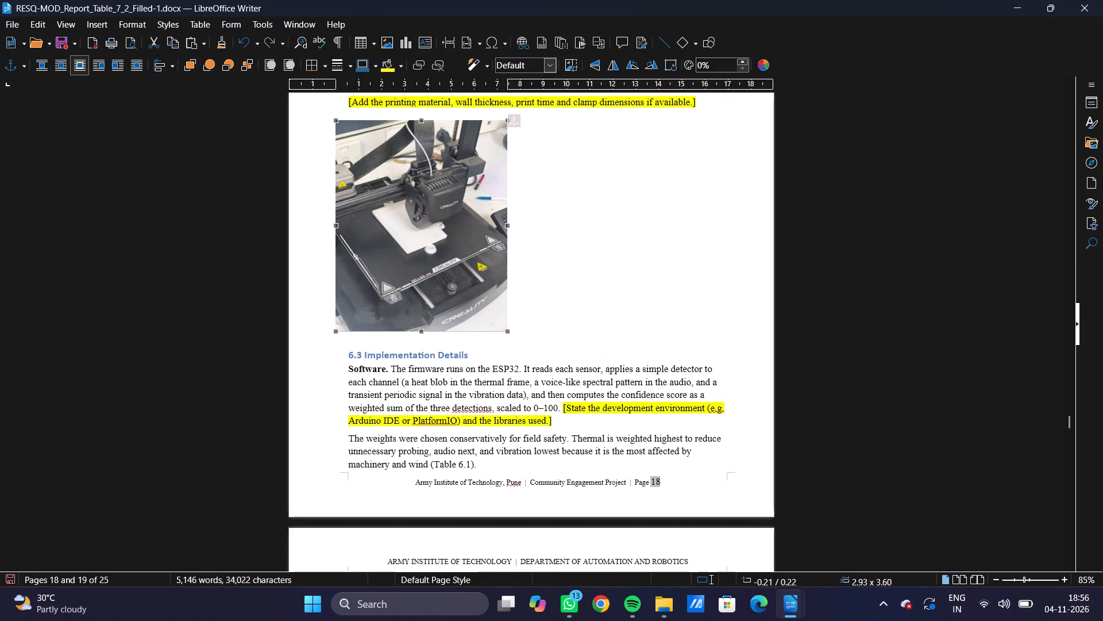
Delete the highlighted Figure 6.2 placeholder and the printing-material placeholder above the printer photo in section 6.2.
{"action": "scroll", "coordinate": [611, 275], "scroll_direction": "up", "scroll_amount": 3}
{"action": "left_click_drag", "start_coordinate": [700, 194], "coordinate": [530, 162]}
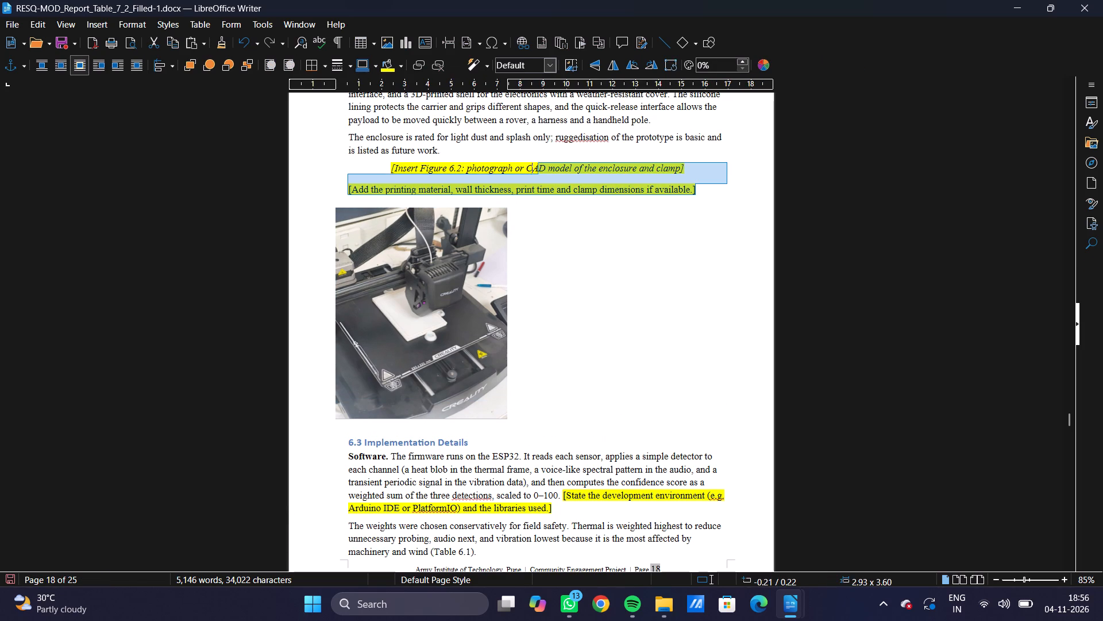
{"action": "left_click_drag", "start_coordinate": [530, 162], "coordinate": [384, 164]}
{"action": "key", "text": "BackSpace"}
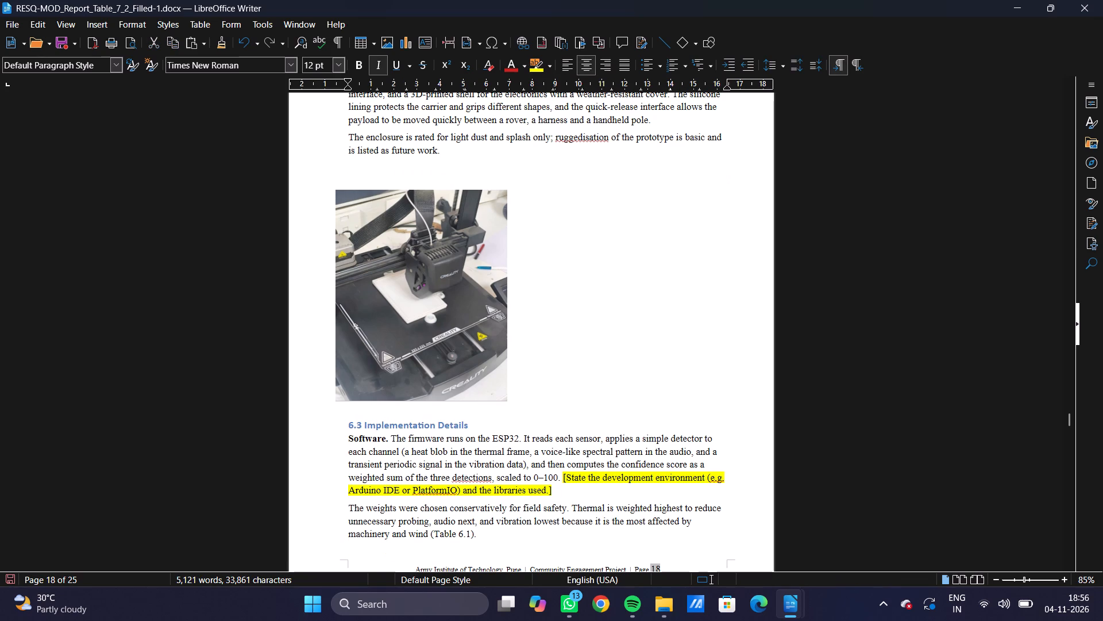
Move the printer photo up into the freed space below the enclosure paragraph in section 6.2.
{"action": "left_click_drag", "start_coordinate": [406, 251], "coordinate": [403, 215]}
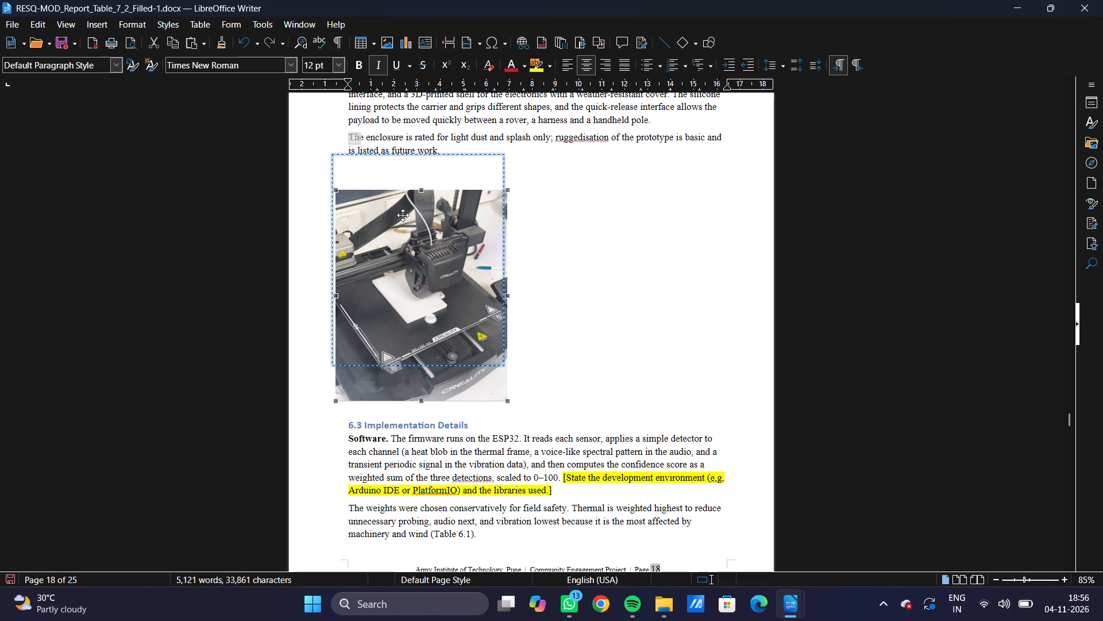
Move the printer photo directly beneath the enclosure paragraph in section 6.2, aligned with the text margin at about 0.05 / 0.10.
{"action": "left_click_drag", "start_coordinate": [403, 215], "coordinate": [422, 223]}
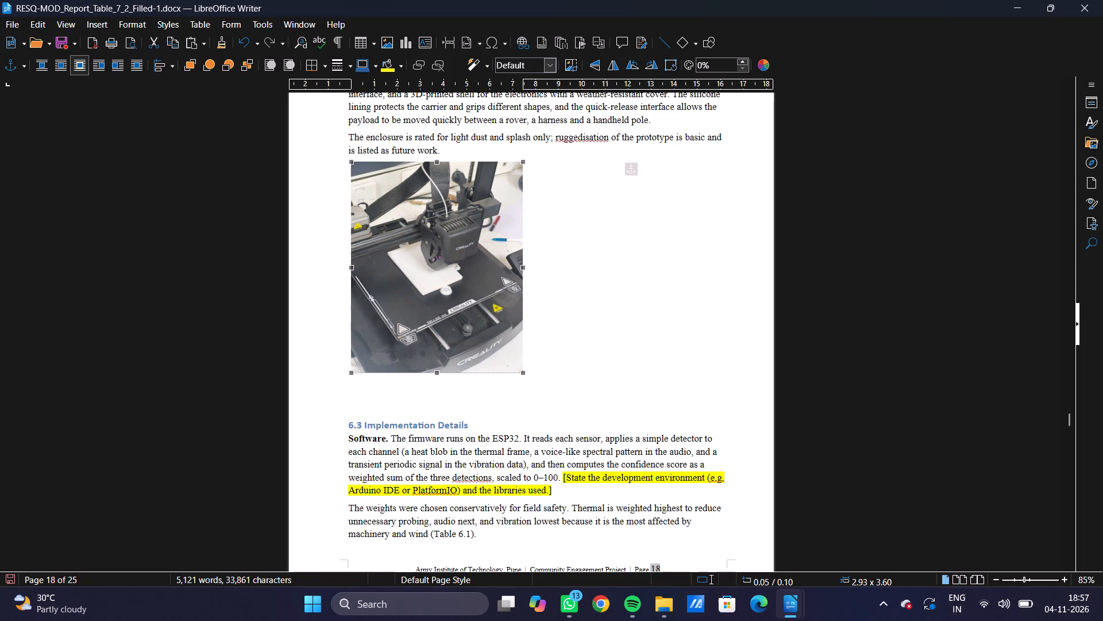
Delete the highlighted placeholder about the development environment and libraries from the Software paragraph in section 6.3.
{"action": "scroll", "coordinate": [625, 497], "scroll_direction": "down", "scroll_amount": 8}
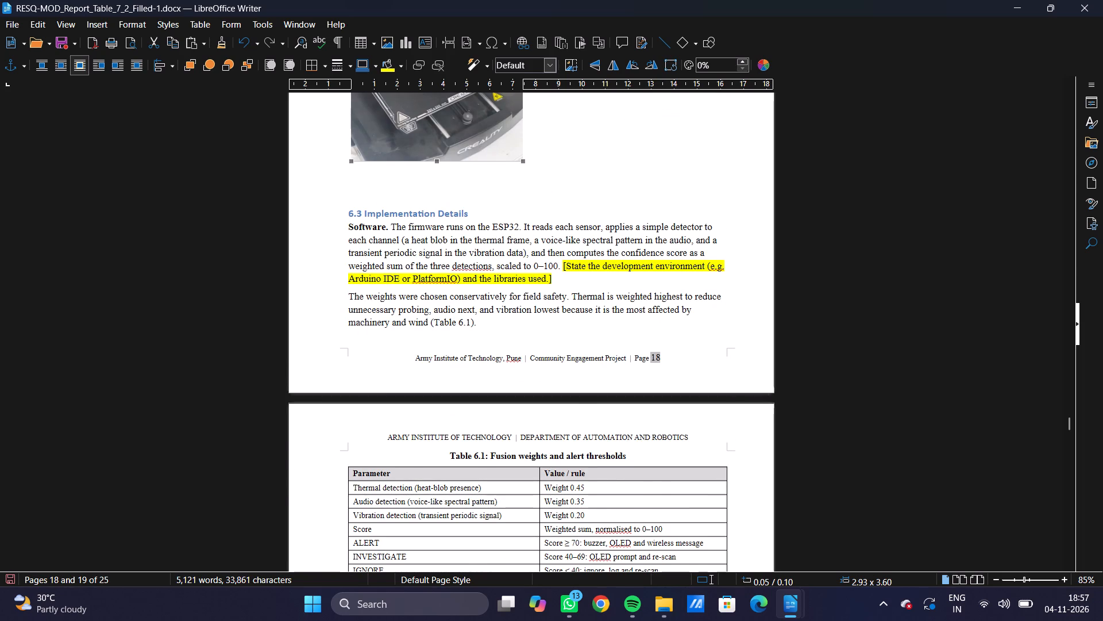
{"action": "left_click_drag", "start_coordinate": [563, 231], "coordinate": [562, 247]}
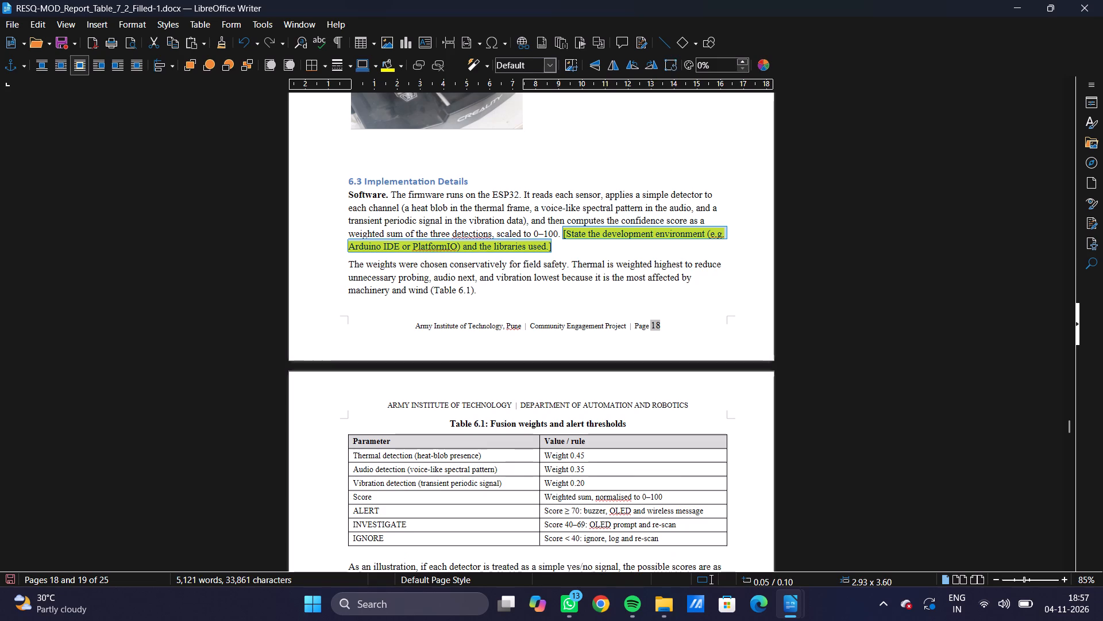
{"action": "key", "text": "BackSpace"}
Insert WhatsApp Image 2026-11-04 at 18.16.39 from the flame_fighting_robot folder into section 6.2 of the RESQ-MOD report, near the printer photo.
{"action": "scroll", "coordinate": [562, 251], "scroll_direction": "up", "scroll_amount": 11}
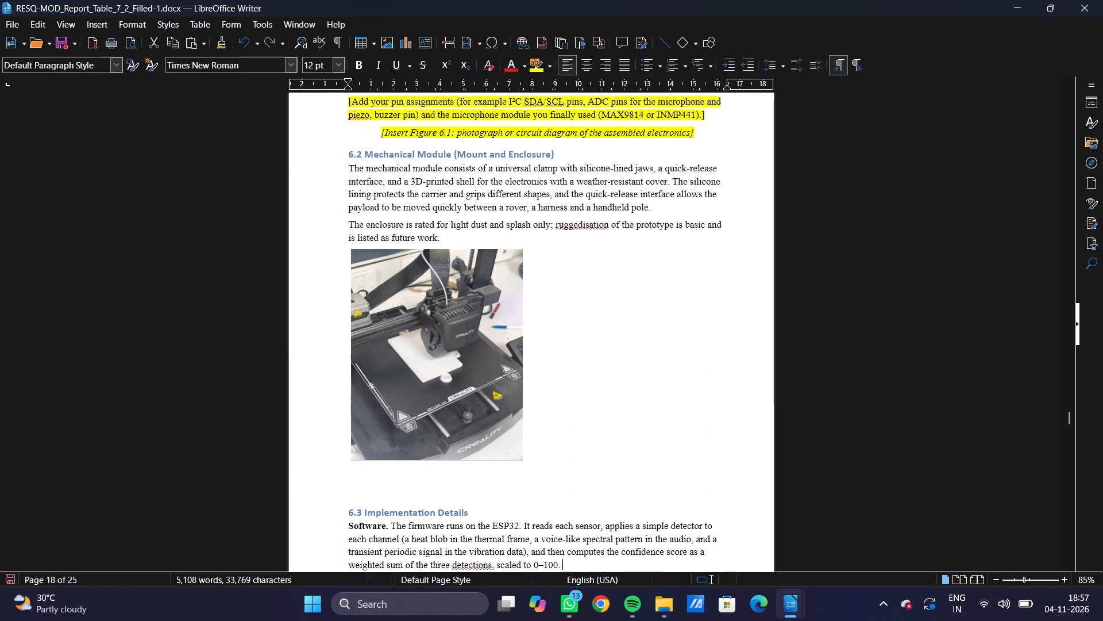
{"action": "scroll", "coordinate": [562, 251], "scroll_direction": "up", "scroll_amount": 6}
{"action": "scroll", "coordinate": [562, 251], "scroll_direction": "down", "scroll_amount": 7}
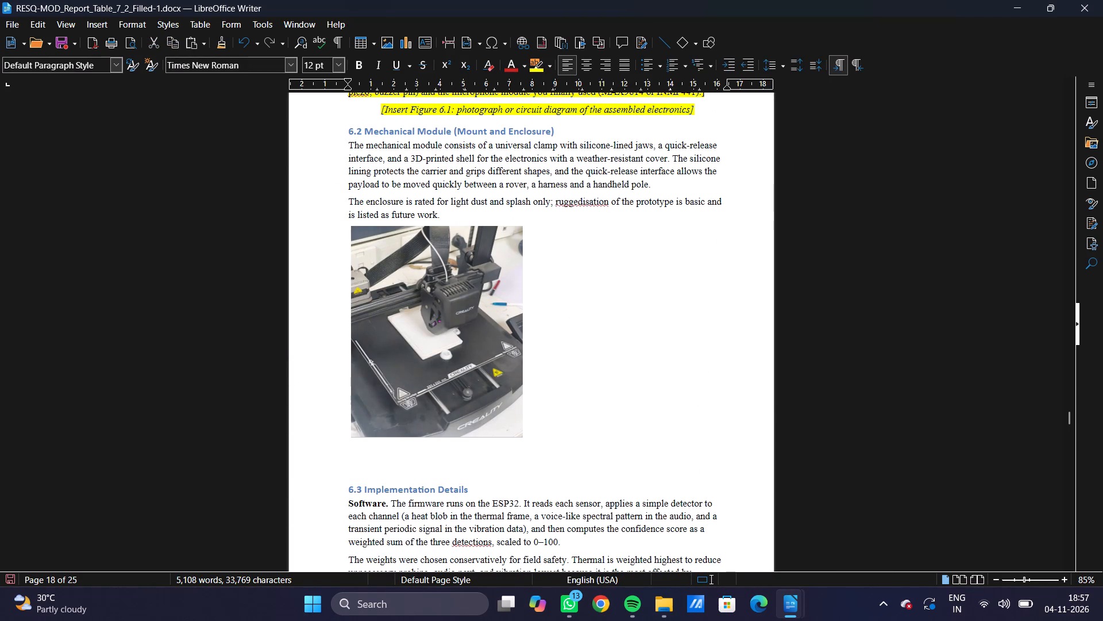
{"action": "left_click", "coordinate": [665, 604]}
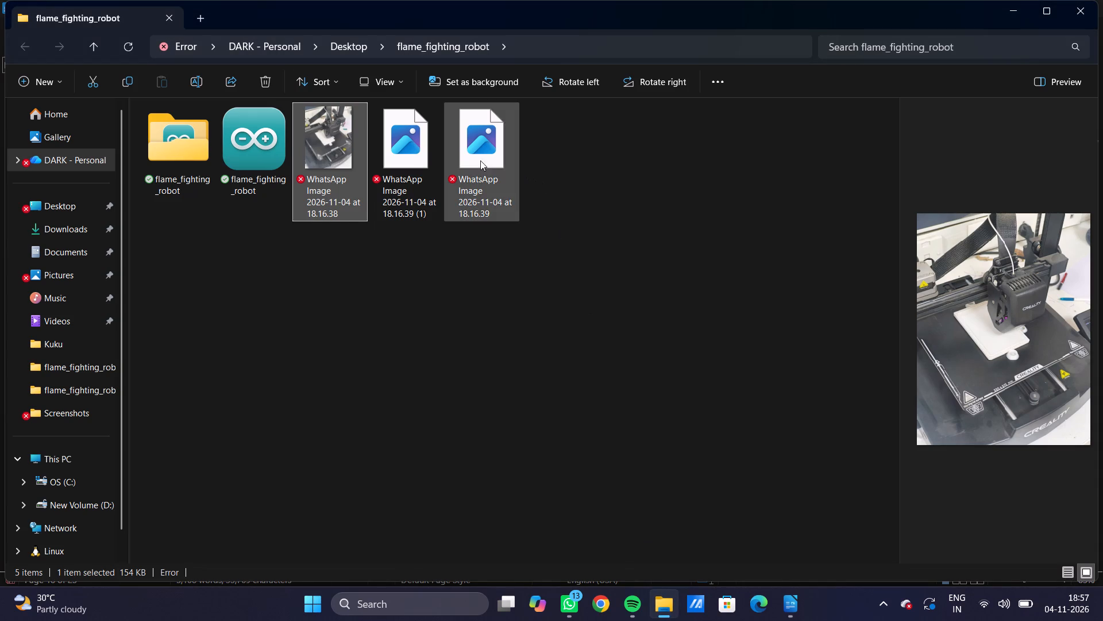
{"action": "left_click_drag", "start_coordinate": [489, 159], "coordinate": [784, 615]}
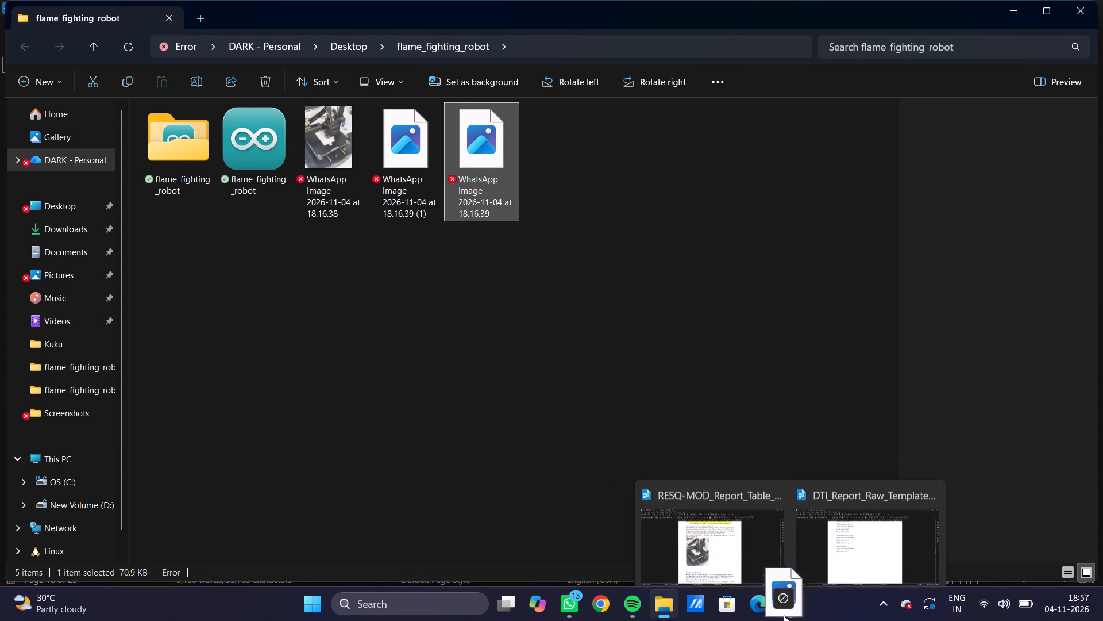
{"action": "left_click_drag", "start_coordinate": [784, 615], "coordinate": [703, 335]}
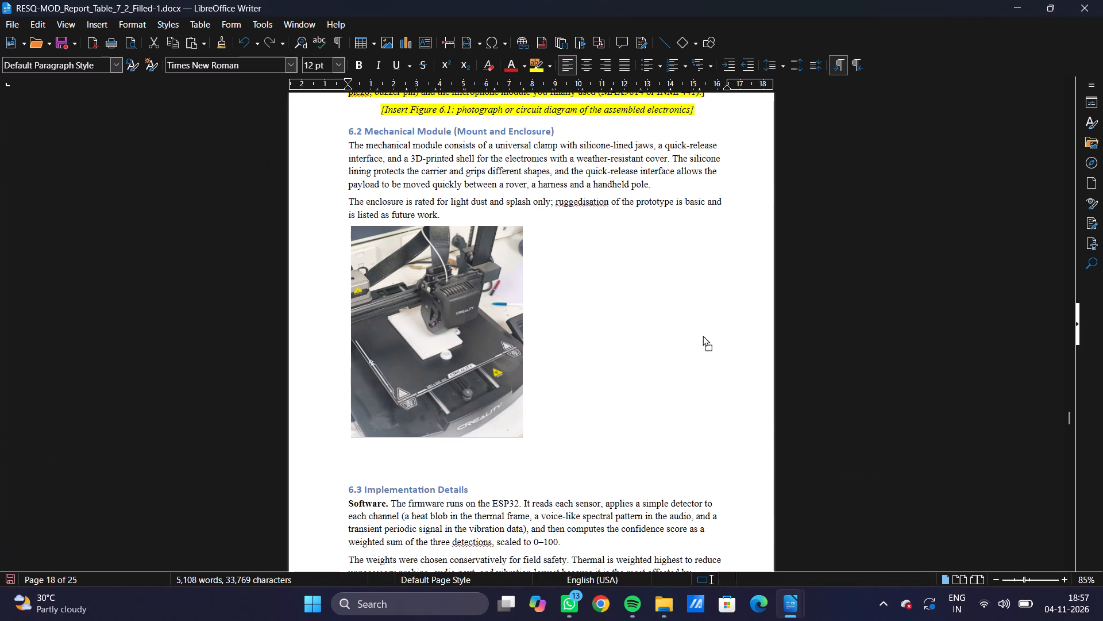
{"action": "left_click_drag", "start_coordinate": [703, 335], "coordinate": [665, 300]}
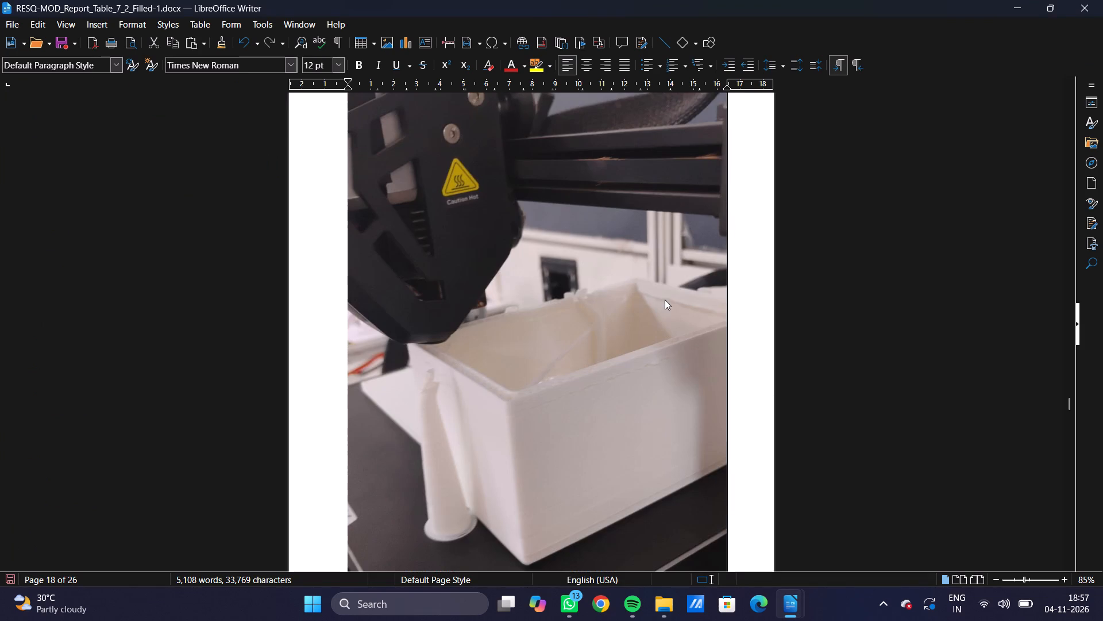
Shrink the newly inserted photo of the white printed box to about 3.43 × 2.20.
{"action": "scroll", "coordinate": [664, 300], "scroll_direction": "up", "scroll_amount": 7}
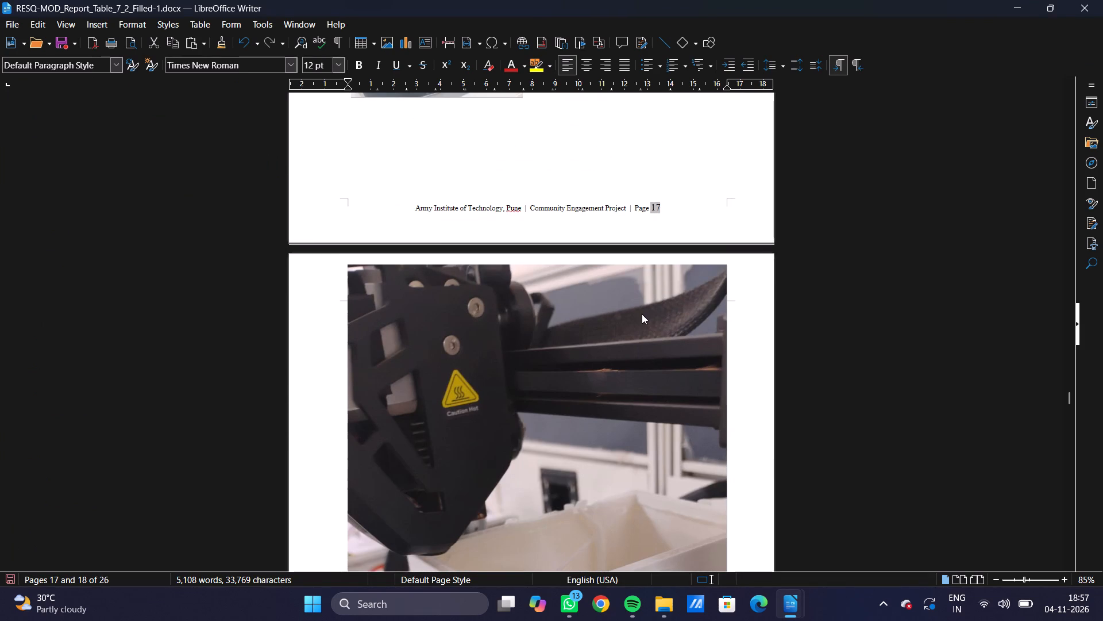
{"action": "left_click", "coordinate": [641, 315]}
{"action": "scroll", "coordinate": [641, 315], "scroll_direction": "up", "scroll_amount": 5}
{"action": "scroll", "coordinate": [641, 315], "scroll_direction": "down", "scroll_amount": 10}
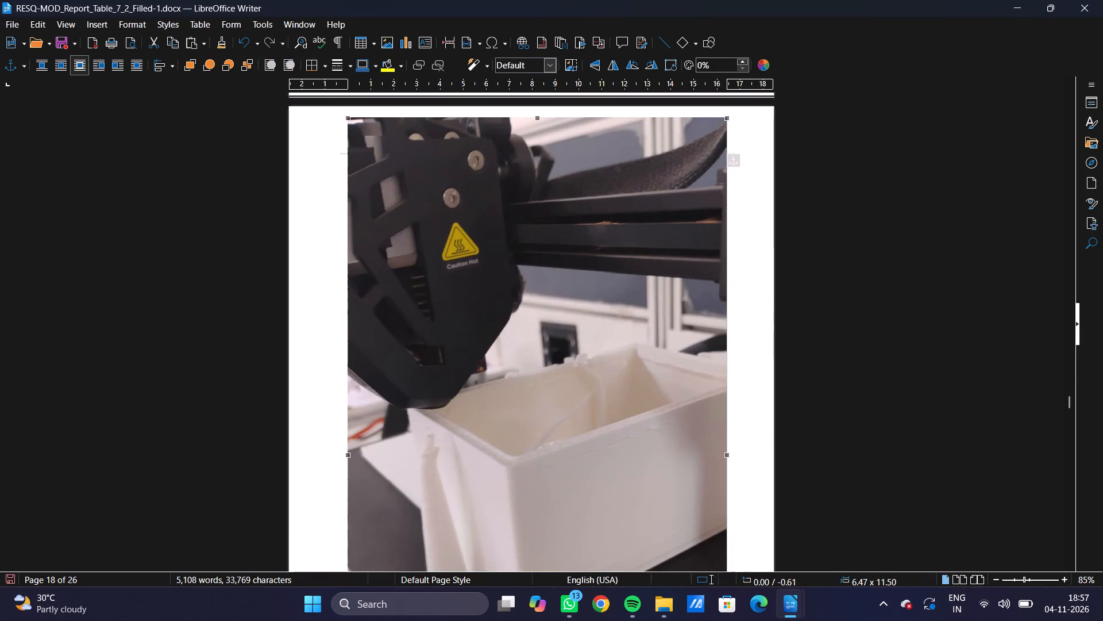
{"action": "scroll", "coordinate": [641, 315], "scroll_direction": "down", "scroll_amount": 9}
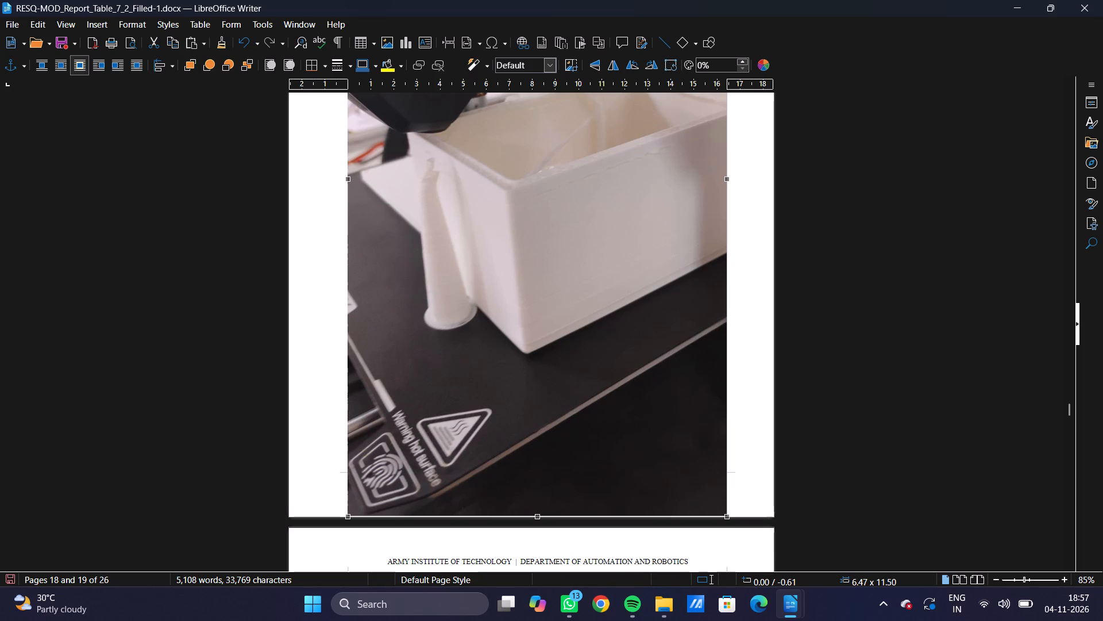
{"action": "left_click_drag", "start_coordinate": [537, 516], "coordinate": [604, 219]}
{"action": "scroll", "coordinate": [604, 219], "scroll_direction": "up", "scroll_amount": 2}
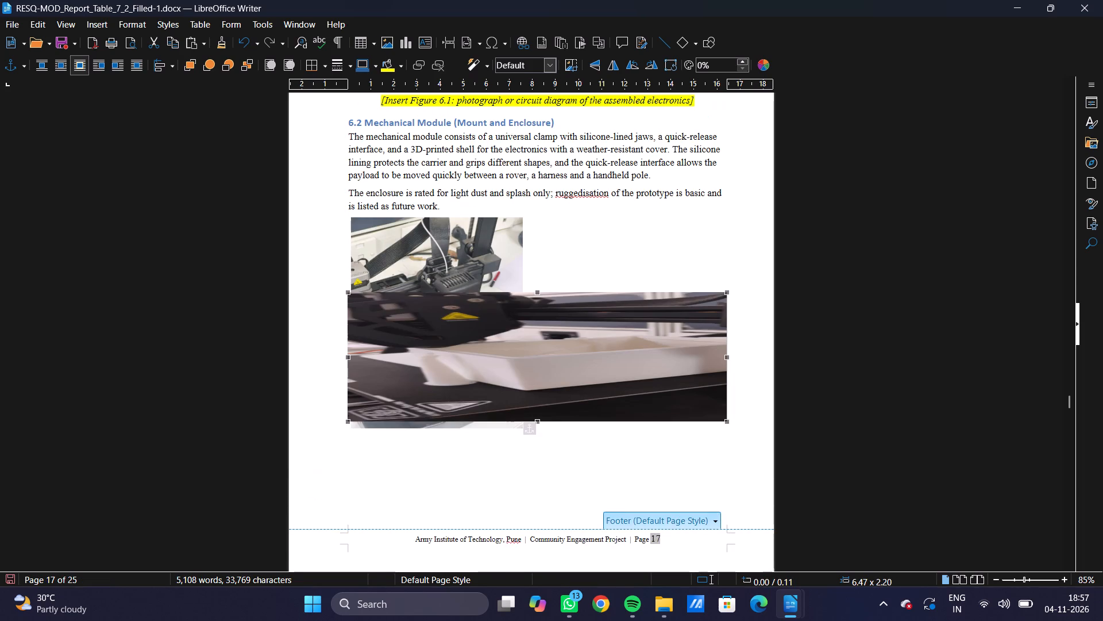
{"action": "left_click_drag", "start_coordinate": [727, 356], "coordinate": [564, 338]}
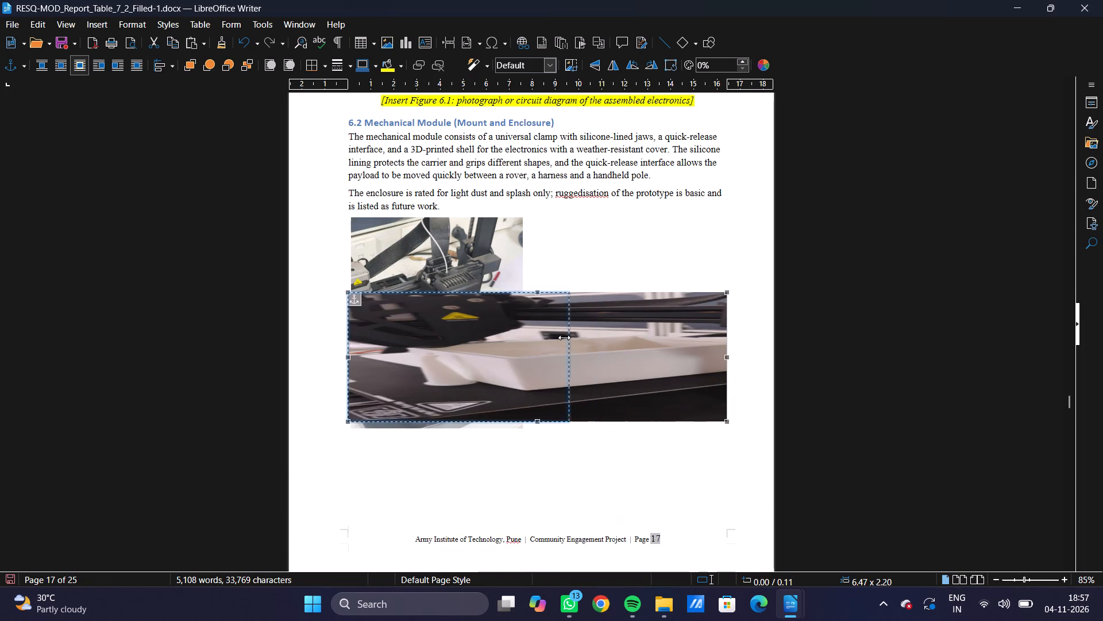
{"action": "left_click_drag", "start_coordinate": [564, 338], "coordinate": [549, 335]}
Place the printed-box photo beside the printer photo at about 3.27 / 0.16 and narrow it to about 3.16 × 2.20.
{"action": "left_click_drag", "start_coordinate": [566, 355], "coordinate": [668, 284]}
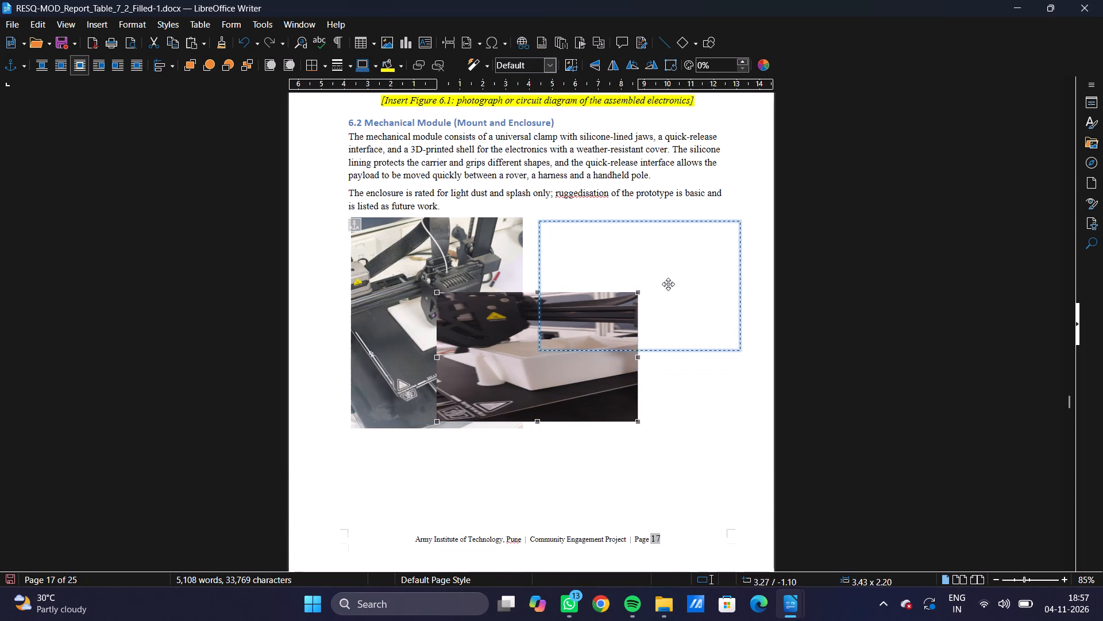
{"action": "left_click_drag", "start_coordinate": [668, 284], "coordinate": [668, 283]}
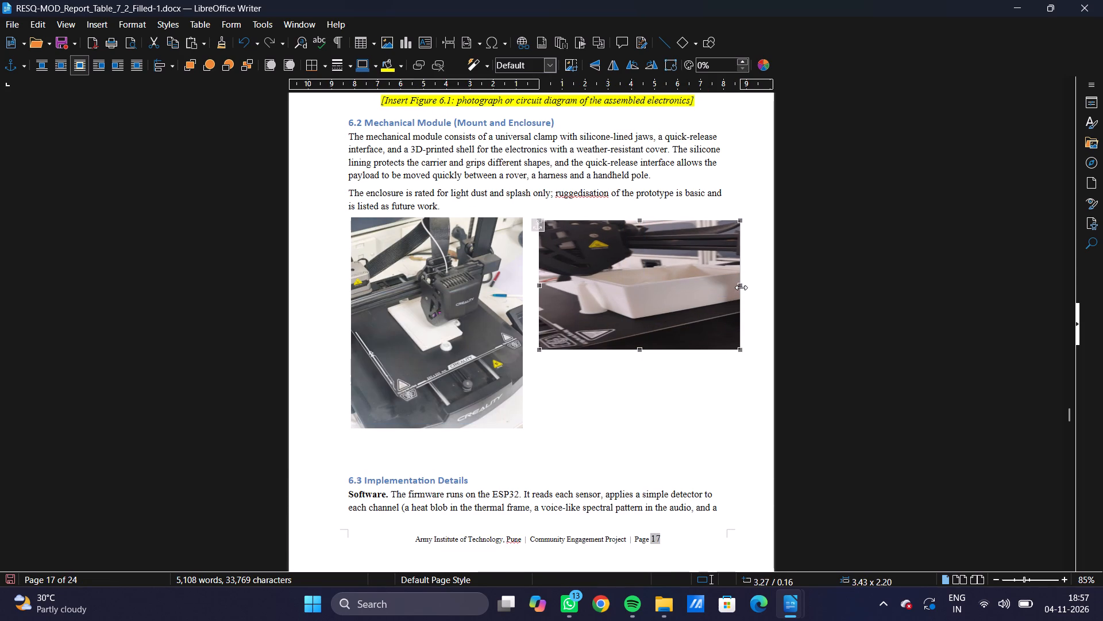
{"action": "left_click_drag", "start_coordinate": [741, 287], "coordinate": [724, 281]}
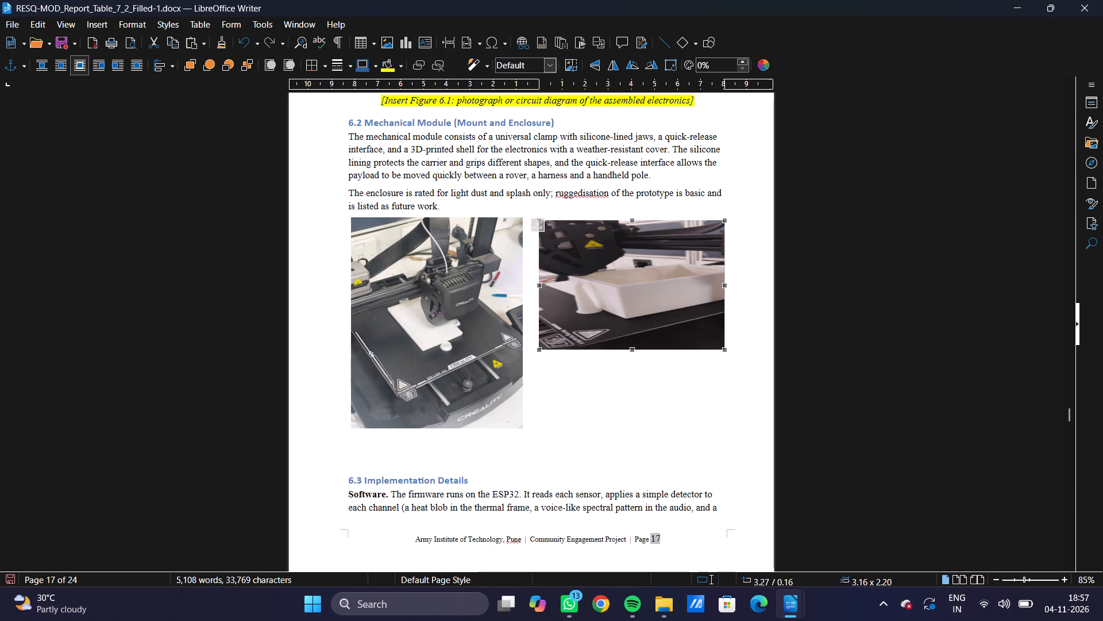
{"action": "left_click", "coordinate": [632, 348]}
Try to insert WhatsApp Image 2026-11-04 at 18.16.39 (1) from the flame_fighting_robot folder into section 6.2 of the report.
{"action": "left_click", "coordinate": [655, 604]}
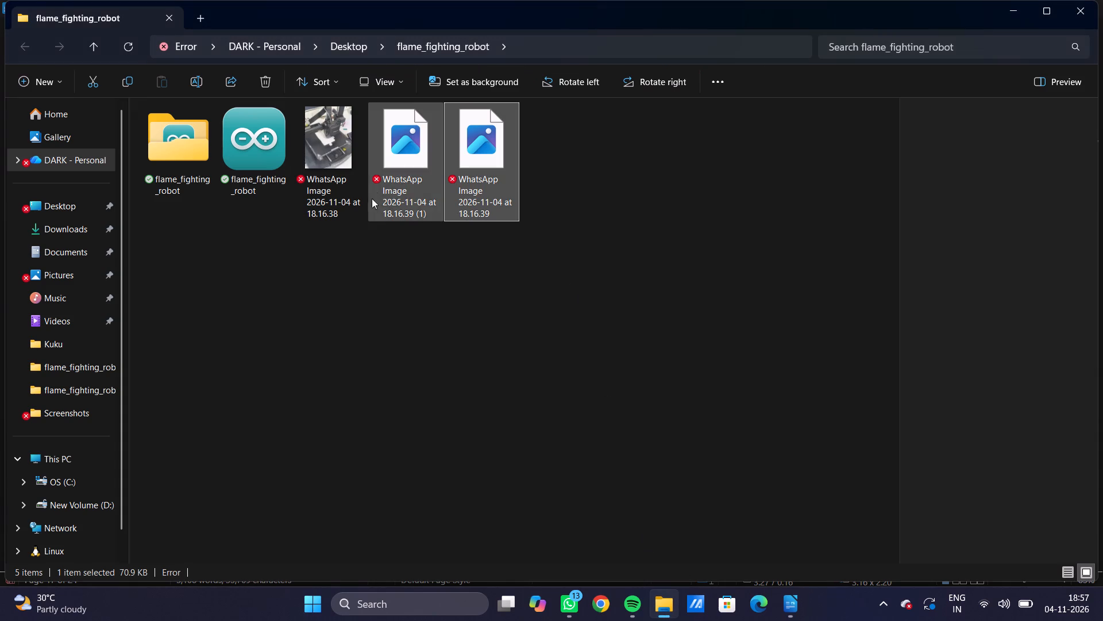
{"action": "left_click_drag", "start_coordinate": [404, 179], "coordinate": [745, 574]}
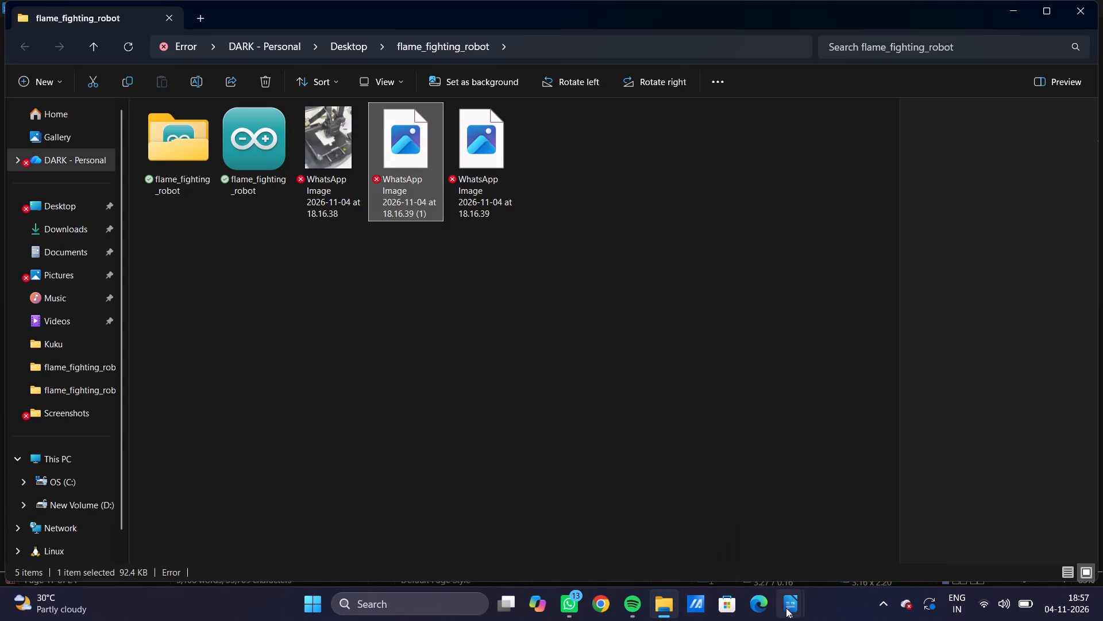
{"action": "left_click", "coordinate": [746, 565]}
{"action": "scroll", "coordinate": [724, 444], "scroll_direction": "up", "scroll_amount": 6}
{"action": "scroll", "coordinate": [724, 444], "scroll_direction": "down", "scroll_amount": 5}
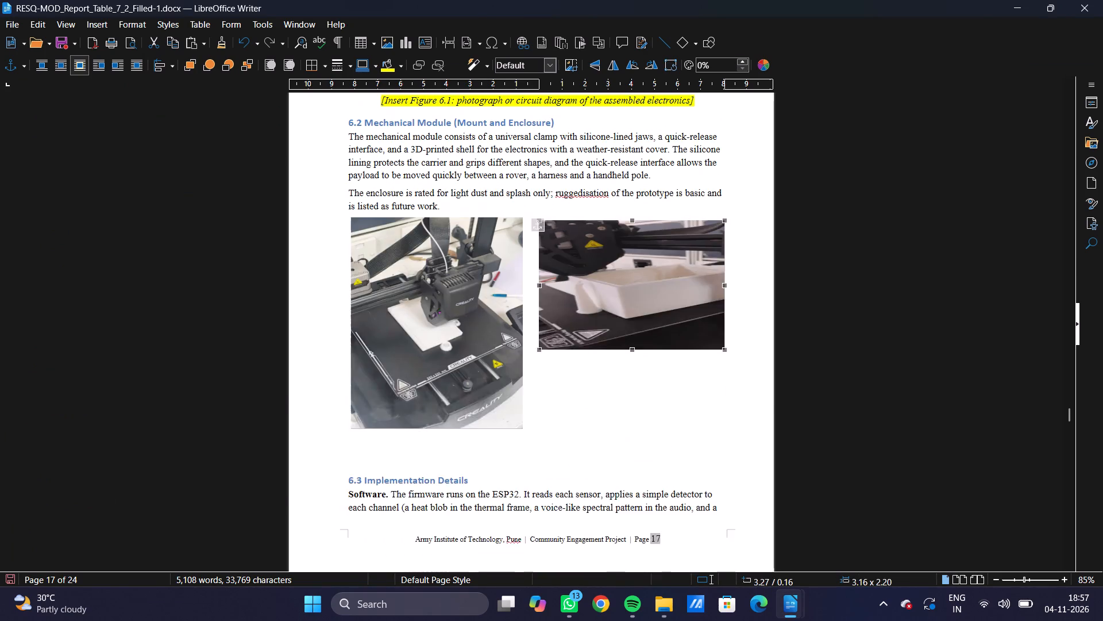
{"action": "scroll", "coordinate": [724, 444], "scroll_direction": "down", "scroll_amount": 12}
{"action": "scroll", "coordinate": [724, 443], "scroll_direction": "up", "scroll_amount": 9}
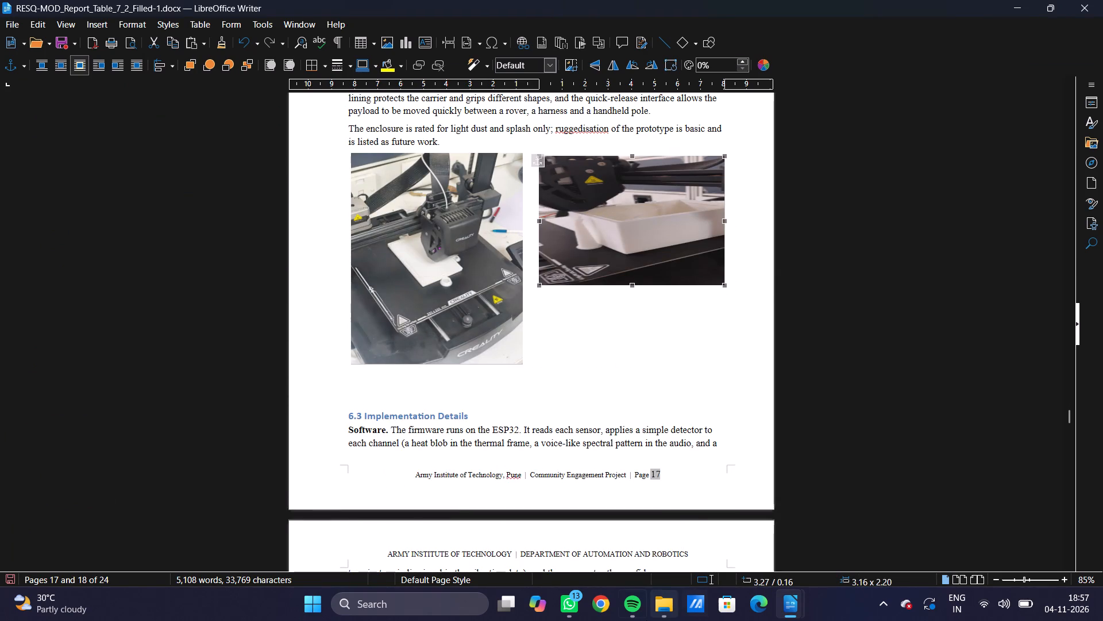
Return to the flame_fighting_robot folder and select WhatsApp Image 2026-11-04 at 18.16.39.
{"action": "left_click", "coordinate": [646, 620]}
{"action": "left_click", "coordinate": [669, 602]}
{"action": "left_click", "coordinate": [495, 145]}
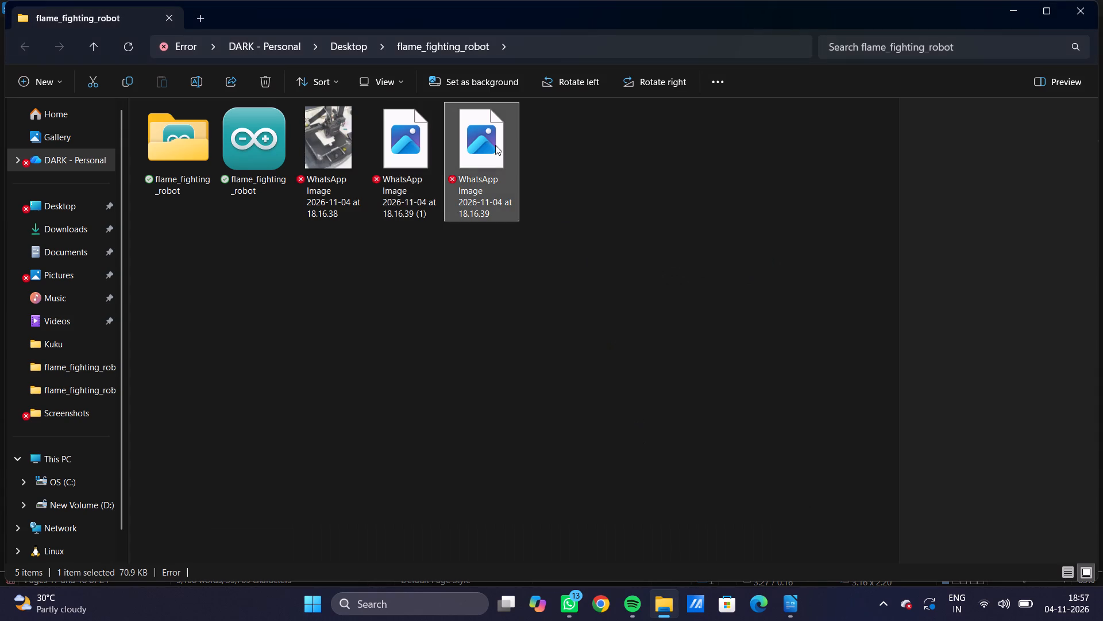
Insert WhatsApp Image 2026-11-04 at 18.16.39 (1) from the flame_fighting_robot folder into the RESQ-MOD report, below the two printer photos in section 6.2.
{"action": "left_click_drag", "start_coordinate": [400, 178], "coordinate": [812, 620]}
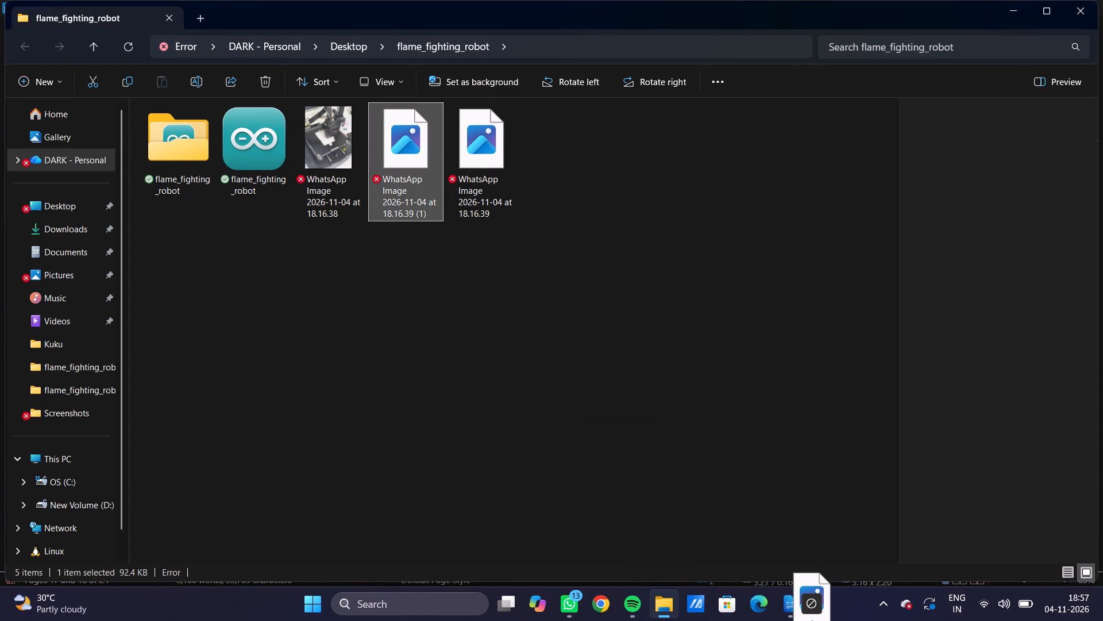
{"action": "left_click_drag", "start_coordinate": [812, 620], "coordinate": [739, 540]}
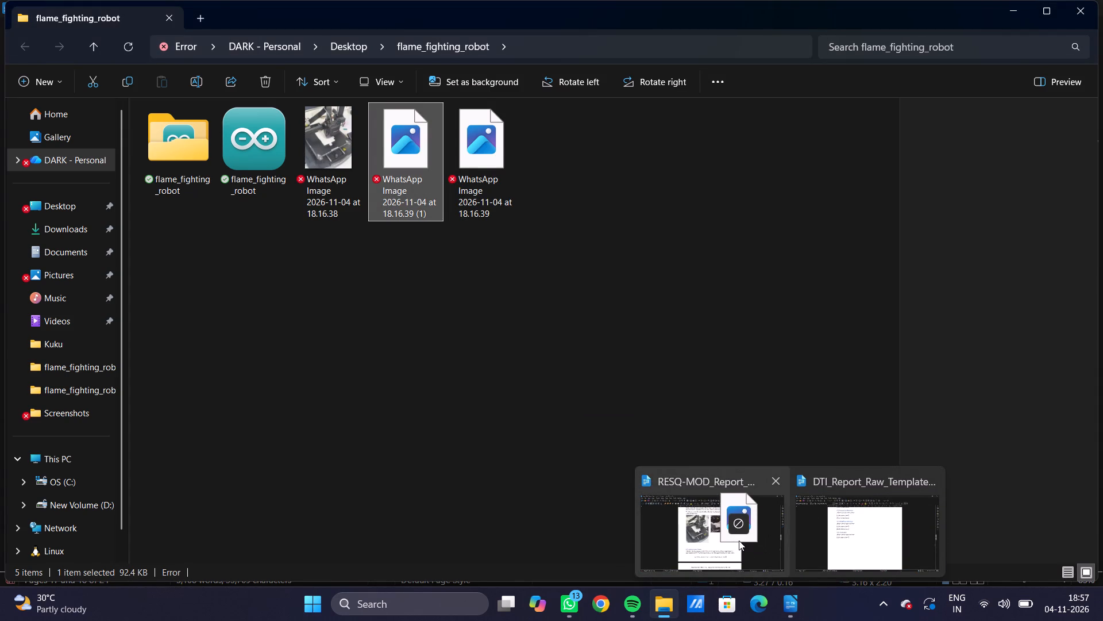
{"action": "left_click_drag", "start_coordinate": [739, 540], "coordinate": [625, 332]}
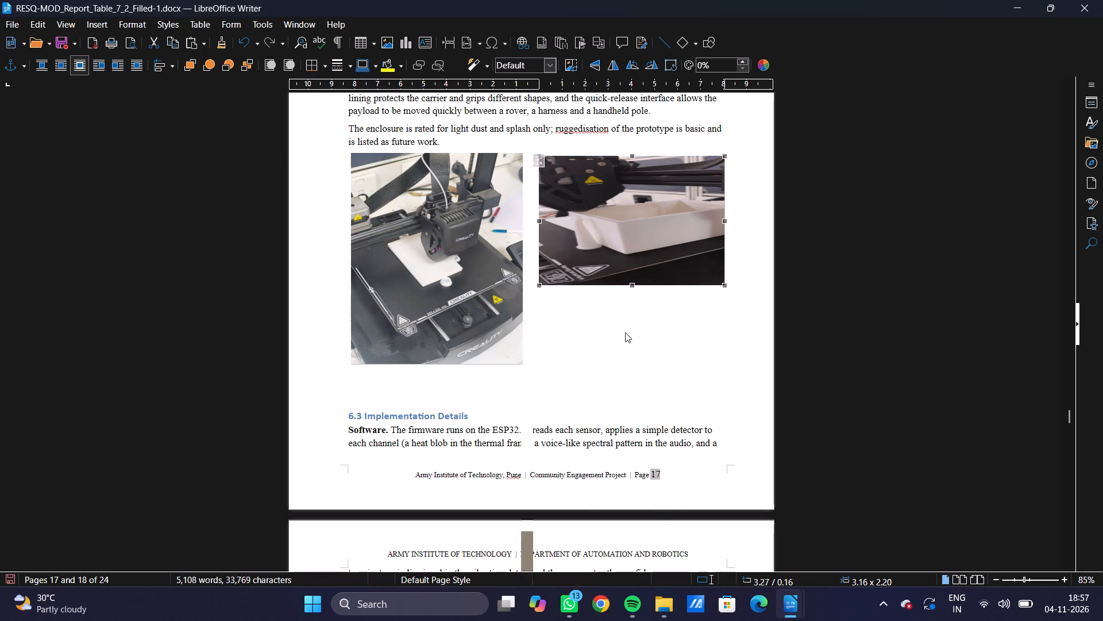
Reduce the height of the inserted laptop photo of the CAD enclosure so it measures about 6.47 × 2.87.
{"action": "scroll", "coordinate": [624, 330], "scroll_direction": "up", "scroll_amount": 4}
{"action": "scroll", "coordinate": [624, 330], "scroll_direction": "down", "scroll_amount": 10}
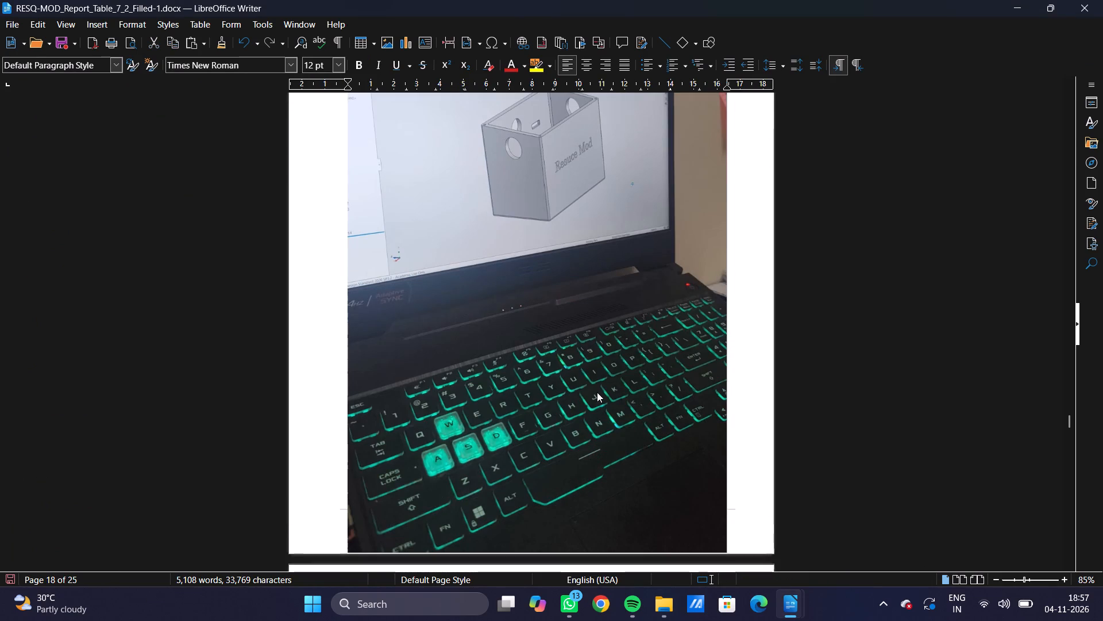
{"action": "scroll", "coordinate": [597, 392], "scroll_direction": "down", "scroll_amount": 3}
{"action": "left_click", "coordinate": [595, 391]}
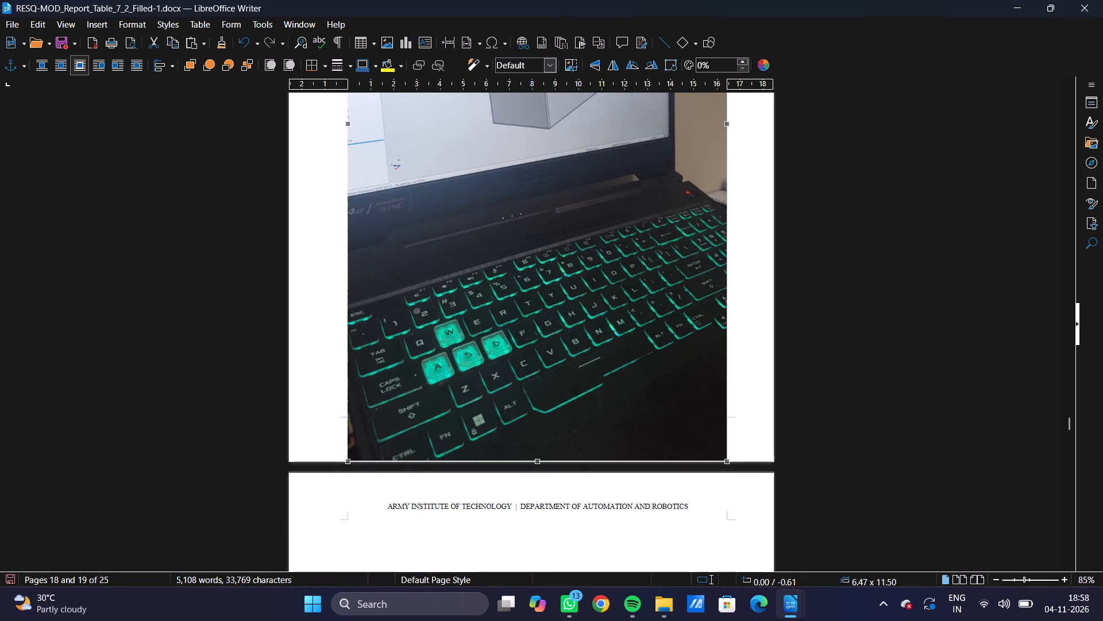
{"action": "left_click_drag", "start_coordinate": [537, 462], "coordinate": [569, 312]}
{"action": "scroll", "coordinate": [588, 333], "scroll_direction": "up", "scroll_amount": 4}
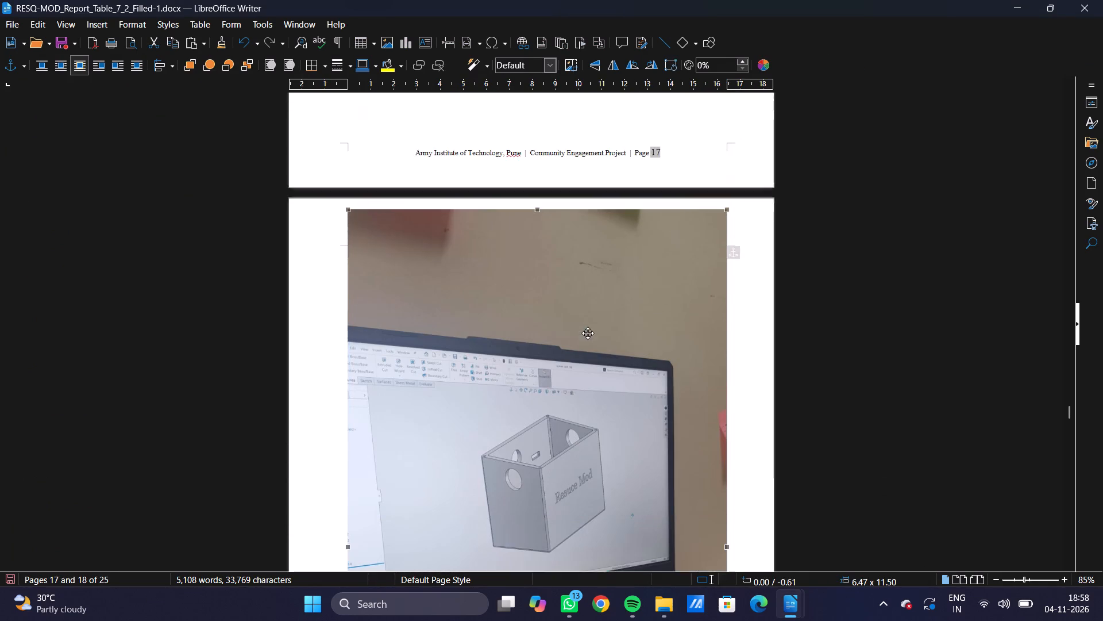
{"action": "scroll", "coordinate": [588, 333], "scroll_direction": "down", "scroll_amount": 14}
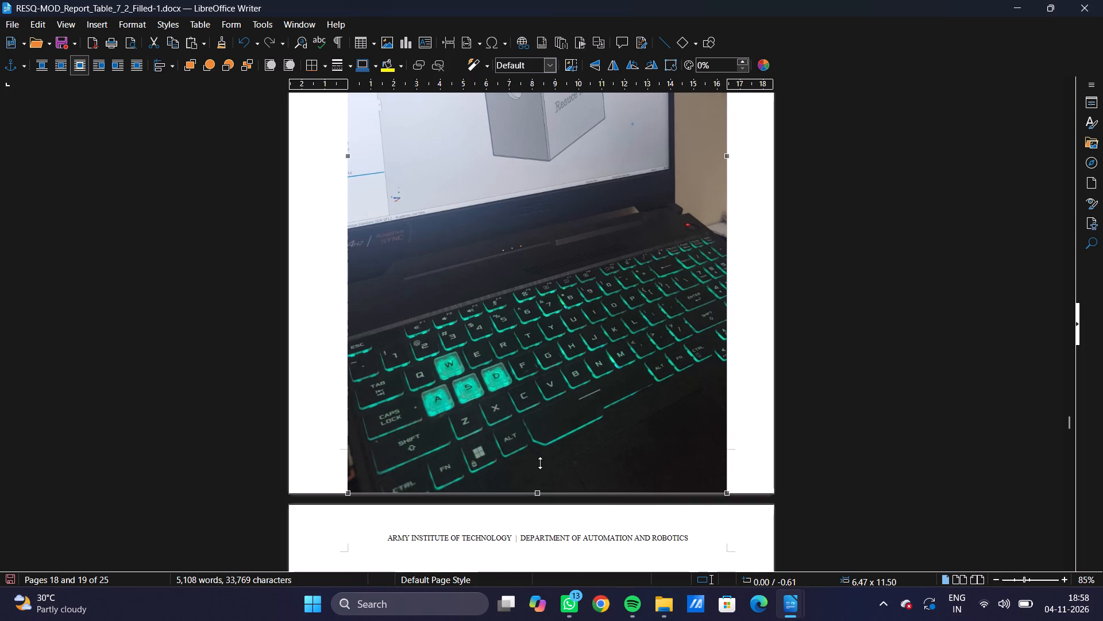
{"action": "left_click_drag", "start_coordinate": [540, 463], "coordinate": [586, 315]}
{"action": "scroll", "coordinate": [591, 320], "scroll_direction": "up", "scroll_amount": 11}
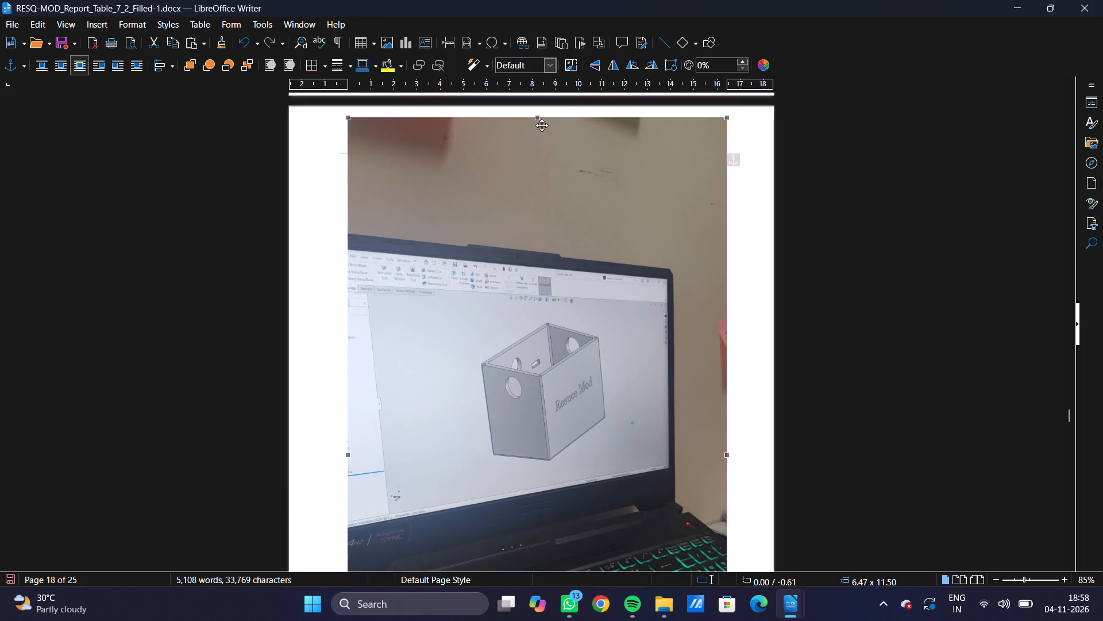
{"action": "left_click_drag", "start_coordinate": [538, 118], "coordinate": [475, 404]}
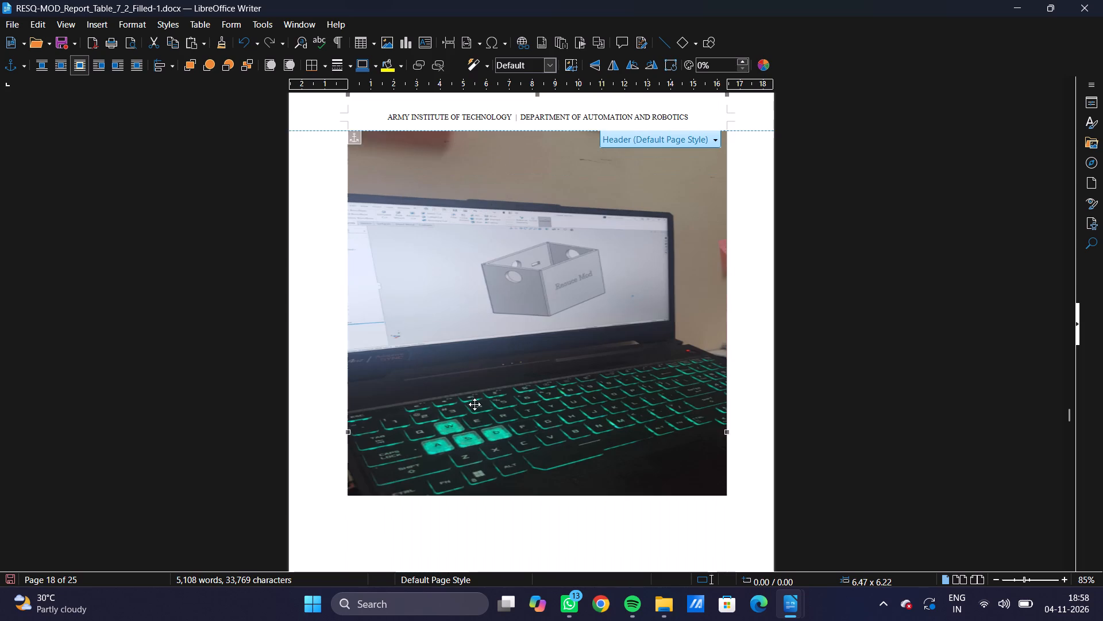
{"action": "scroll", "coordinate": [537, 389], "scroll_direction": "up", "scroll_amount": 3}
{"action": "scroll", "coordinate": [537, 388], "scroll_direction": "down", "scroll_amount": 7}
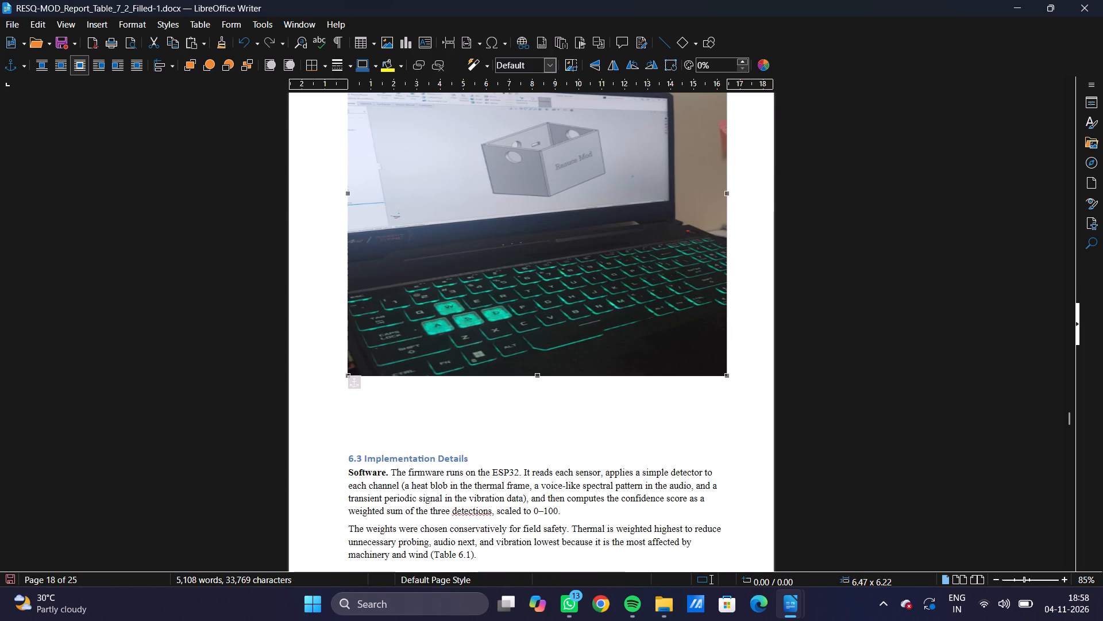
{"action": "left_click_drag", "start_coordinate": [538, 374], "coordinate": [550, 317]}
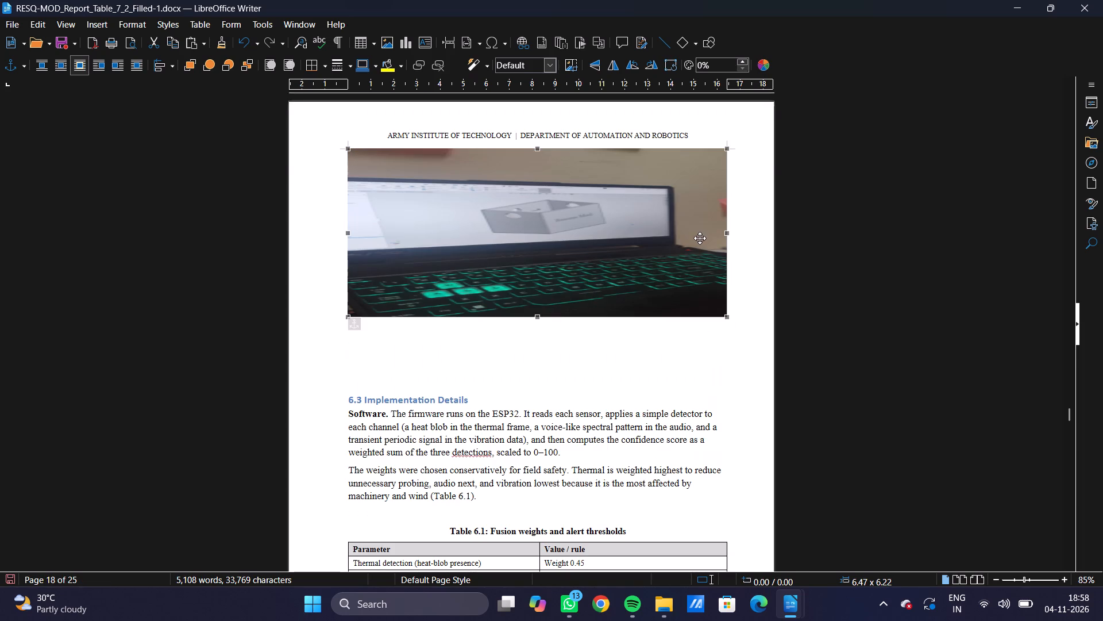
Move the laptop photo back onto page 17, beneath the two printer photos, at about 0.47 / 0.00.
{"action": "left_click_drag", "start_coordinate": [726, 230], "coordinate": [696, 229]}
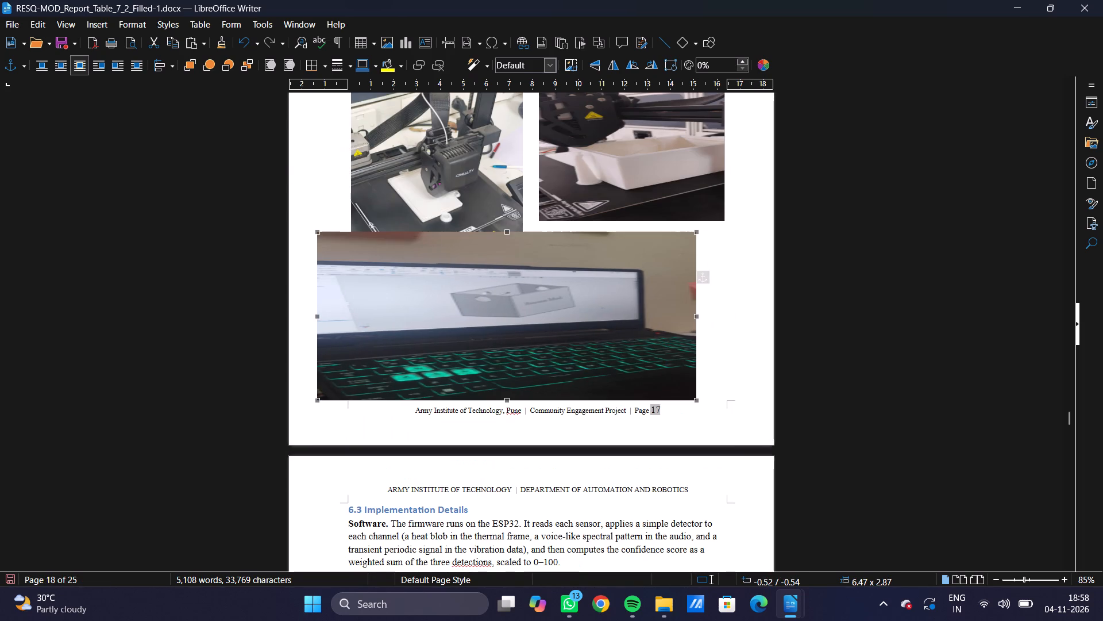
{"action": "left_click_drag", "start_coordinate": [592, 301], "coordinate": [650, 297]}
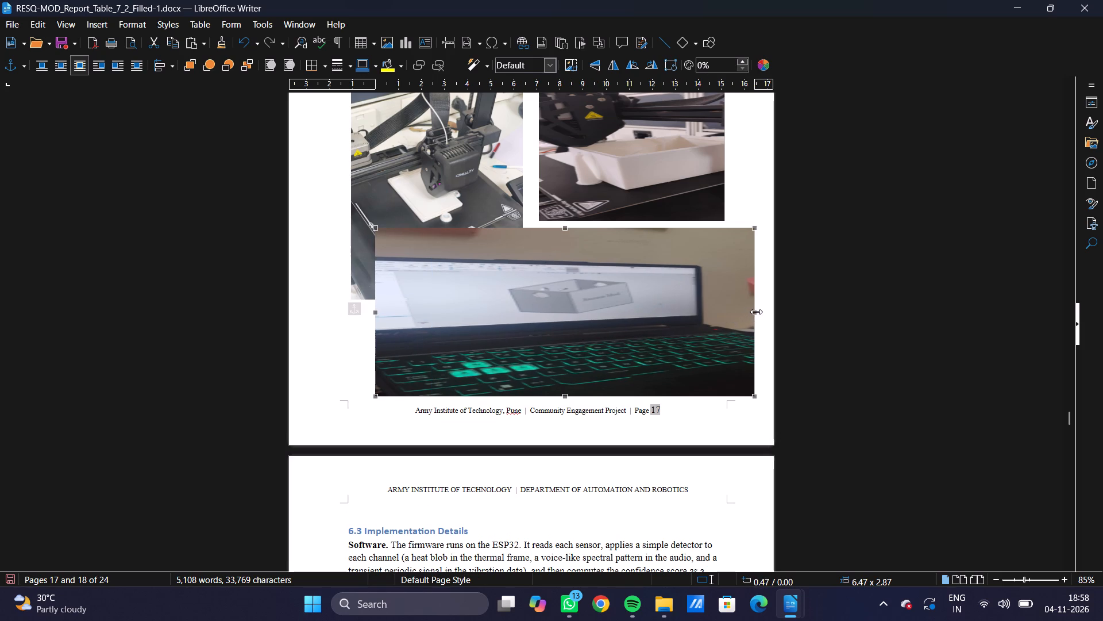
Narrow the laptop photo to about 4.70 × 2.87.
{"action": "left_click_drag", "start_coordinate": [756, 312], "coordinate": [651, 310]}
Shift the laptop photo toward the page's right margin beneath the white-box printer photo, at about 2.46 / 0.21.
{"action": "left_click_drag", "start_coordinate": [560, 296], "coordinate": [655, 292]}
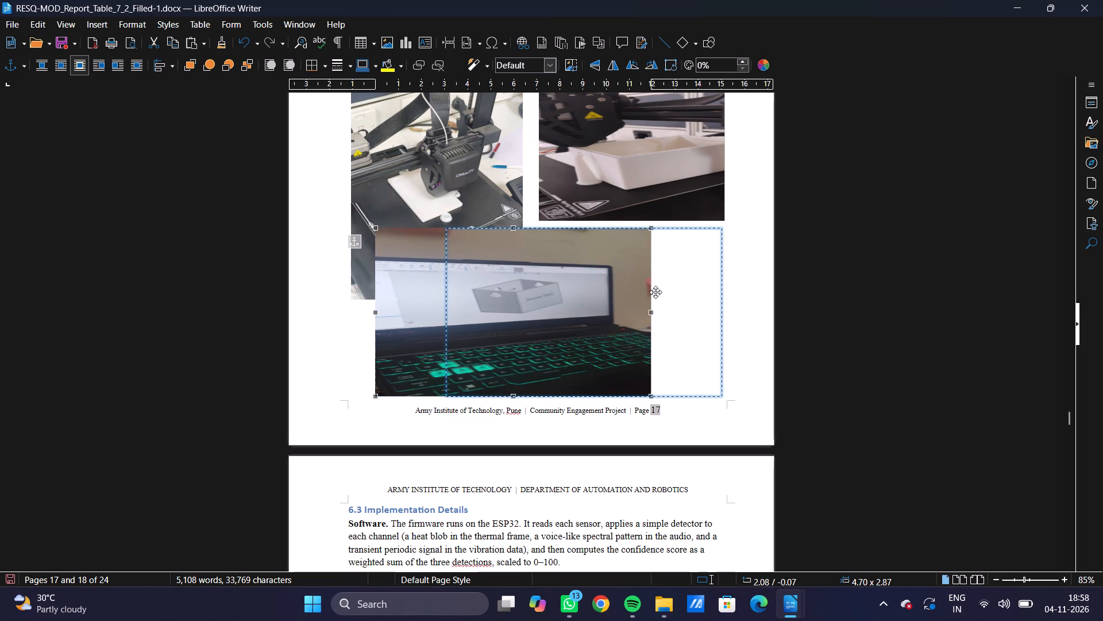
{"action": "left_click_drag", "start_coordinate": [655, 292], "coordinate": [661, 290]}
{"action": "left_click_drag", "start_coordinate": [639, 292], "coordinate": [654, 290]}
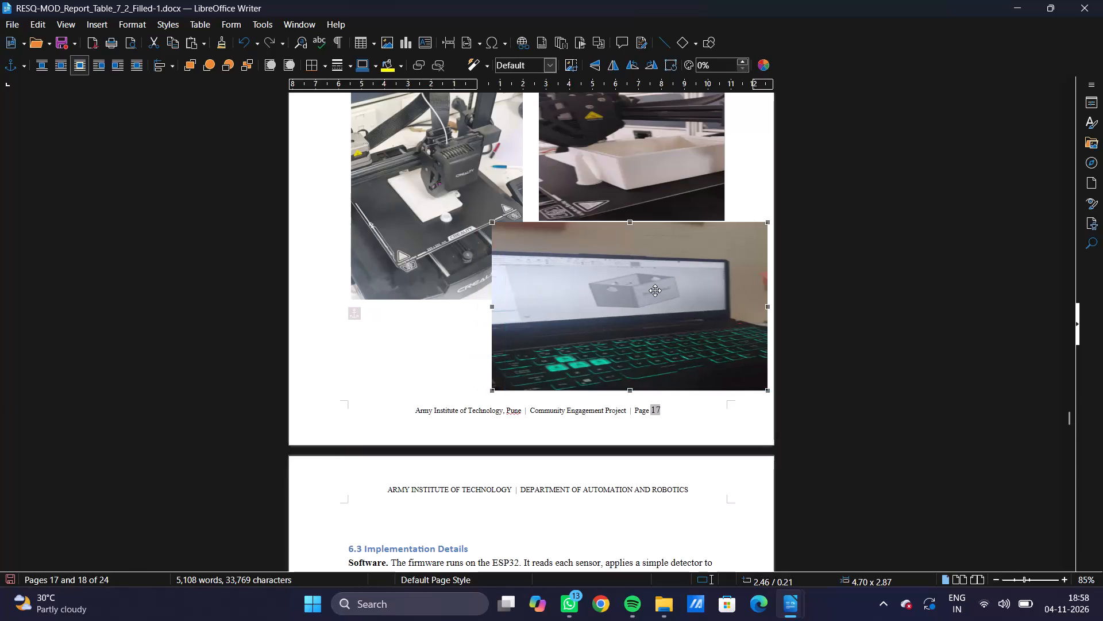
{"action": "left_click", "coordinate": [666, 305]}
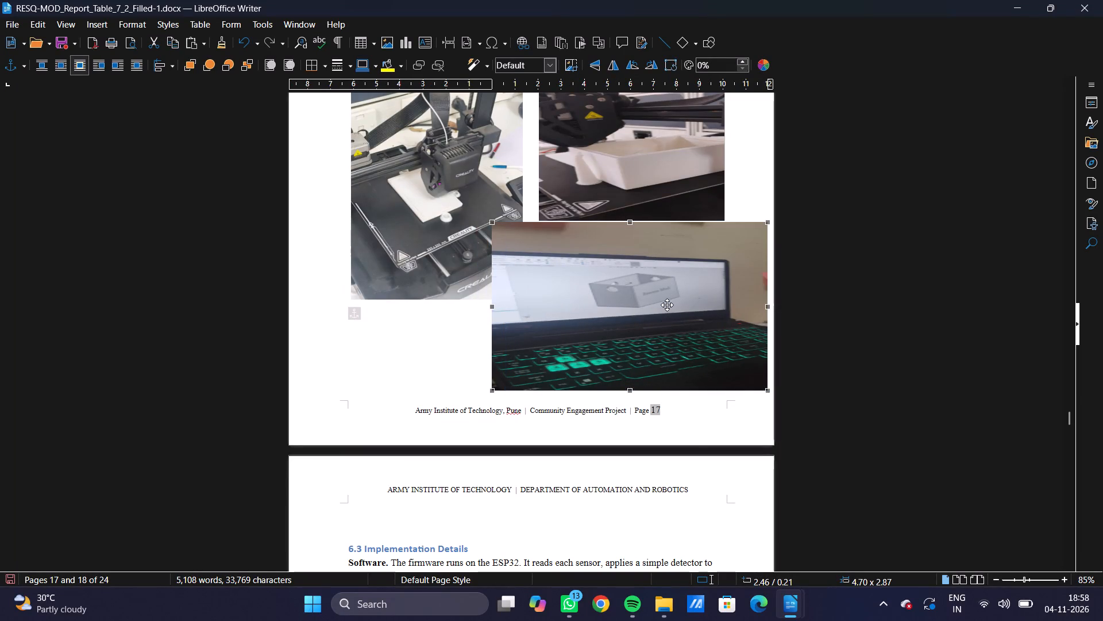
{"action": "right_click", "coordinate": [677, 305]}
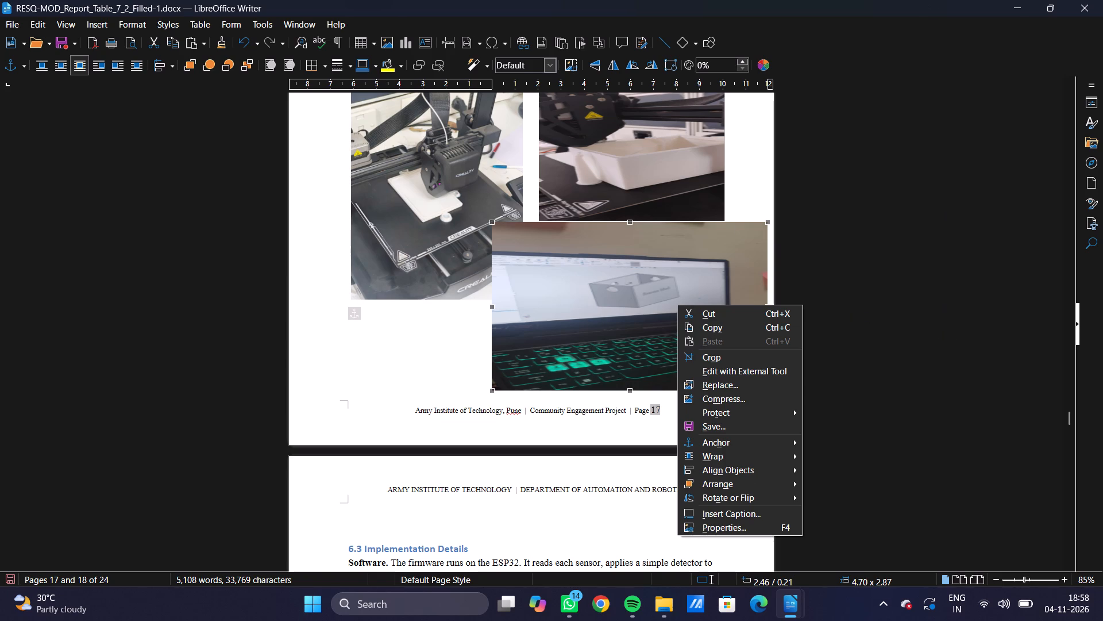
Switch to File Explorer and select the three WhatsApp images in the flame_fighting_robot folder, bringing up their file actions.
{"action": "left_click", "coordinate": [666, 599]}
{"action": "left_click", "coordinate": [565, 490]}
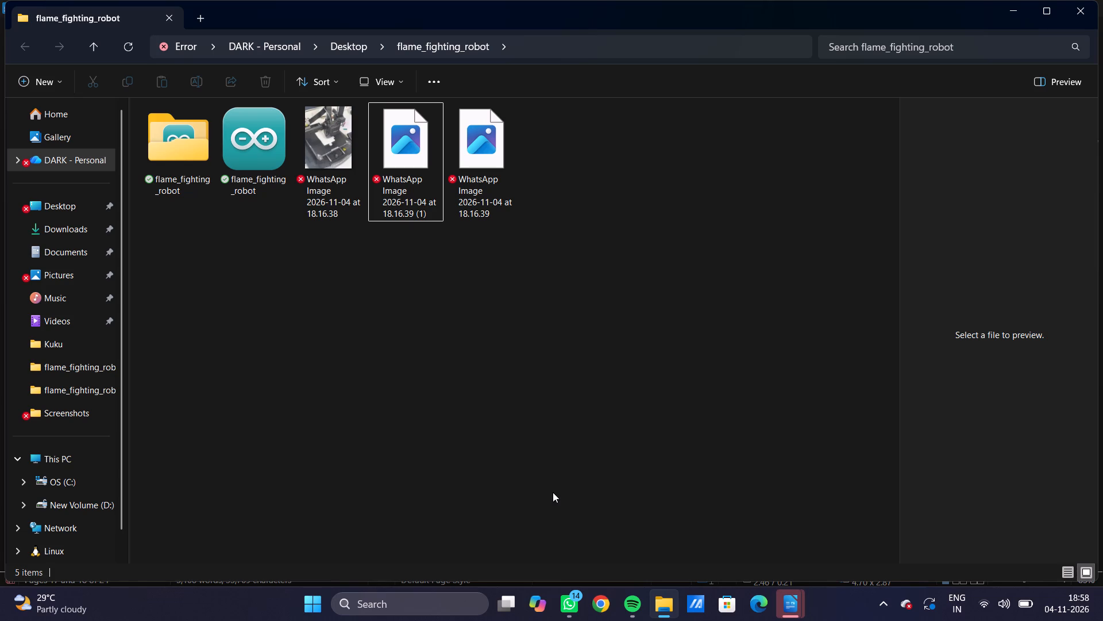
{"action": "left_click", "coordinate": [337, 112]}
{"action": "left_click_drag", "start_coordinate": [530, 240], "coordinate": [325, 178]}
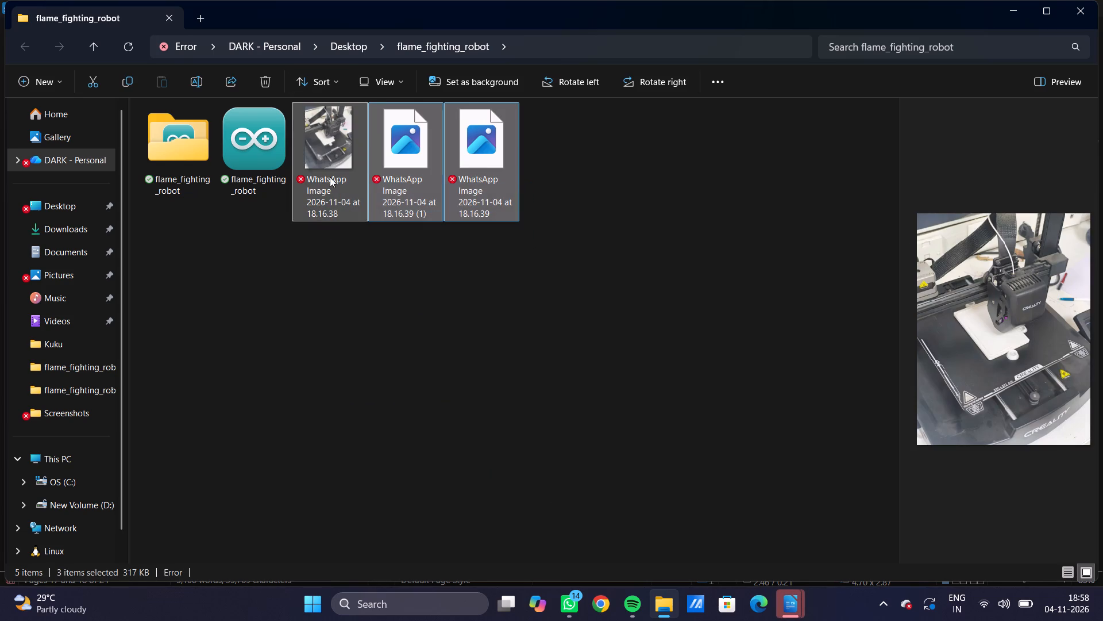
{"action": "right_click", "coordinate": [350, 170]}
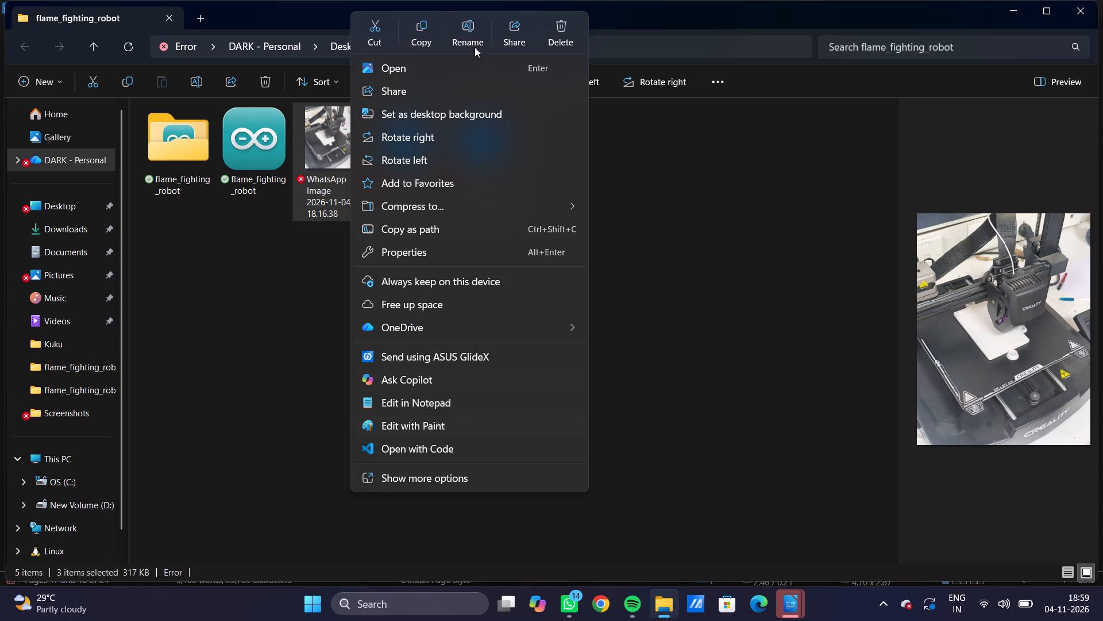
Open the selected WhatsApp photos from the flame_fighting_robot folder in Paint and look over the printer photo from 18.16.38.
{"action": "left_click", "coordinate": [443, 423]}
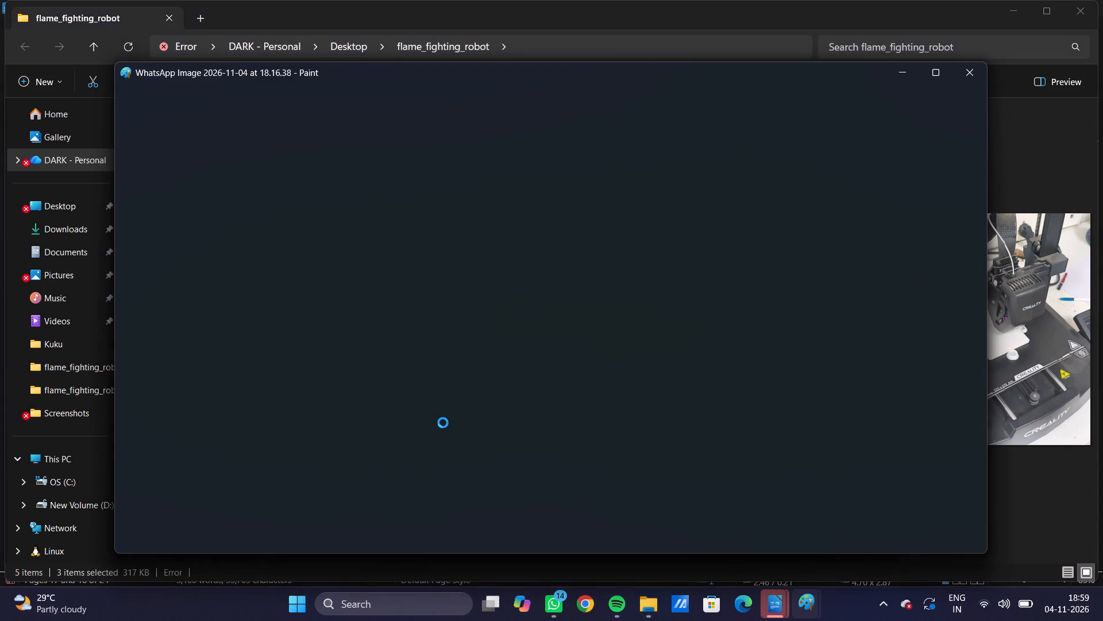
{"action": "scroll", "coordinate": [533, 370], "scroll_direction": "up", "scroll_amount": 5}
{"action": "scroll", "coordinate": [534, 370], "scroll_direction": "down", "scroll_amount": 4}
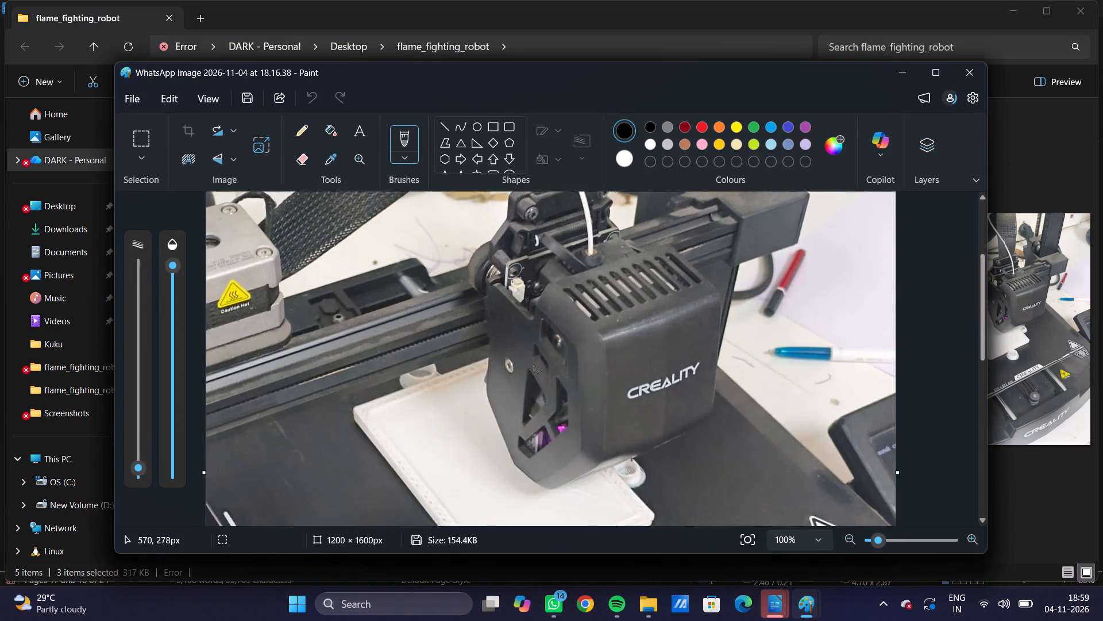
{"action": "scroll", "coordinate": [534, 370], "scroll_direction": "down", "scroll_amount": 20}
{"action": "scroll", "coordinate": [534, 370], "scroll_direction": "down", "scroll_amount": 5}
{"action": "scroll", "coordinate": [534, 370], "scroll_direction": "up", "scroll_amount": 4}
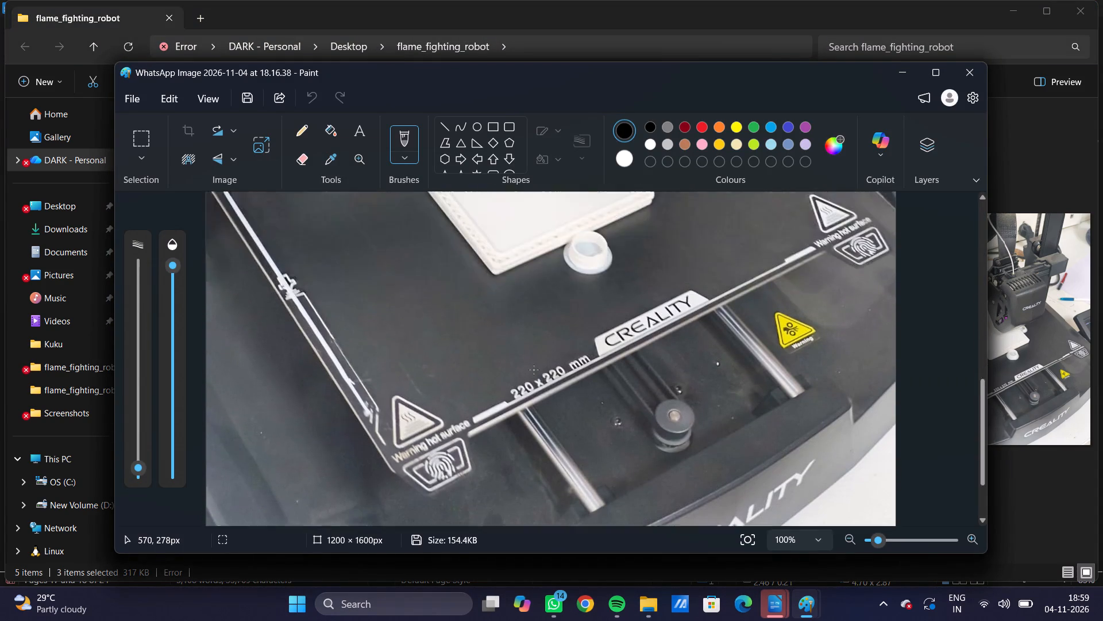
Close the WhatsApp photos open in Paint and return to the flame_fighting_robot folder.
{"action": "scroll", "coordinate": [534, 370], "scroll_direction": "up", "scroll_amount": 13}
{"action": "left_click", "coordinate": [962, 67]}
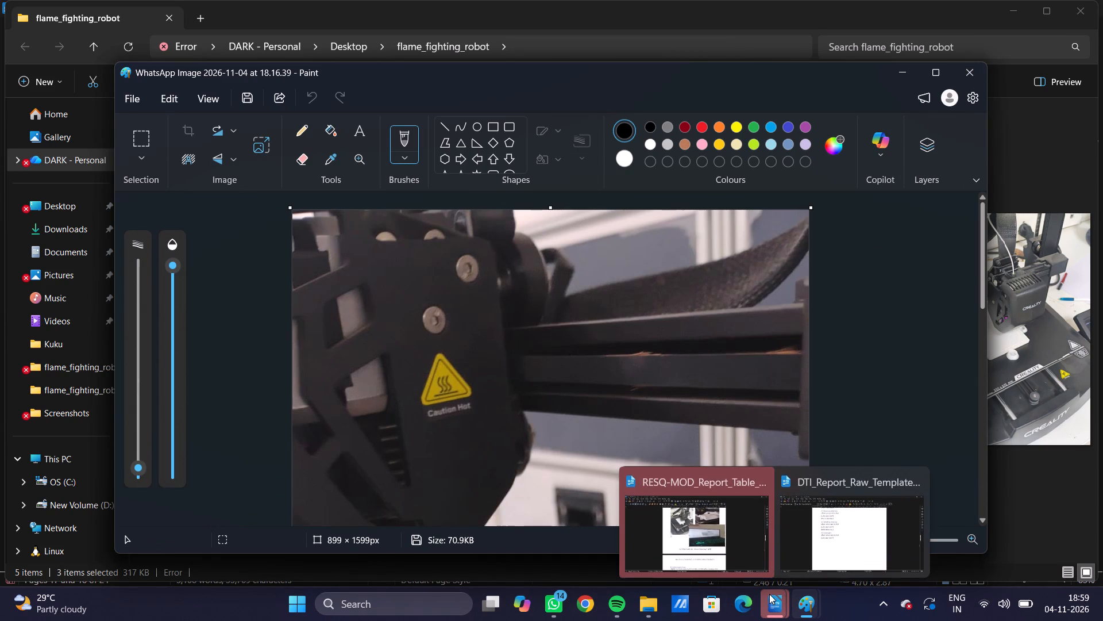
{"action": "left_click", "coordinate": [796, 473]}
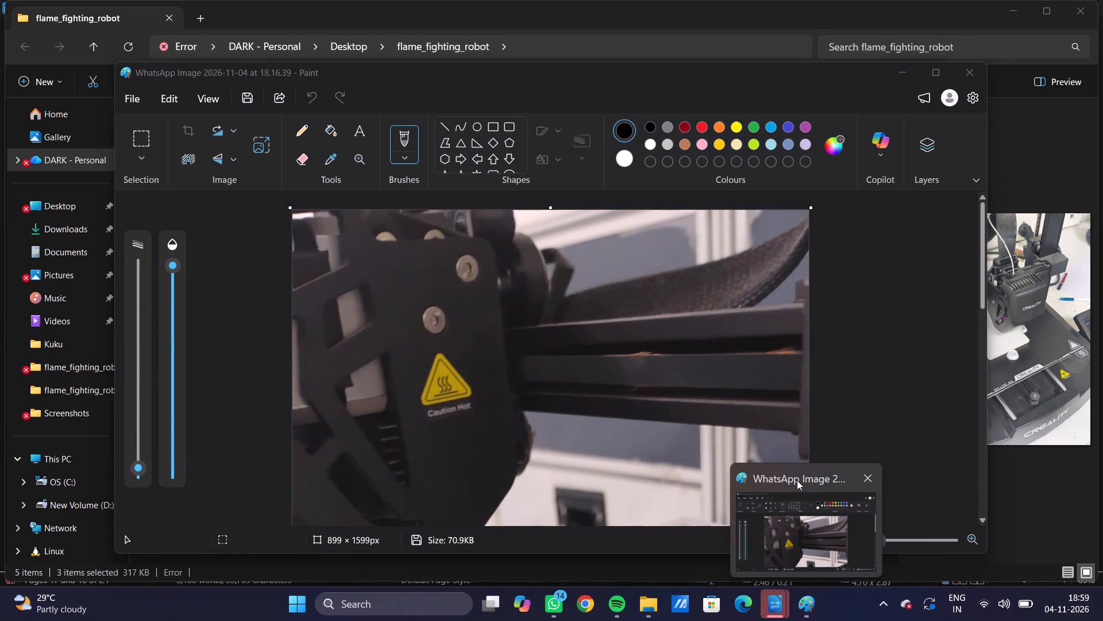
{"action": "left_click", "coordinate": [862, 480]}
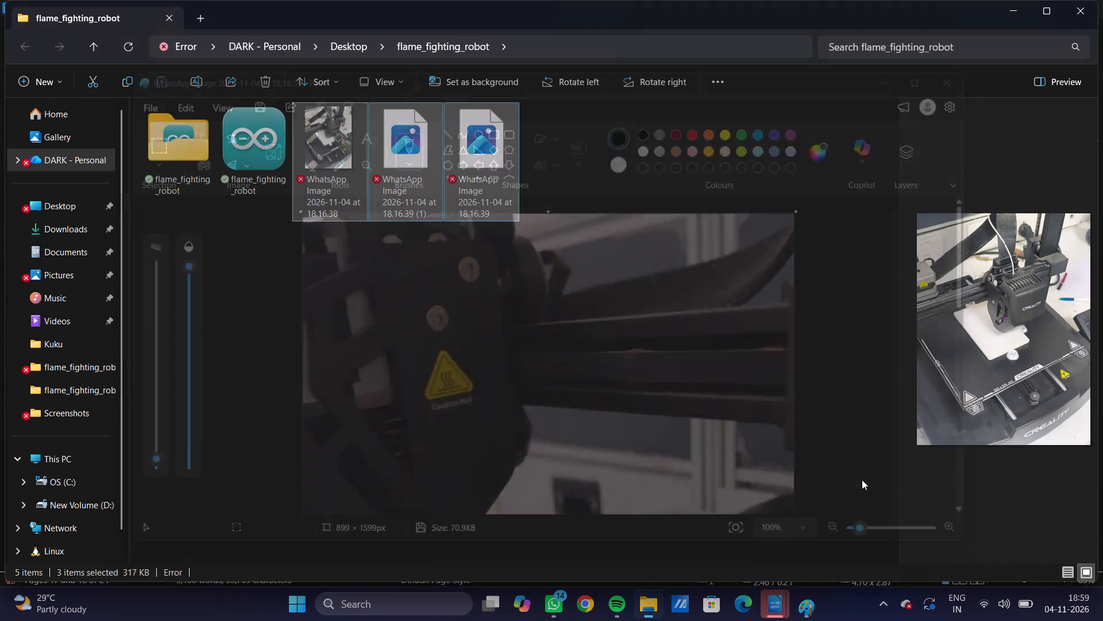
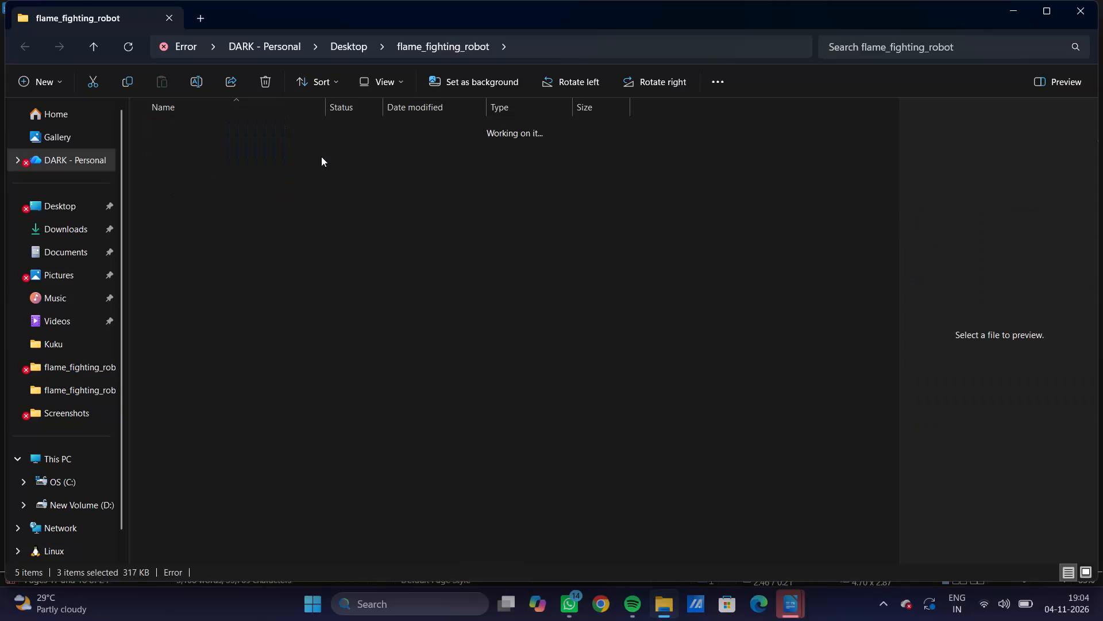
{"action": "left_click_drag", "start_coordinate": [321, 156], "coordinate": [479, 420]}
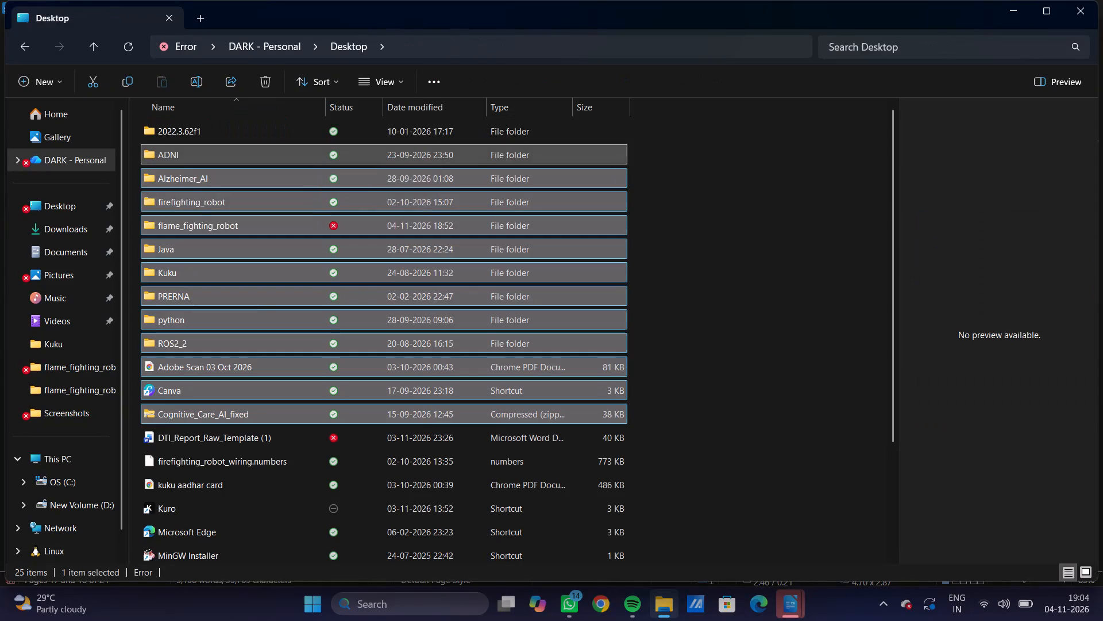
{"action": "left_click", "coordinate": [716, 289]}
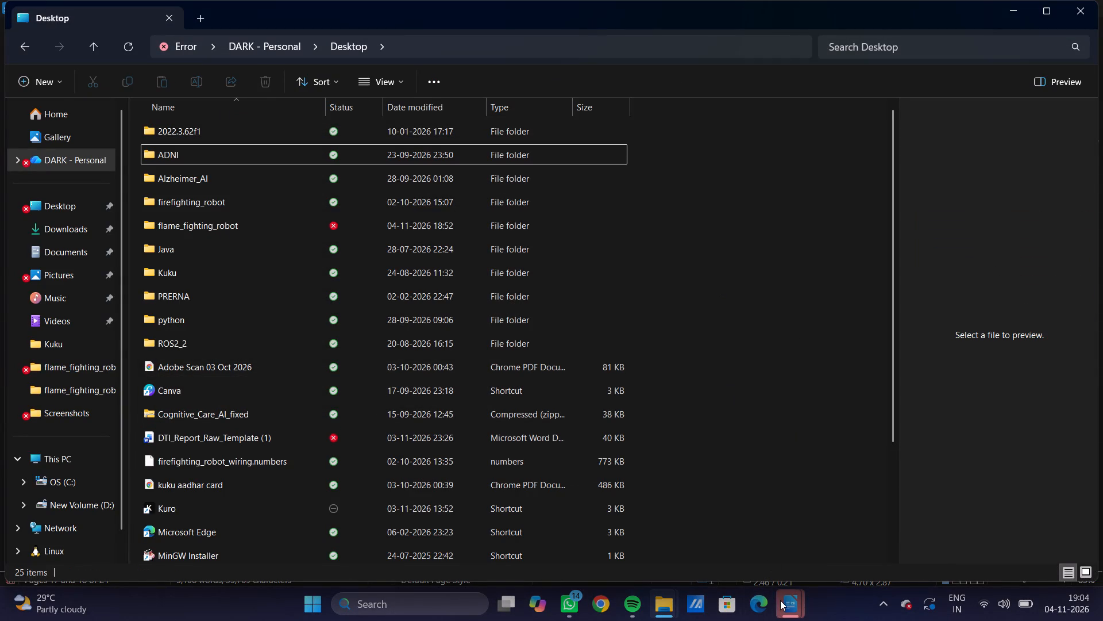
Switch back to the Writer report and undo the laptop photo's edits until the photo is removed from page 17.
{"action": "left_click", "coordinate": [736, 550]}
{"action": "left_click", "coordinate": [433, 325]}
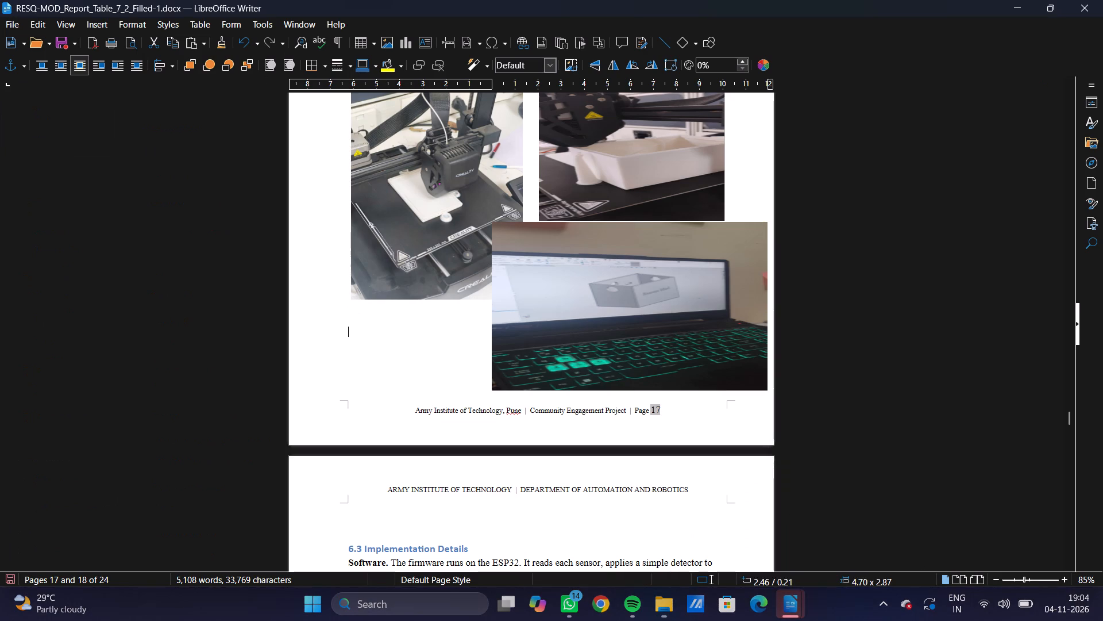
{"action": "key", "text": "ctrl+z"}
{"action": "key", "text": "ctrl+z"}
{"action": "key", "text": "ctrl+z"}
{"action": "key", "text": "ctrl+z"}
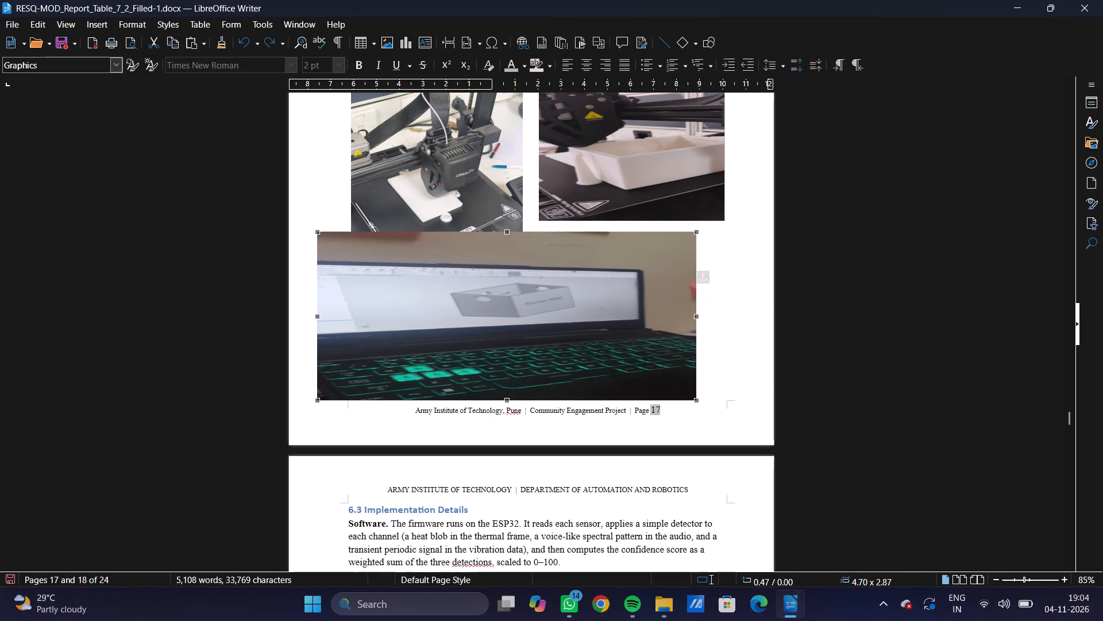
{"action": "key", "text": "ctrl+z"}
{"action": "key", "text": "ctrl+z"}
{"action": "key", "text": "ctrl+z"}
{"action": "key", "text": "ctrl+z"}
{"action": "key", "text": "ctrl+z"}
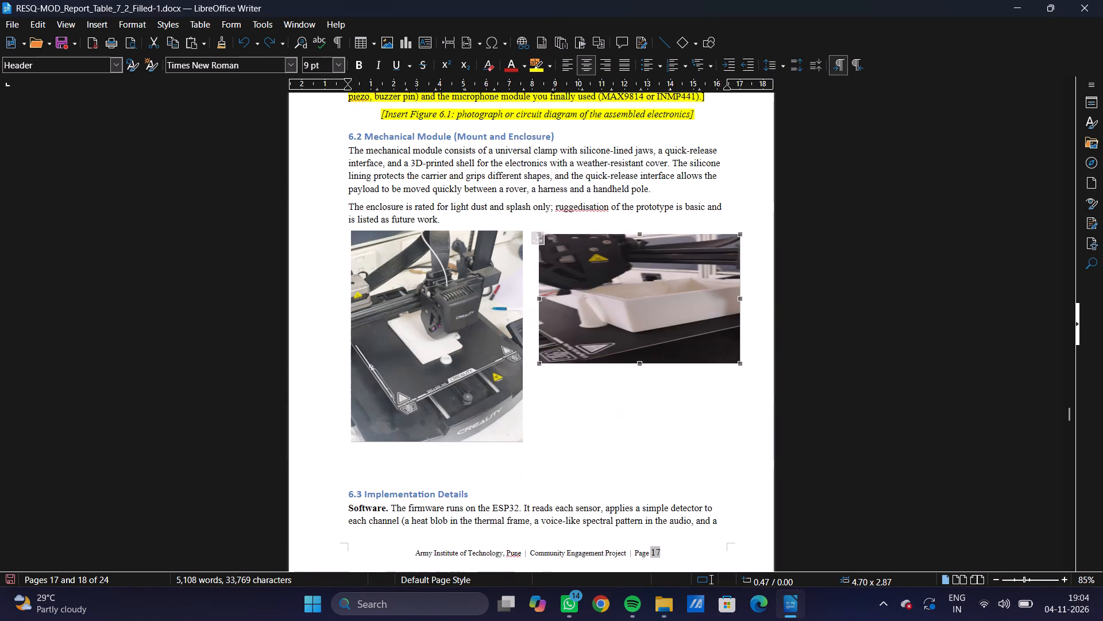
Undo further to remove both printer photos and restore the Figure 6.2 and printing-material placeholders in section 6.2.
{"action": "key", "text": "ctrl+z"}
{"action": "key", "text": "ctrl+z"}
{"action": "key", "text": "ctrl+z"}
{"action": "key", "text": "ctrl+z"}
{"action": "key", "text": "ctrl+z"}
{"action": "key", "text": "ctrl+z"}
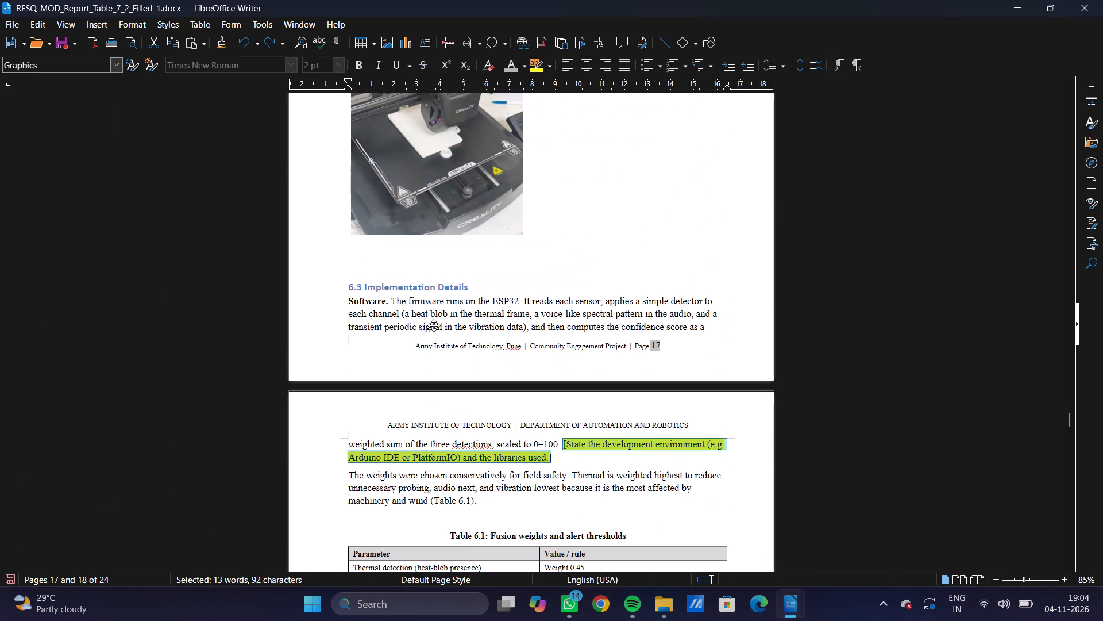
{"action": "key", "text": "ctrl+z"}
{"action": "key", "text": "ctrl+z"}
{"action": "key", "text": "ctrl+z"}
{"action": "key", "text": "ctrl+z"}
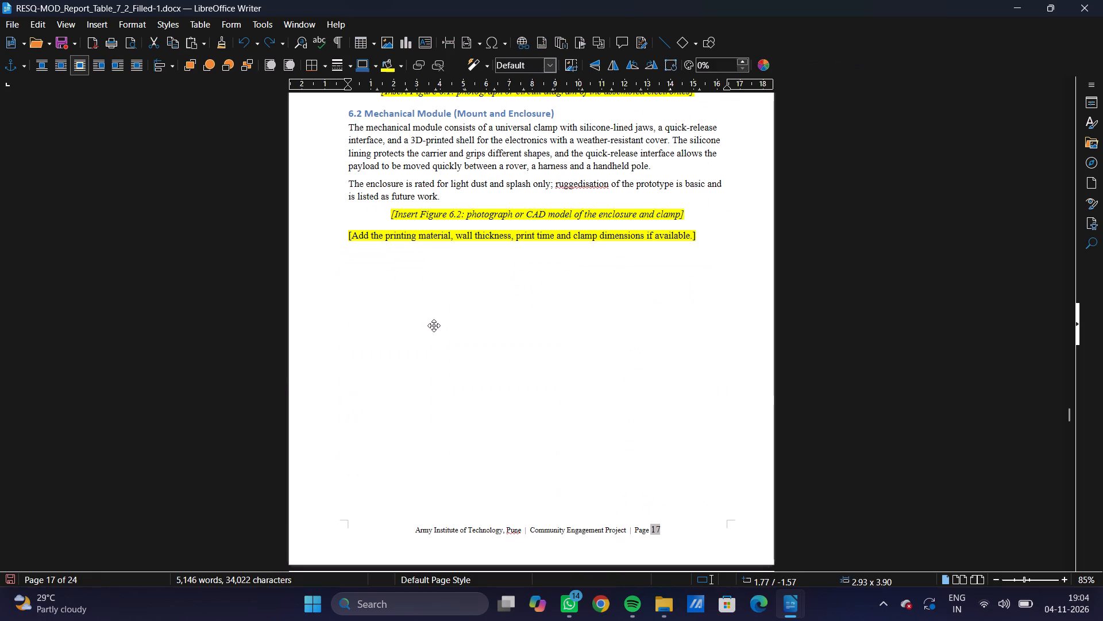
{"action": "key", "text": "ctrl+z"}
{"action": "key", "text": "ctrl+z"}
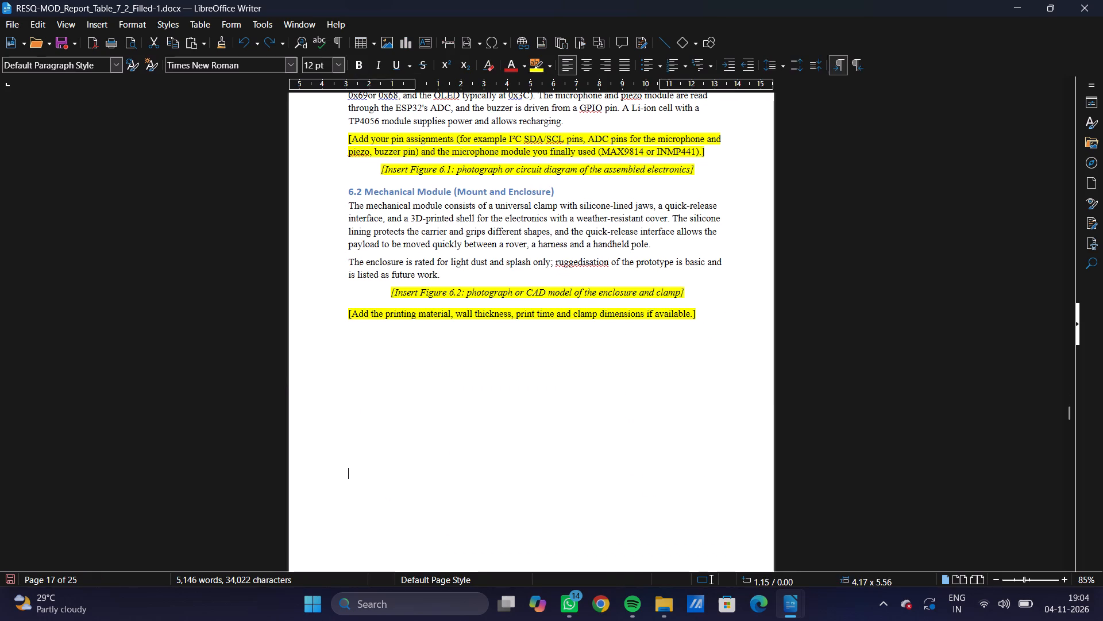
Undo back to the citation edit in section 3.3 and delete the leftover "[3" after "related modules".
{"action": "key", "text": "ctrl+z"}
{"action": "key", "text": "ctrl+z"}
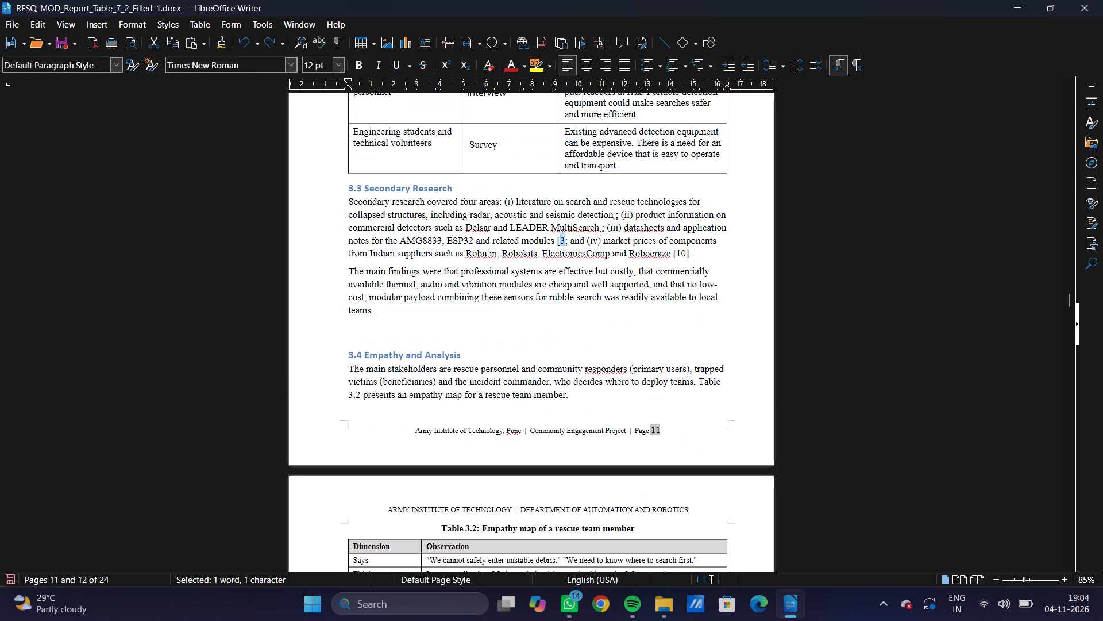
{"action": "key", "text": "BackSpace"}
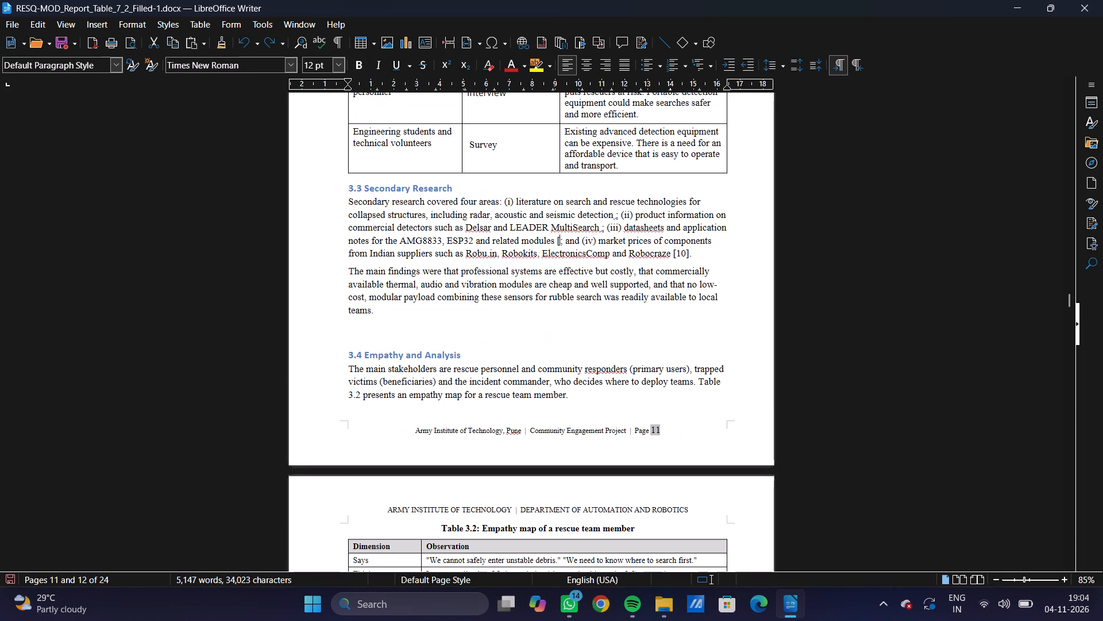
{"action": "key", "text": "BackSpace"}
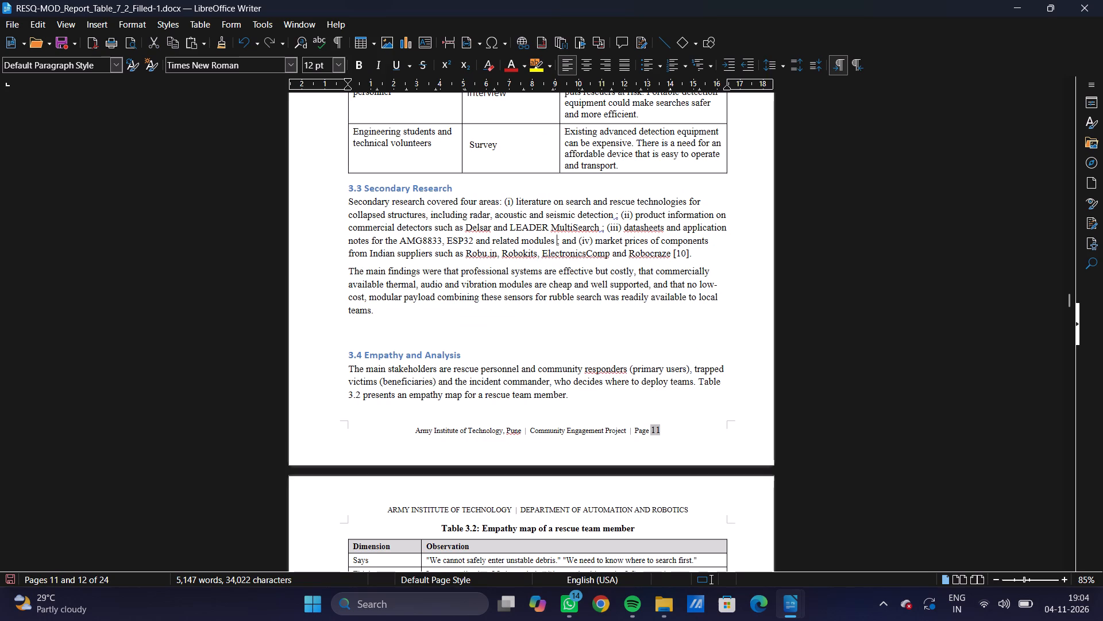
Place the text cursor at the end of section 3.3's first paragraph, by the [10] citation.
{"action": "left_click", "coordinate": [690, 253]}
Remove the [10] citation after "Robocraze" in section 3.3, ending the sentence with a period.
{"action": "key", "text": "BackSpace"}
{"action": "key", "text": "BackSpace"}
{"action": "key", "text": "BackSpace"}
{"action": "key", "text": "BackSpace"}
{"action": "key", "text": "BackSpace"}
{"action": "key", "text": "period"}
Review sections 6.1 and 6.2 of Chapter 6 for the highlighted figure and detail placeholders still awaiting content.
{"action": "scroll", "coordinate": [688, 254], "scroll_direction": "down", "scroll_amount": 2}
{"action": "scroll", "coordinate": [688, 255], "scroll_direction": "down", "scroll_amount": 20}
{"action": "scroll", "coordinate": [688, 255], "scroll_direction": "down", "scroll_amount": 10}
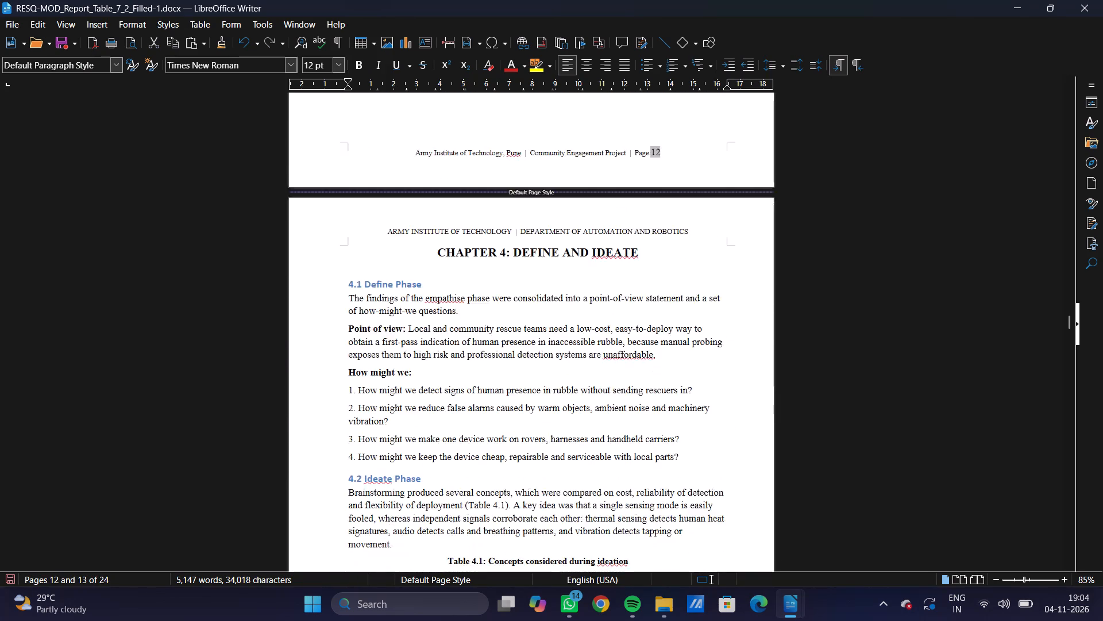
{"action": "scroll", "coordinate": [688, 255], "scroll_direction": "down", "scroll_amount": 20}
{"action": "scroll", "coordinate": [688, 255], "scroll_direction": "down", "scroll_amount": 20}
{"action": "scroll", "coordinate": [688, 255], "scroll_direction": "down", "scroll_amount": 8}
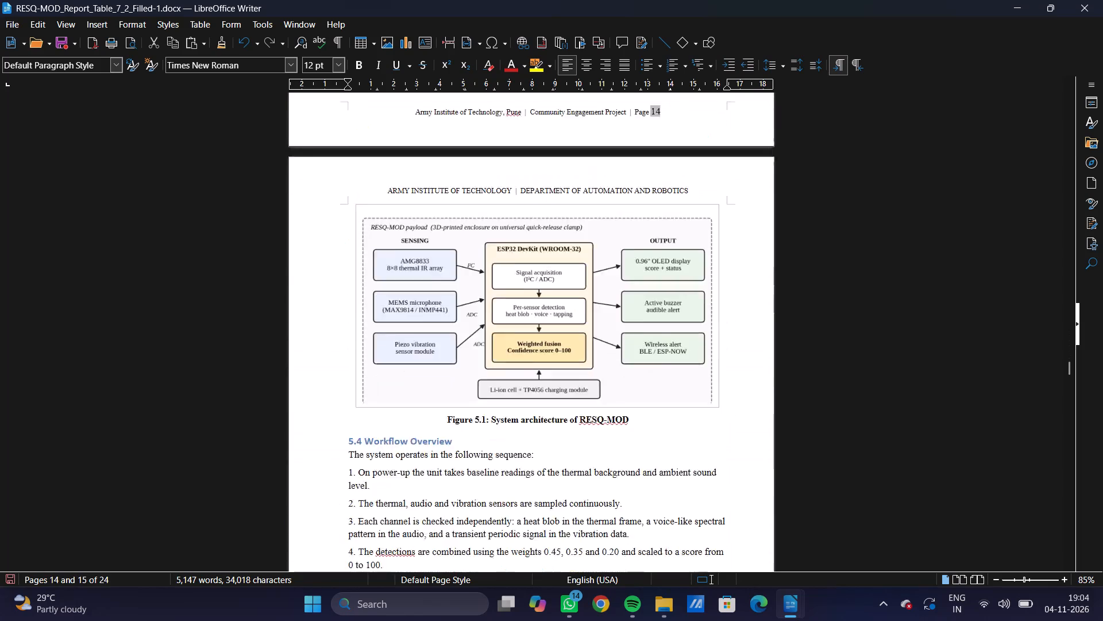
{"action": "scroll", "coordinate": [688, 255], "scroll_direction": "down", "scroll_amount": 20}
{"action": "scroll", "coordinate": [688, 255], "scroll_direction": "down", "scroll_amount": 20}
{"action": "scroll", "coordinate": [688, 255], "scroll_direction": "down", "scroll_amount": 6}
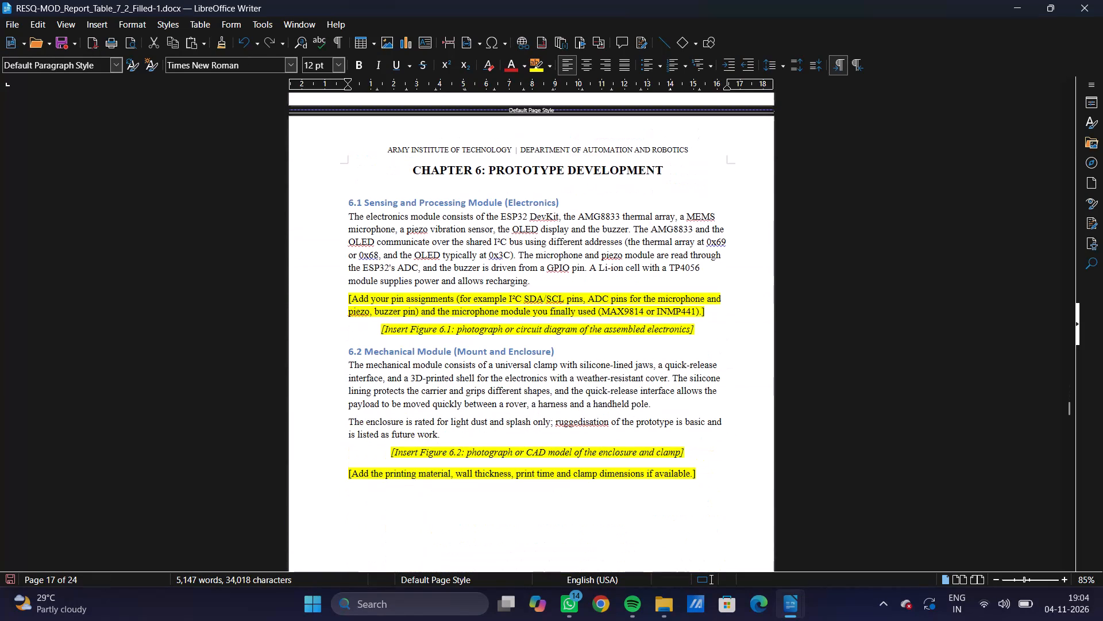
{"action": "scroll", "coordinate": [688, 254], "scroll_direction": "down", "scroll_amount": 15}
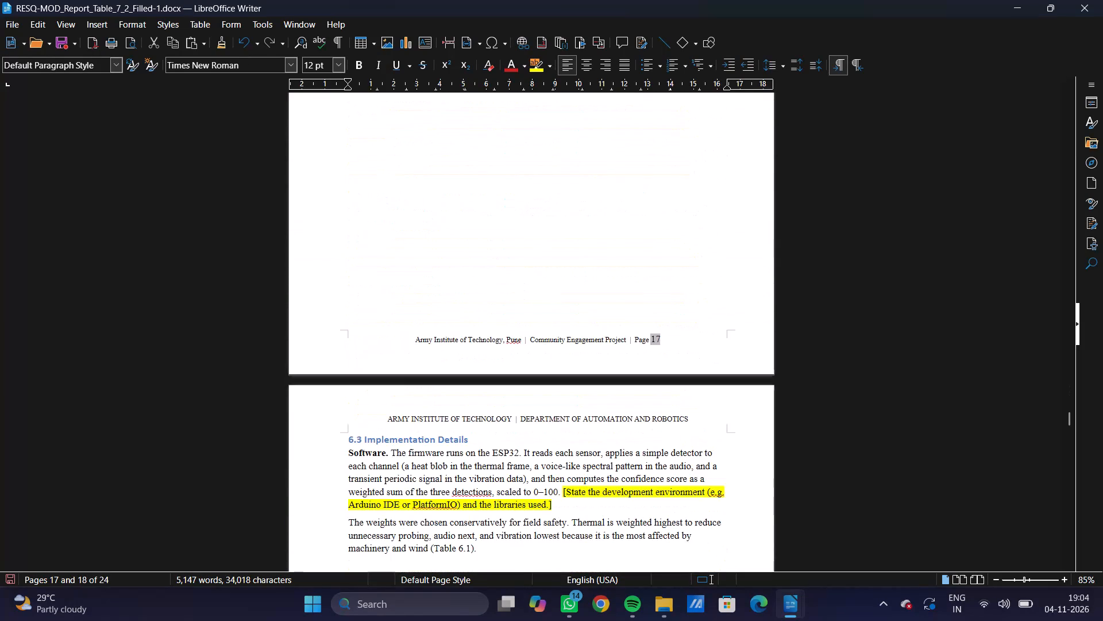
{"action": "scroll", "coordinate": [413, 318], "scroll_direction": "up", "scroll_amount": 4}
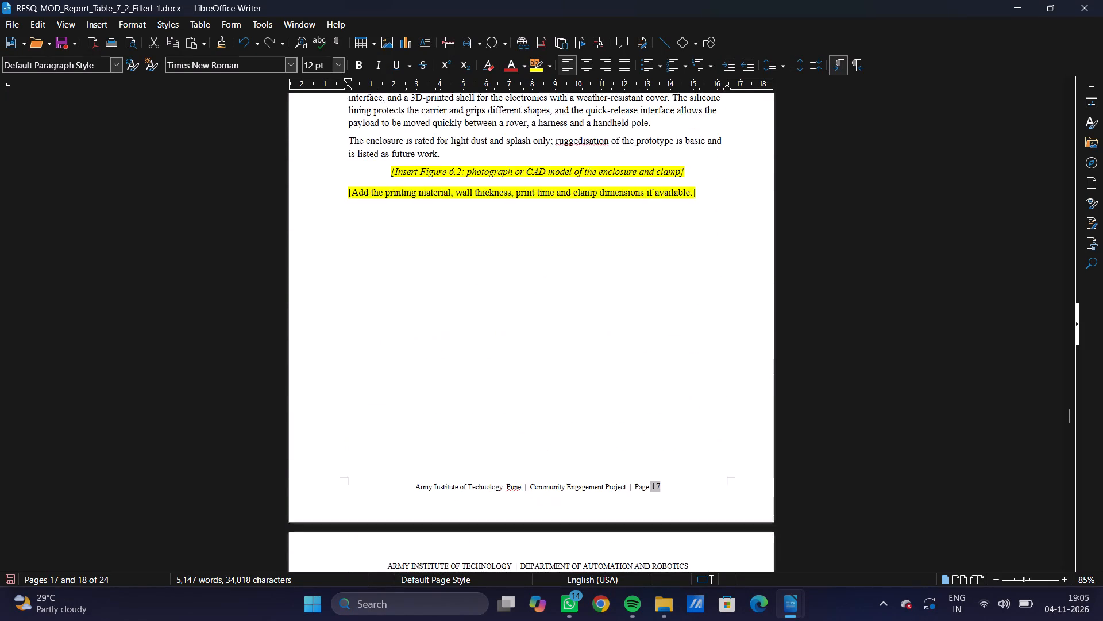
{"action": "scroll", "coordinate": [413, 318], "scroll_direction": "up", "scroll_amount": 6}
{"action": "scroll", "coordinate": [413, 317], "scroll_direction": "down", "scroll_amount": 1}
{"action": "scroll", "coordinate": [413, 317], "scroll_direction": "up", "scroll_amount": 2}
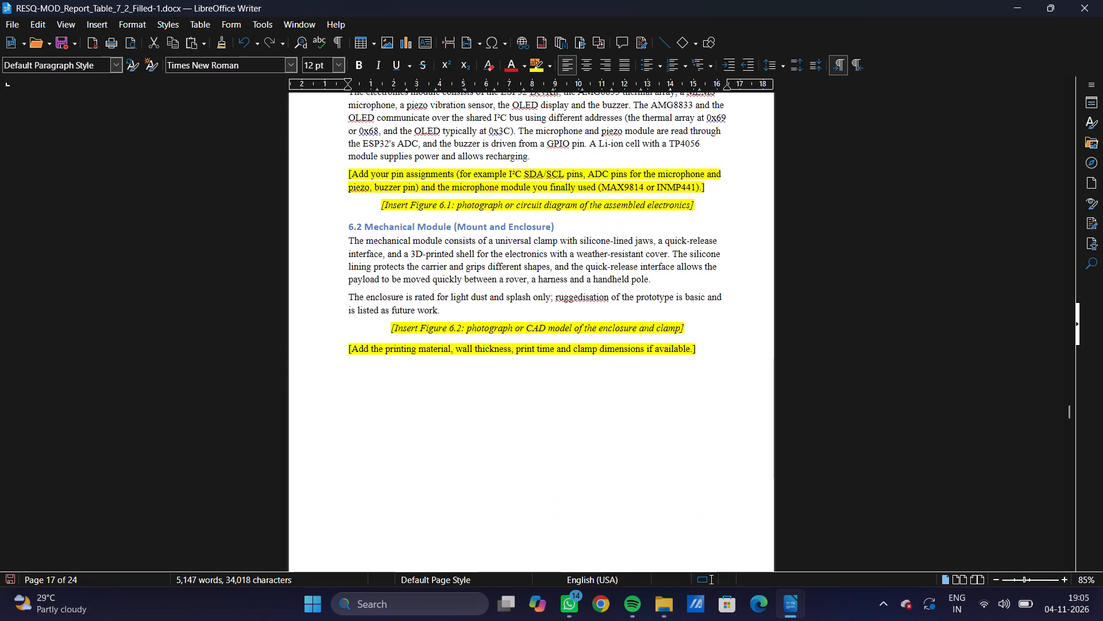
{"action": "scroll", "coordinate": [535, 229], "scroll_direction": "up", "scroll_amount": 2}
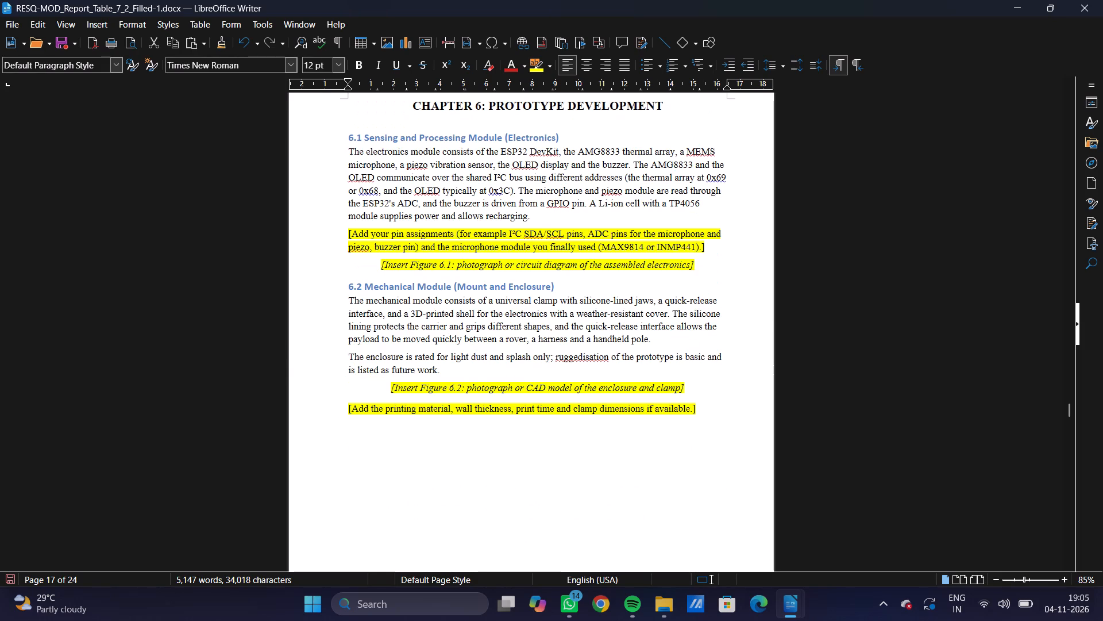
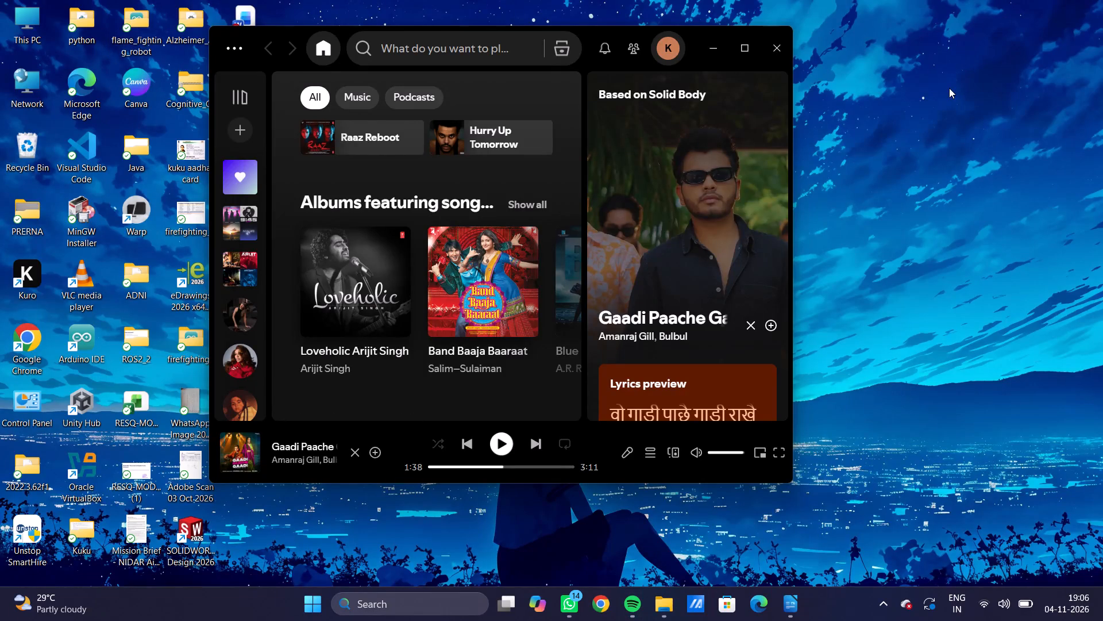
Minimize the music player window to show the desktop.
{"action": "left_click", "coordinate": [697, 52]}
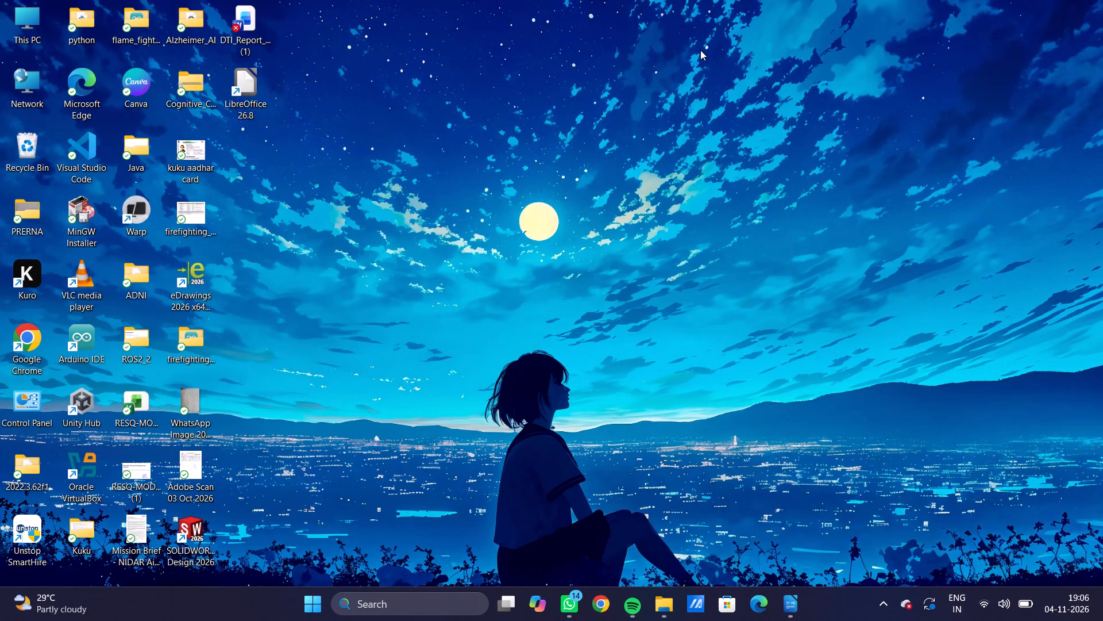
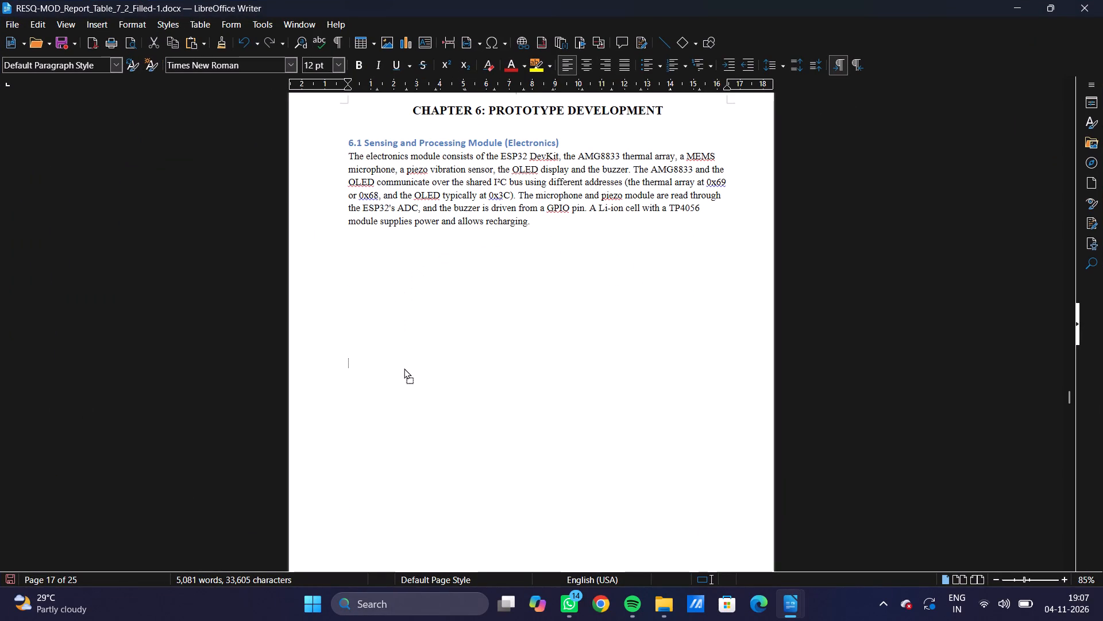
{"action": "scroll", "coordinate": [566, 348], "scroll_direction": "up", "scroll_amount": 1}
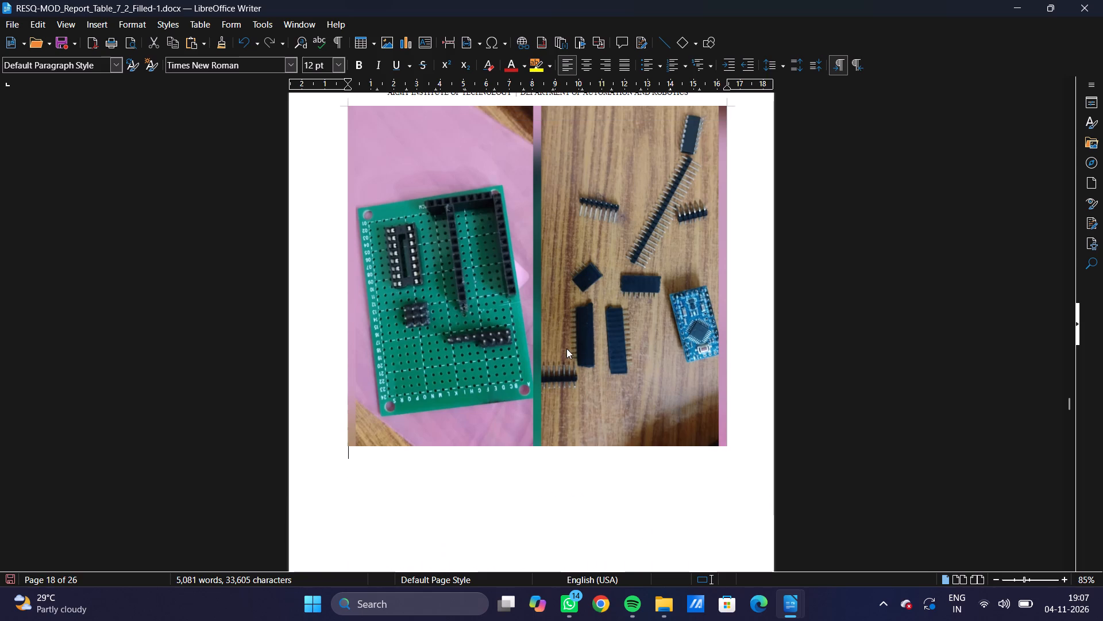
Shrink the circuit board and components photo on page 18 proportionally from its corner to about 5.0 × 4.5 inches.
{"action": "scroll", "coordinate": [566, 348], "scroll_direction": "up", "scroll_amount": 1}
{"action": "scroll", "coordinate": [566, 346], "scroll_direction": "up", "scroll_amount": 20}
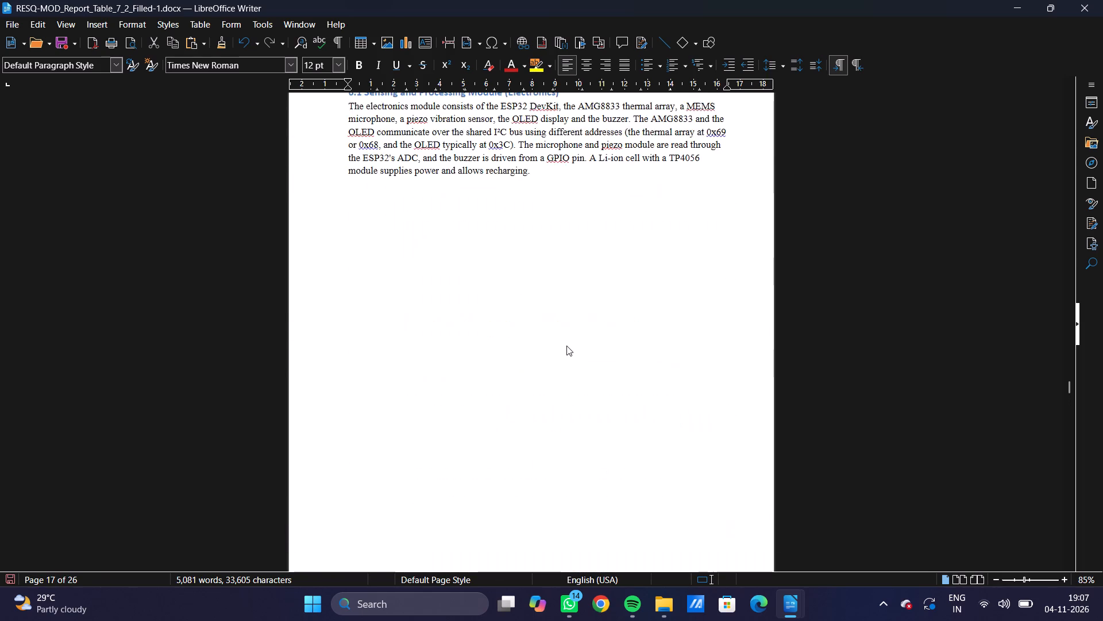
{"action": "scroll", "coordinate": [566, 346], "scroll_direction": "up", "scroll_amount": 4}
{"action": "scroll", "coordinate": [566, 346], "scroll_direction": "down", "scroll_amount": 20}
{"action": "scroll", "coordinate": [566, 346], "scroll_direction": "down", "scroll_amount": 5}
{"action": "left_click", "coordinate": [566, 346]}
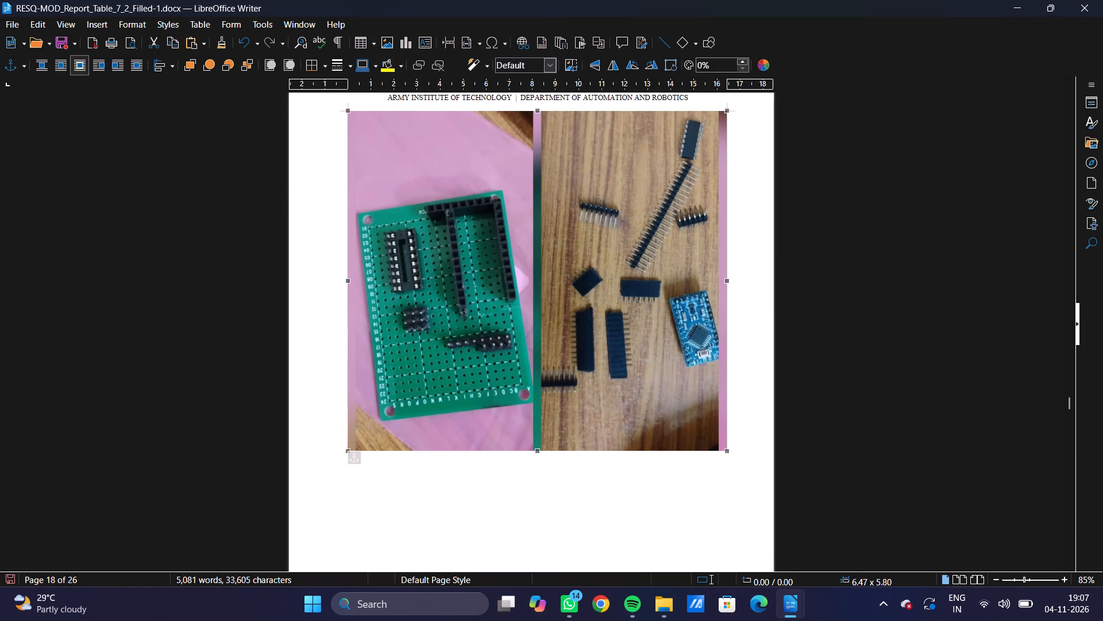
{"action": "left_click_drag", "start_coordinate": [726, 452], "coordinate": [625, 371]}
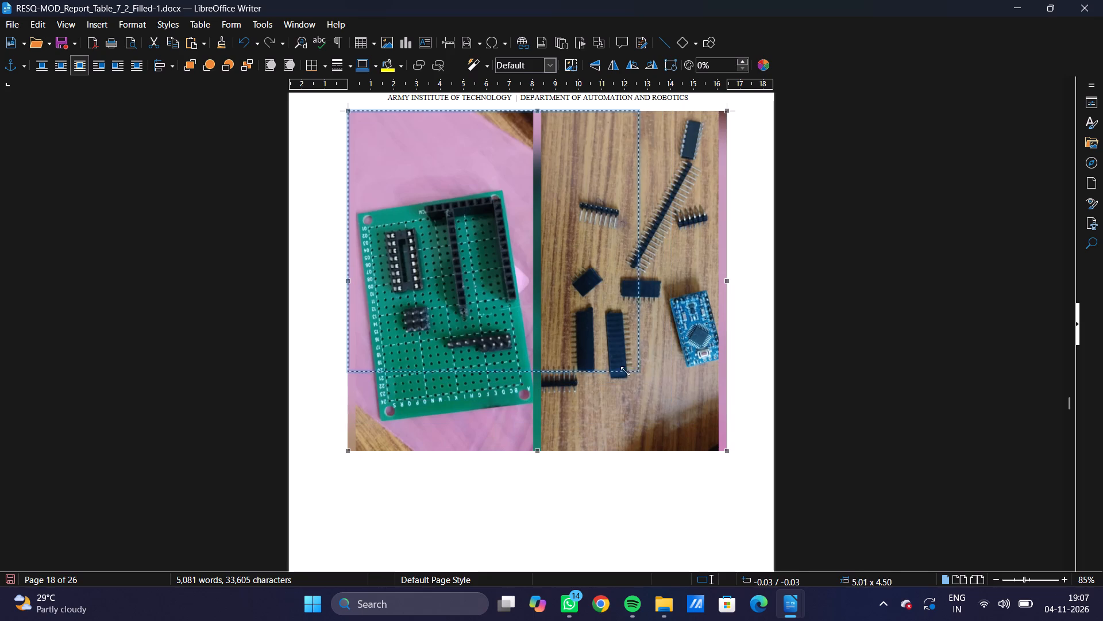
Shrink the circuit board and components photo to about 4.76 × 4.27 inches and move it up below the "allows recharging" paragraph on page 17.
{"action": "left_click_drag", "start_coordinate": [625, 371], "coordinate": [615, 361]}
{"action": "scroll", "coordinate": [620, 301], "scroll_direction": "down", "scroll_amount": 5}
{"action": "scroll", "coordinate": [620, 301], "scroll_direction": "up", "scroll_amount": 5}
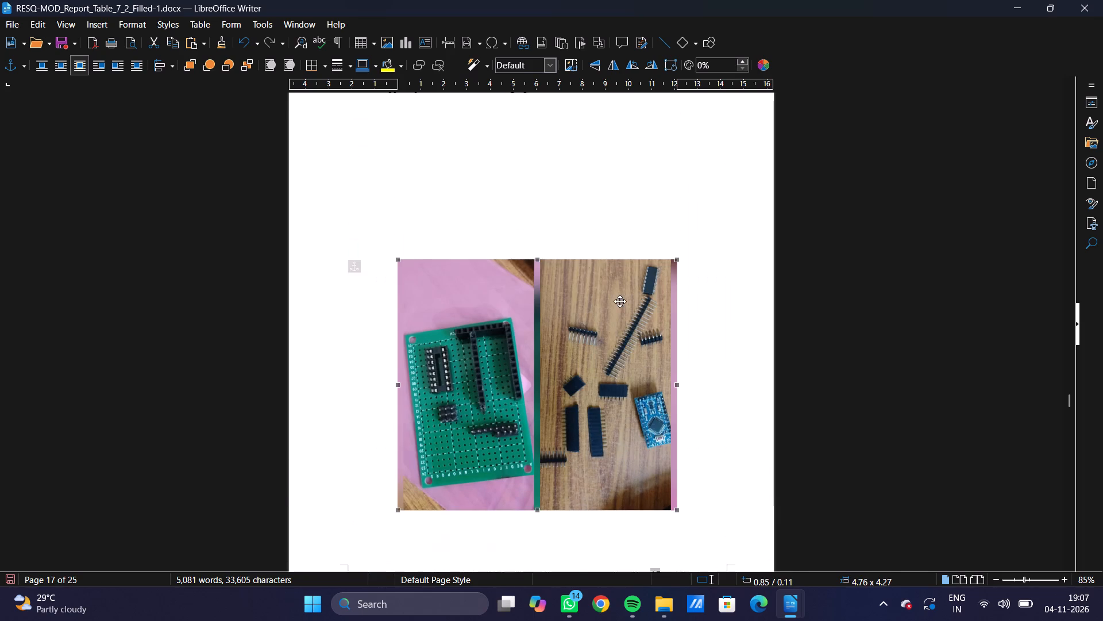
{"action": "scroll", "coordinate": [620, 301], "scroll_direction": "up", "scroll_amount": 8}
{"action": "scroll", "coordinate": [620, 301], "scroll_direction": "down", "scroll_amount": 5}
{"action": "left_click_drag", "start_coordinate": [567, 442], "coordinate": [511, 304]}
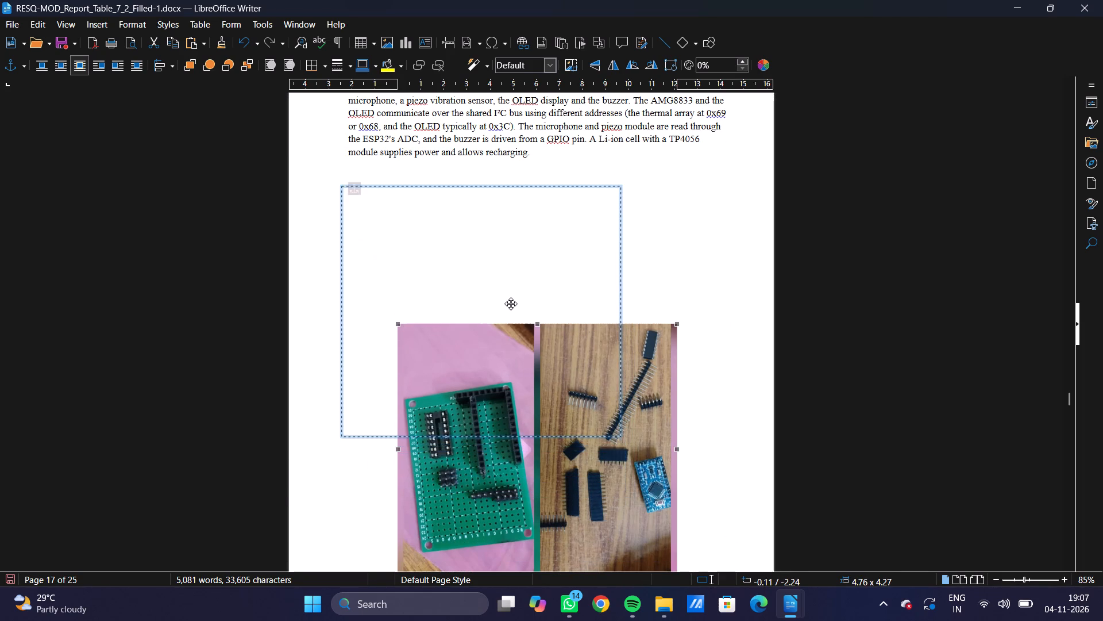
{"action": "left_click_drag", "start_coordinate": [511, 304], "coordinate": [511, 302]}
Resize the circuit board and components photo to about 6.65 × 3.83 inches, positioned directly beneath the paragraph ending "allows recharging".
{"action": "left_click_drag", "start_coordinate": [620, 311], "coordinate": [622, 311]}
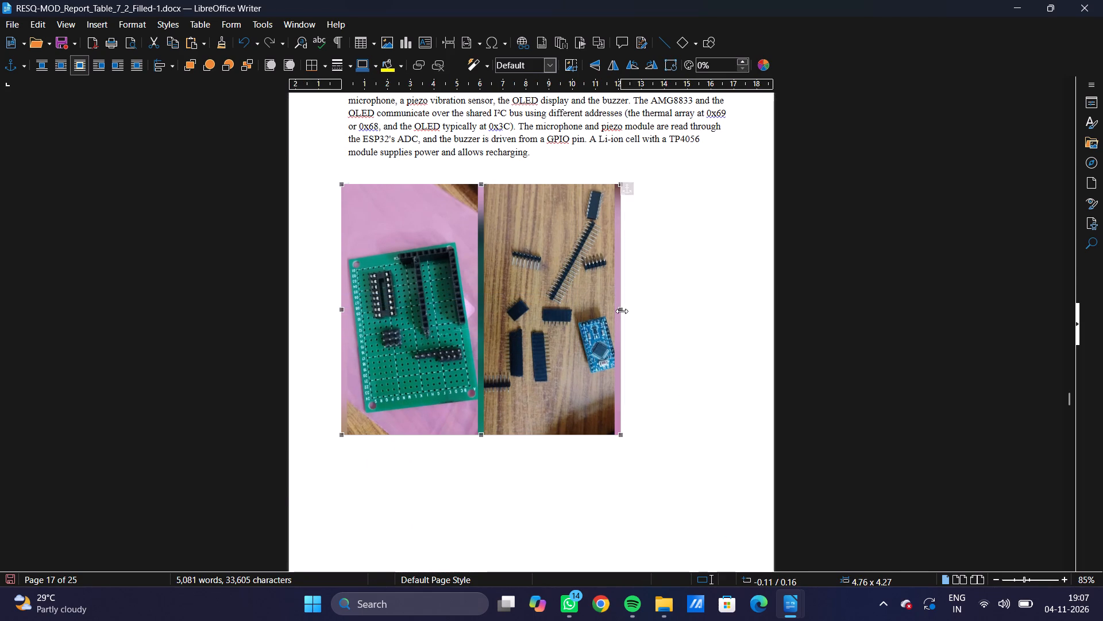
{"action": "left_click_drag", "start_coordinate": [622, 311], "coordinate": [731, 287]}
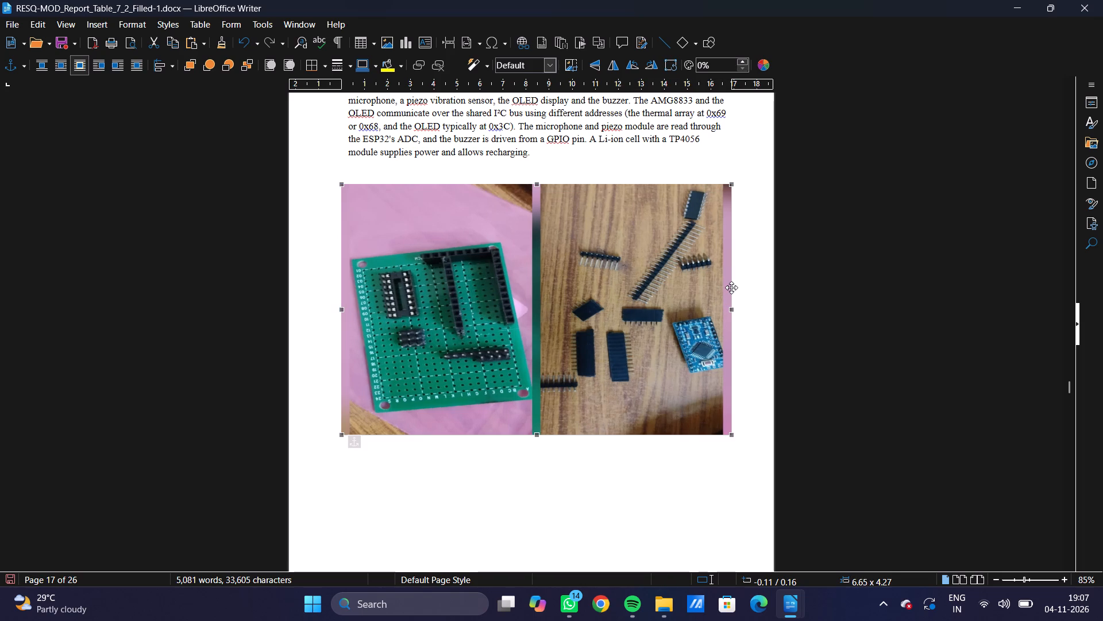
{"action": "left_click_drag", "start_coordinate": [615, 345], "coordinate": [618, 321]}
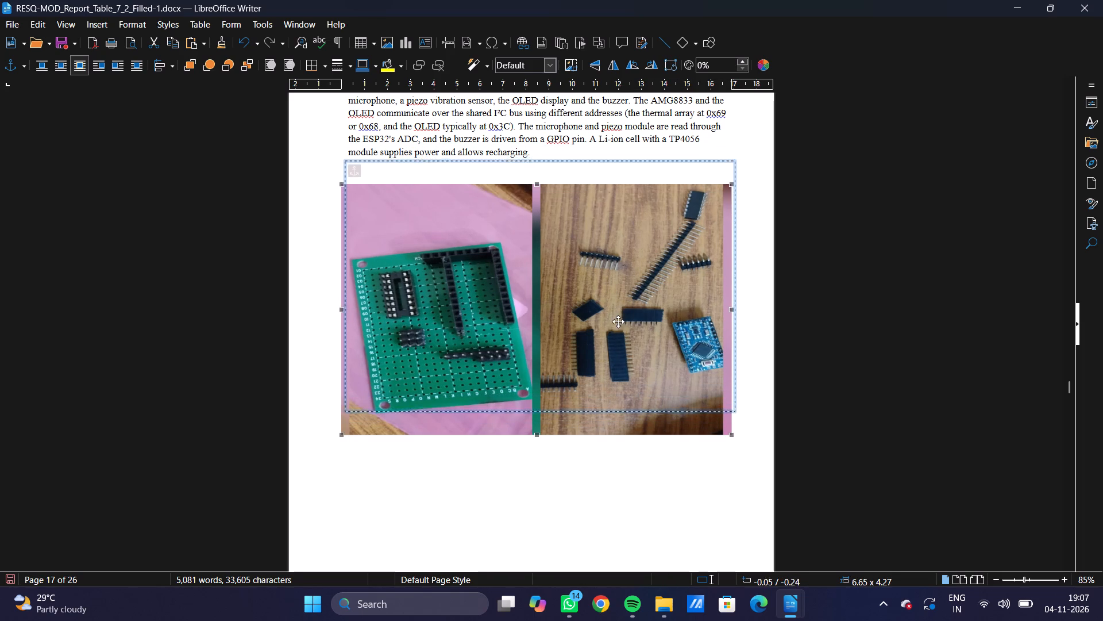
{"action": "left_click_drag", "start_coordinate": [618, 321], "coordinate": [618, 329]}
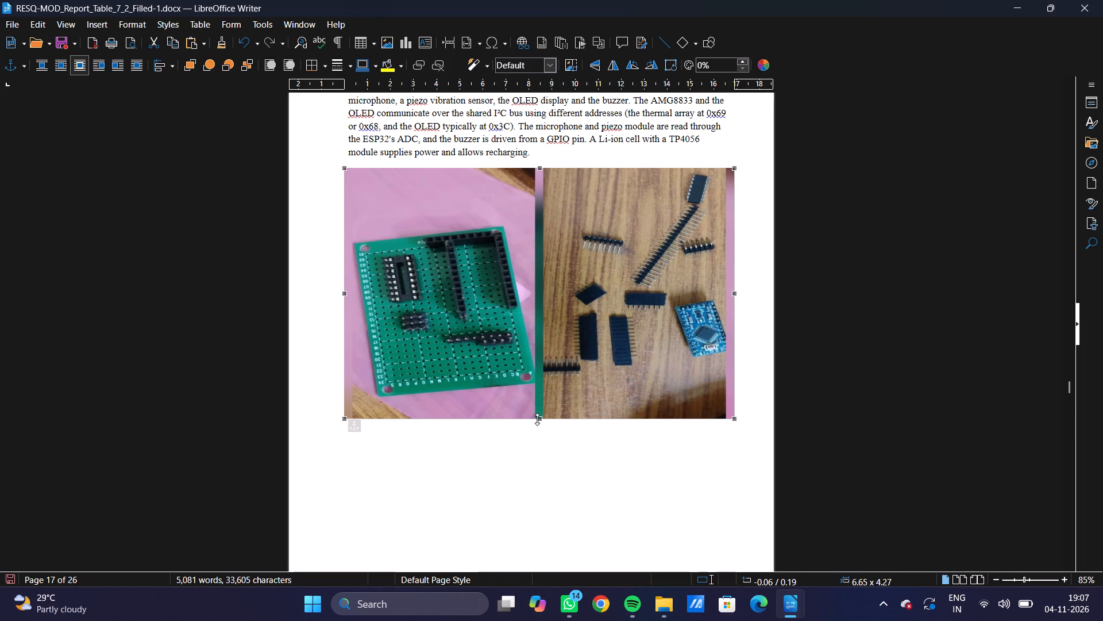
{"action": "left_click_drag", "start_coordinate": [537, 419], "coordinate": [534, 393]}
{"action": "scroll", "coordinate": [593, 459], "scroll_direction": "down", "scroll_amount": 7}
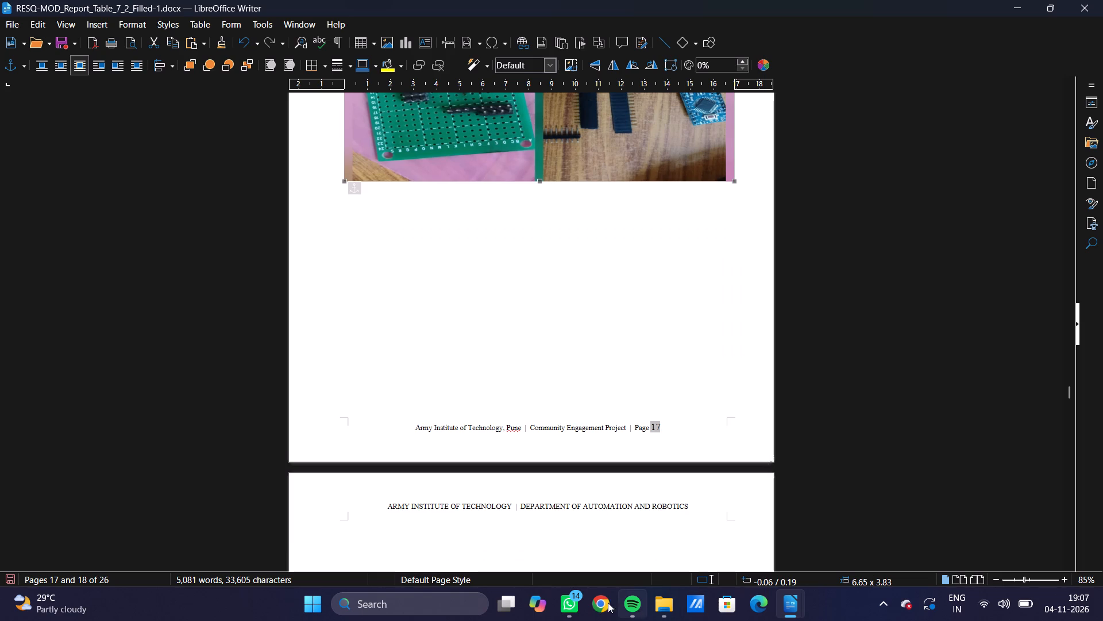
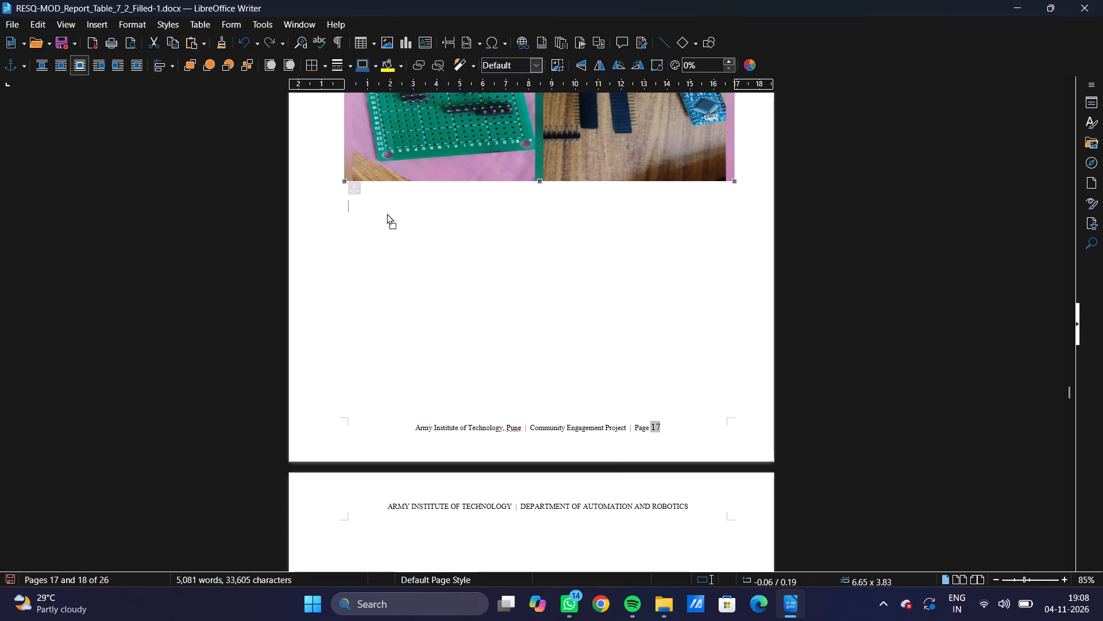
Select the tall photo of the breadboard wiring and gas sensor on page 18, just before section 6.2.
{"action": "scroll", "coordinate": [540, 328], "scroll_direction": "down", "scroll_amount": 6}
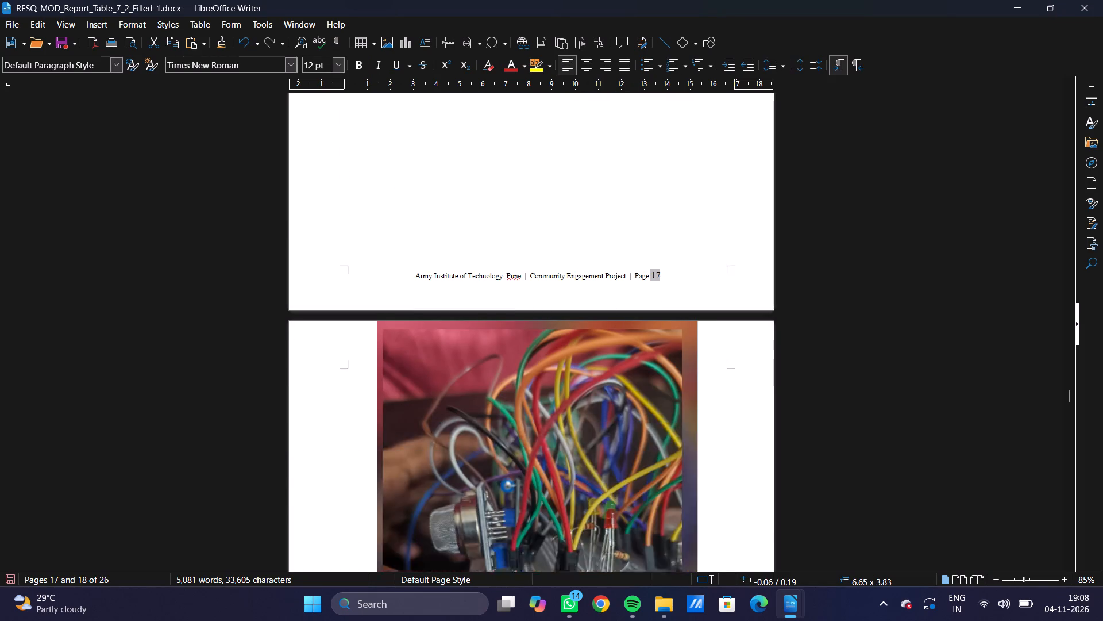
{"action": "scroll", "coordinate": [540, 328], "scroll_direction": "down", "scroll_amount": 11}
{"action": "left_click", "coordinate": [582, 394]}
{"action": "scroll", "coordinate": [582, 394], "scroll_direction": "down", "scroll_amount": 6}
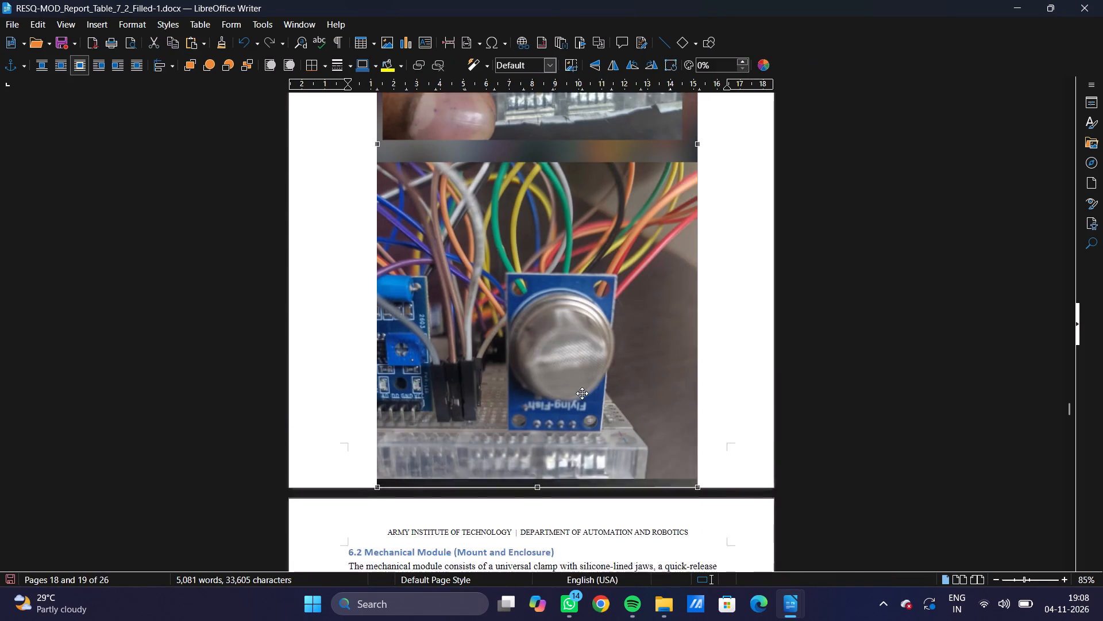
{"action": "scroll", "coordinate": [582, 393], "scroll_direction": "down", "scroll_amount": 1}
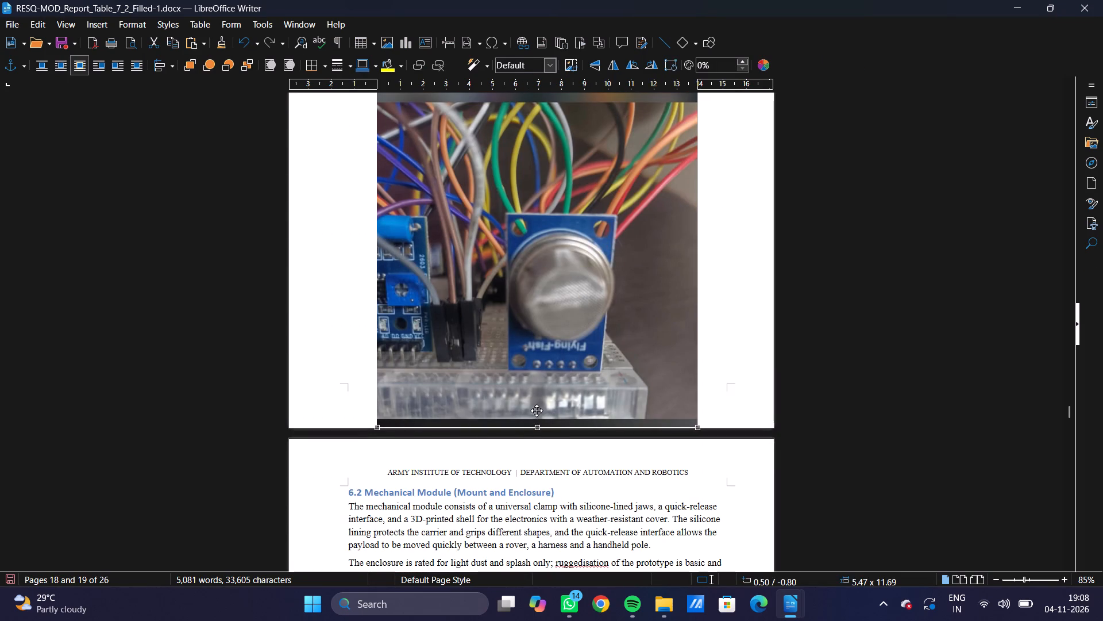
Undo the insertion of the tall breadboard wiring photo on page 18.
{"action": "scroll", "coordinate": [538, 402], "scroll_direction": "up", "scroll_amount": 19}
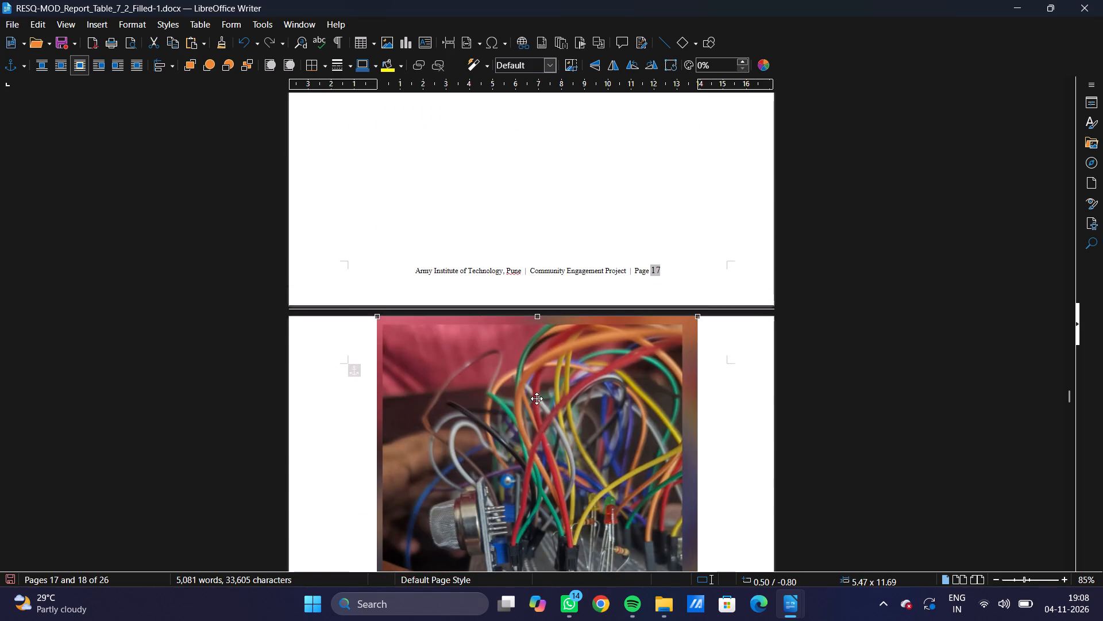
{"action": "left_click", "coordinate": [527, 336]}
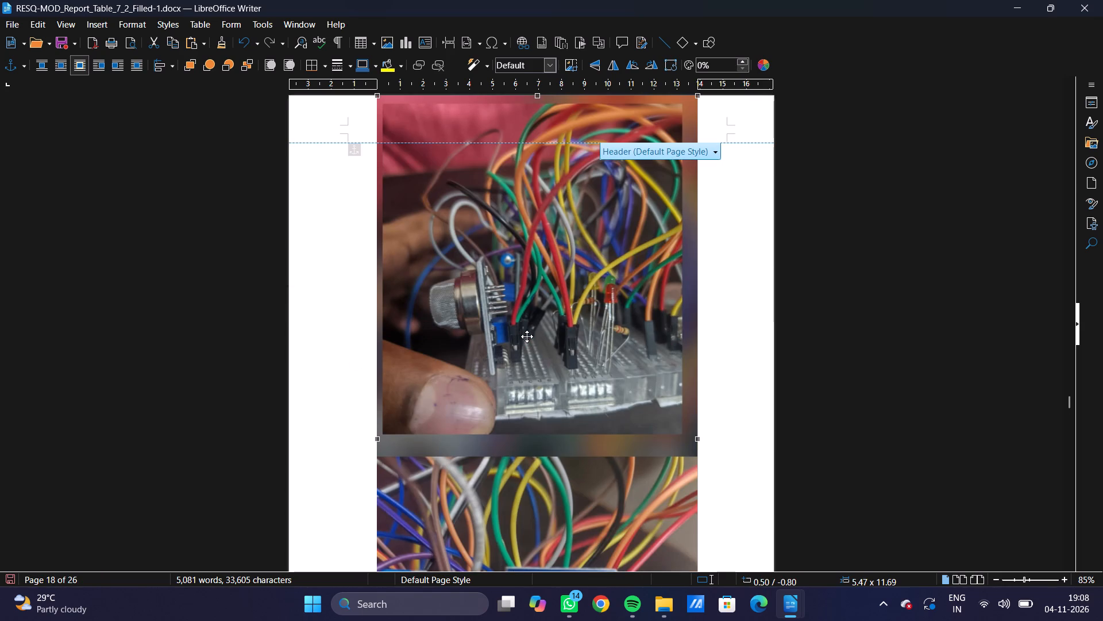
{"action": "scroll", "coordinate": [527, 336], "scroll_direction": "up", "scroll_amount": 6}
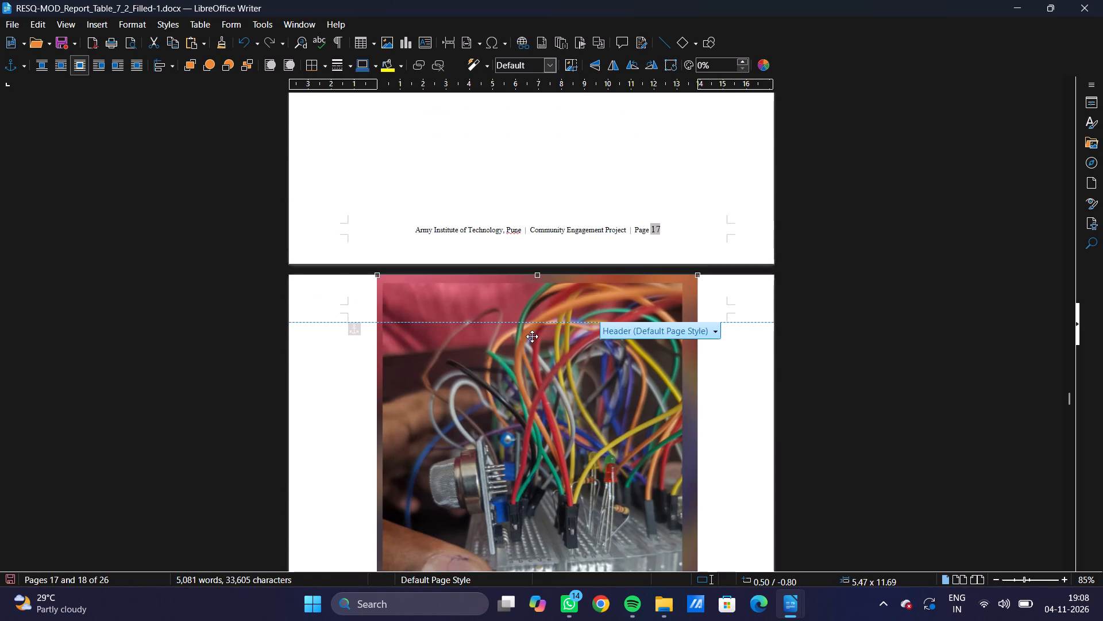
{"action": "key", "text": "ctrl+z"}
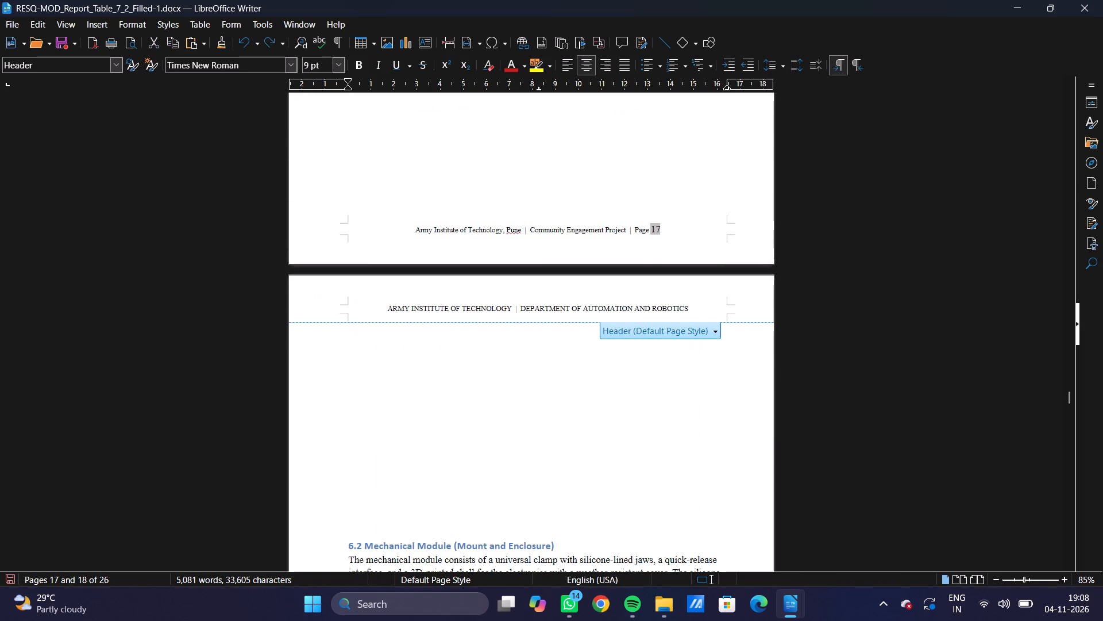
Insert the WhatsApp breadboard wiring image from the desktop into the blank space below the circuit board photo on page 17.
{"action": "scroll", "coordinate": [532, 336], "scroll_direction": "up", "scroll_amount": 9}
{"action": "scroll", "coordinate": [533, 336], "scroll_direction": "down", "scroll_amount": 7}
{"action": "scroll", "coordinate": [537, 348], "scroll_direction": "up", "scroll_amount": 5}
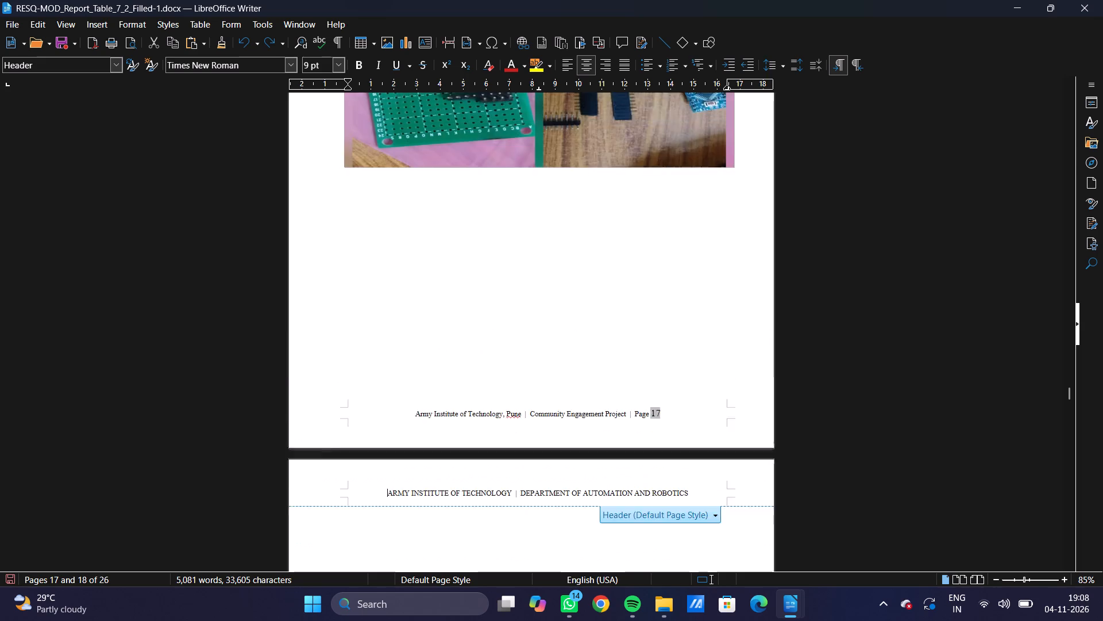
{"action": "scroll", "coordinate": [535, 342], "scroll_direction": "up", "scroll_amount": 3}
{"action": "left_click", "coordinate": [529, 343]}
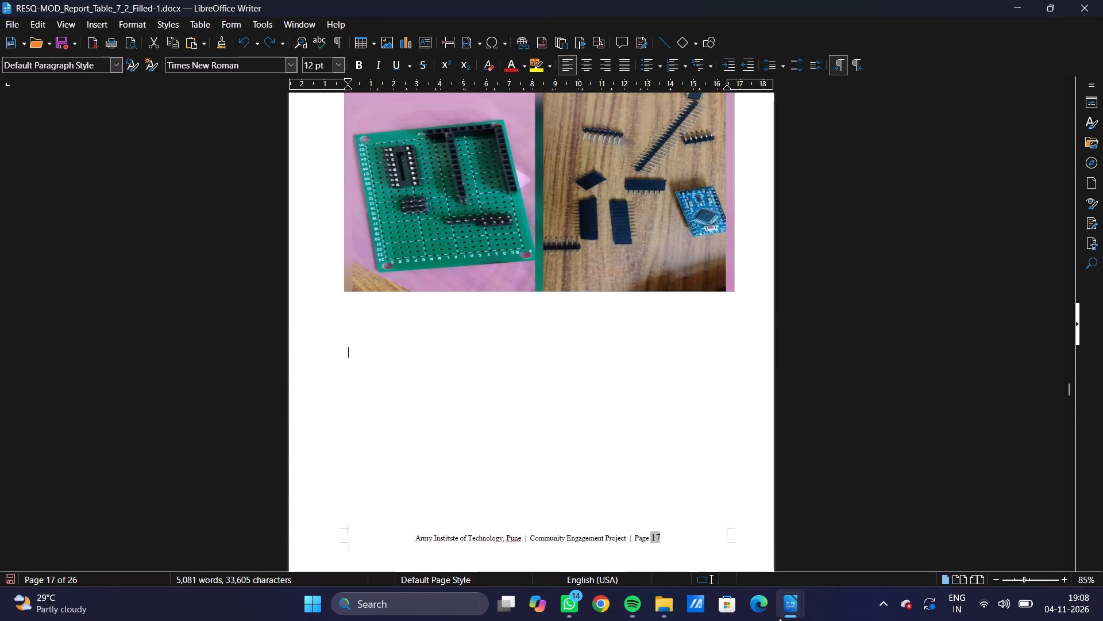
{"action": "left_click", "coordinate": [1019, 21]}
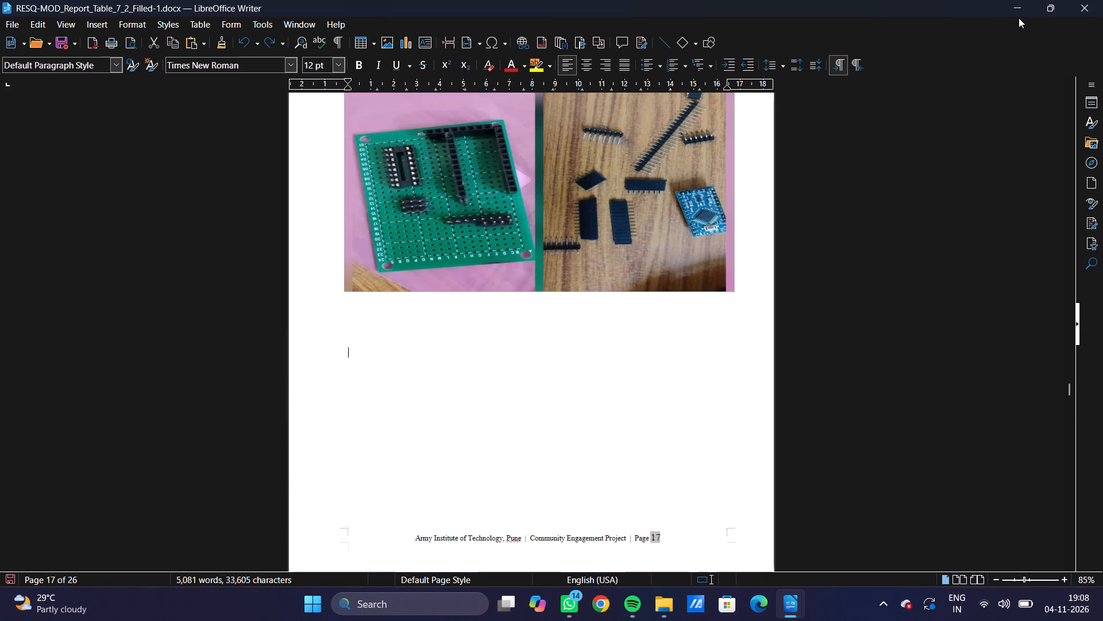
{"action": "left_click", "coordinate": [1018, 13]}
{"action": "left_click_drag", "start_coordinate": [248, 147], "coordinate": [808, 593]}
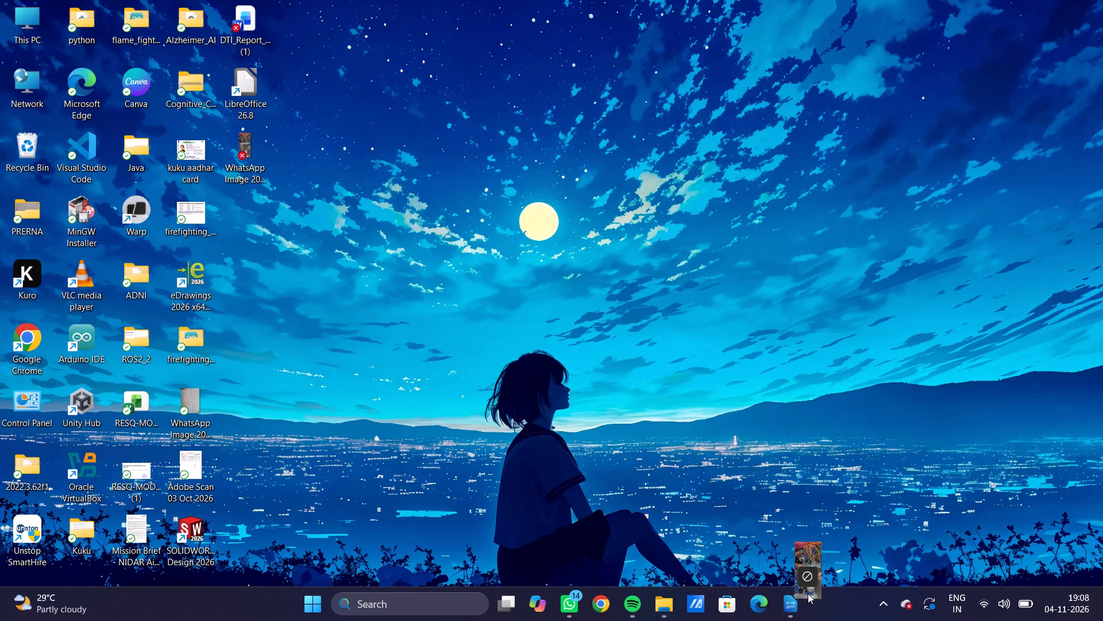
{"action": "left_click_drag", "start_coordinate": [808, 593], "coordinate": [689, 523]}
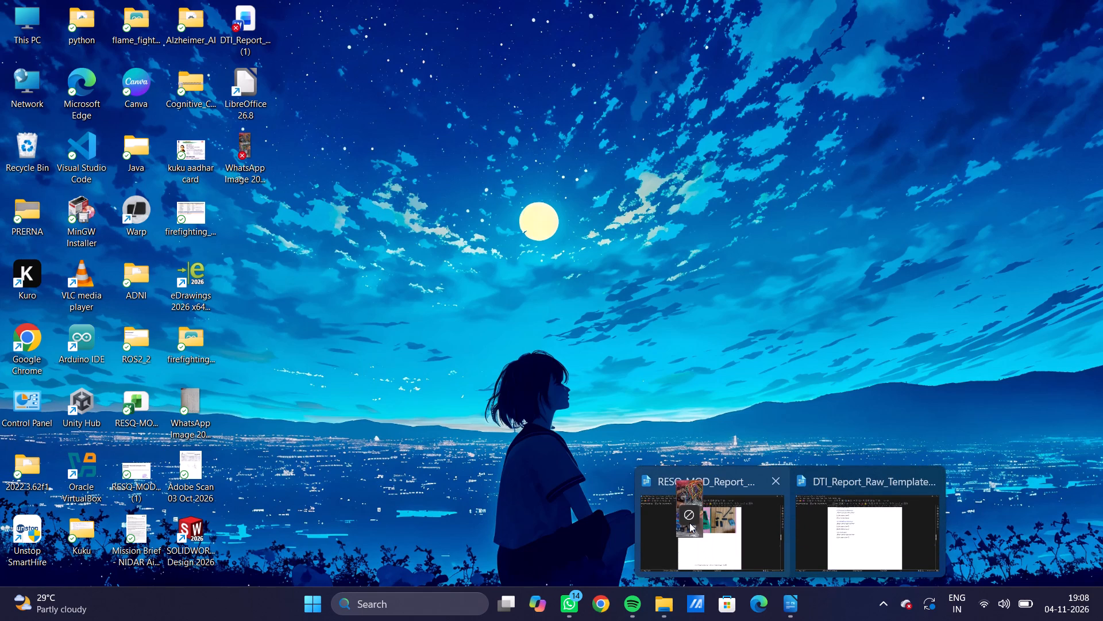
{"action": "left_click_drag", "start_coordinate": [689, 523], "coordinate": [584, 435]}
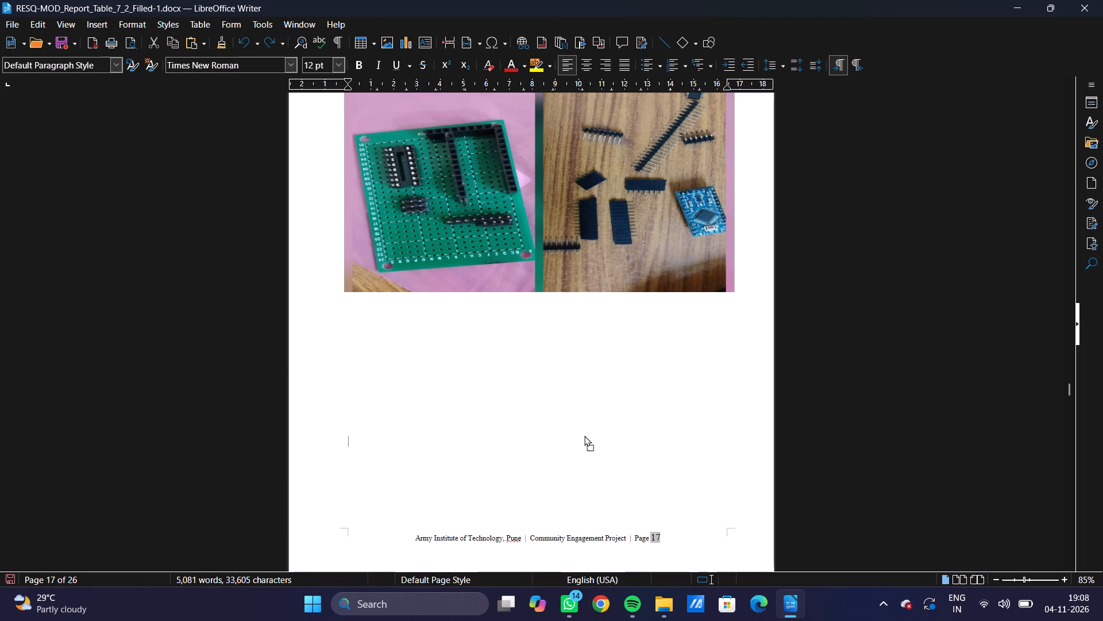
{"action": "left_click_drag", "start_coordinate": [584, 435], "coordinate": [574, 431]}
Shrink the tall breadboard wiring photo on page 18 from its corner to about 4.39 × 5.77 inches.
{"action": "scroll", "coordinate": [700, 443], "scroll_direction": "down", "scroll_amount": 5}
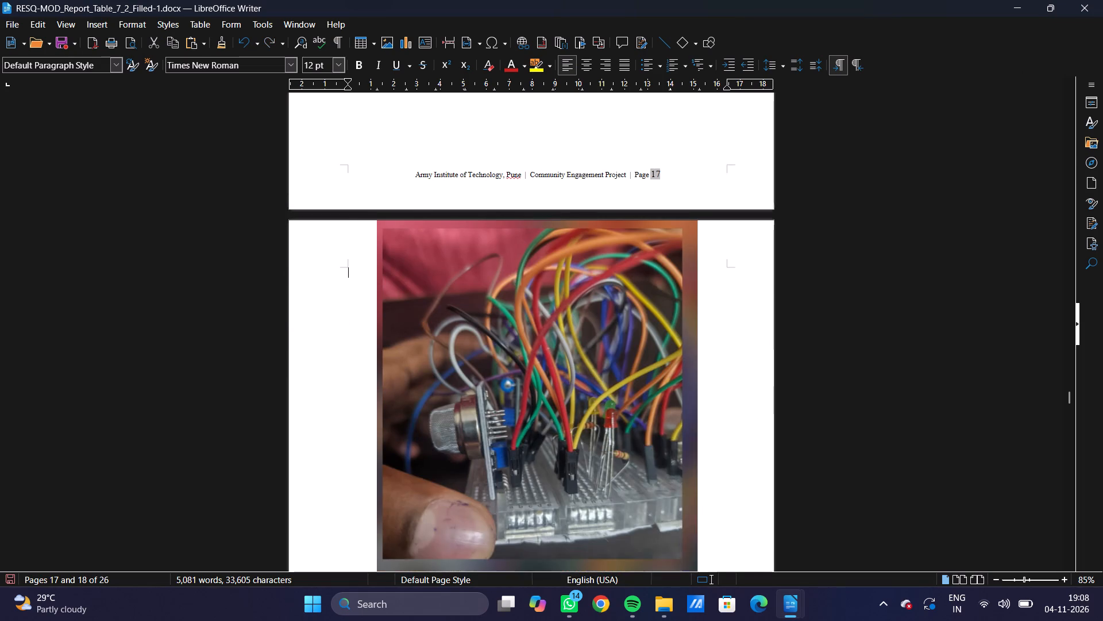
{"action": "scroll", "coordinate": [700, 443], "scroll_direction": "down", "scroll_amount": 13}
{"action": "left_click", "coordinate": [638, 436]}
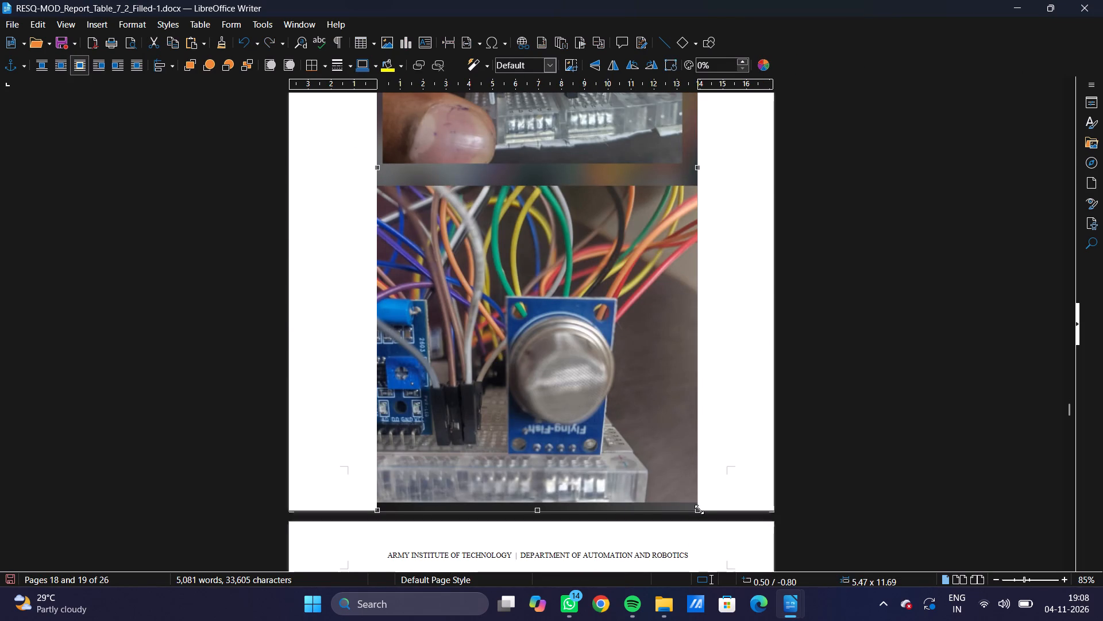
{"action": "left_click_drag", "start_coordinate": [699, 510], "coordinate": [634, 430]}
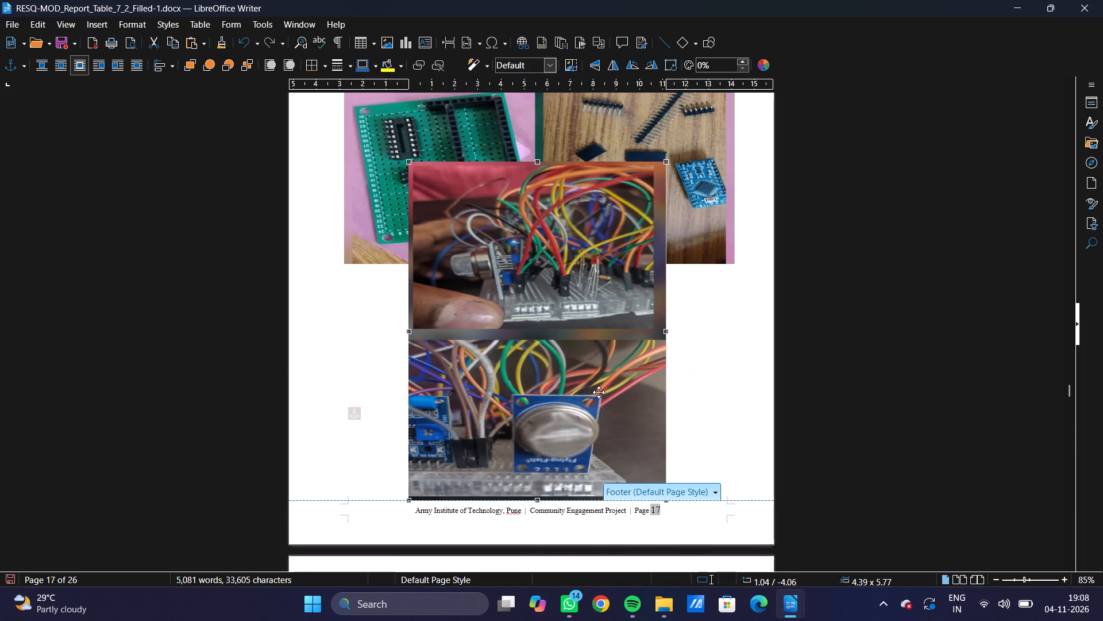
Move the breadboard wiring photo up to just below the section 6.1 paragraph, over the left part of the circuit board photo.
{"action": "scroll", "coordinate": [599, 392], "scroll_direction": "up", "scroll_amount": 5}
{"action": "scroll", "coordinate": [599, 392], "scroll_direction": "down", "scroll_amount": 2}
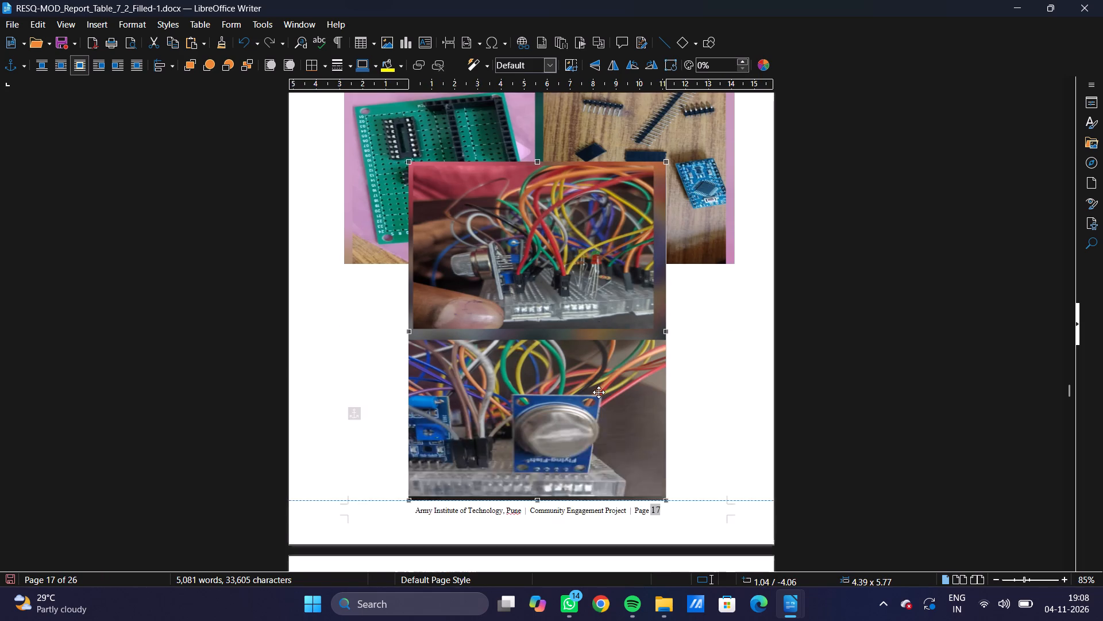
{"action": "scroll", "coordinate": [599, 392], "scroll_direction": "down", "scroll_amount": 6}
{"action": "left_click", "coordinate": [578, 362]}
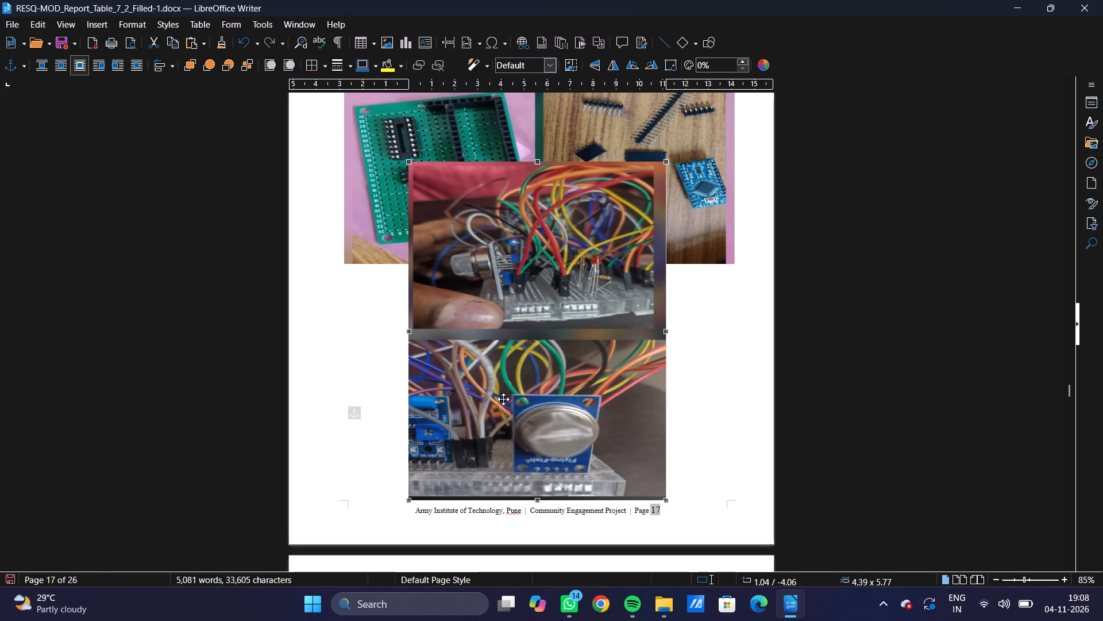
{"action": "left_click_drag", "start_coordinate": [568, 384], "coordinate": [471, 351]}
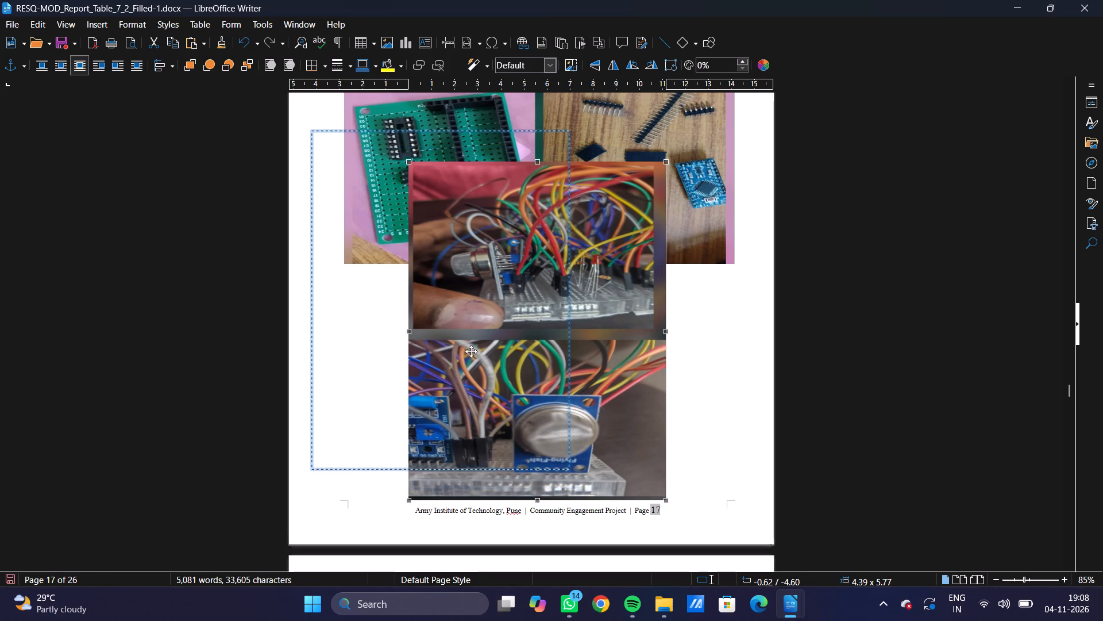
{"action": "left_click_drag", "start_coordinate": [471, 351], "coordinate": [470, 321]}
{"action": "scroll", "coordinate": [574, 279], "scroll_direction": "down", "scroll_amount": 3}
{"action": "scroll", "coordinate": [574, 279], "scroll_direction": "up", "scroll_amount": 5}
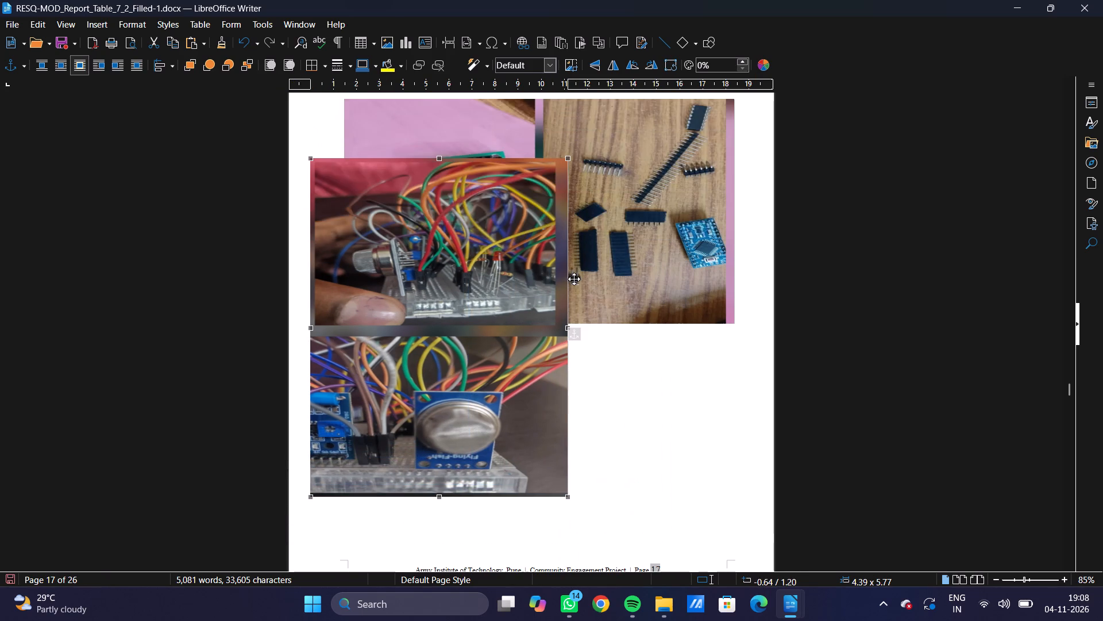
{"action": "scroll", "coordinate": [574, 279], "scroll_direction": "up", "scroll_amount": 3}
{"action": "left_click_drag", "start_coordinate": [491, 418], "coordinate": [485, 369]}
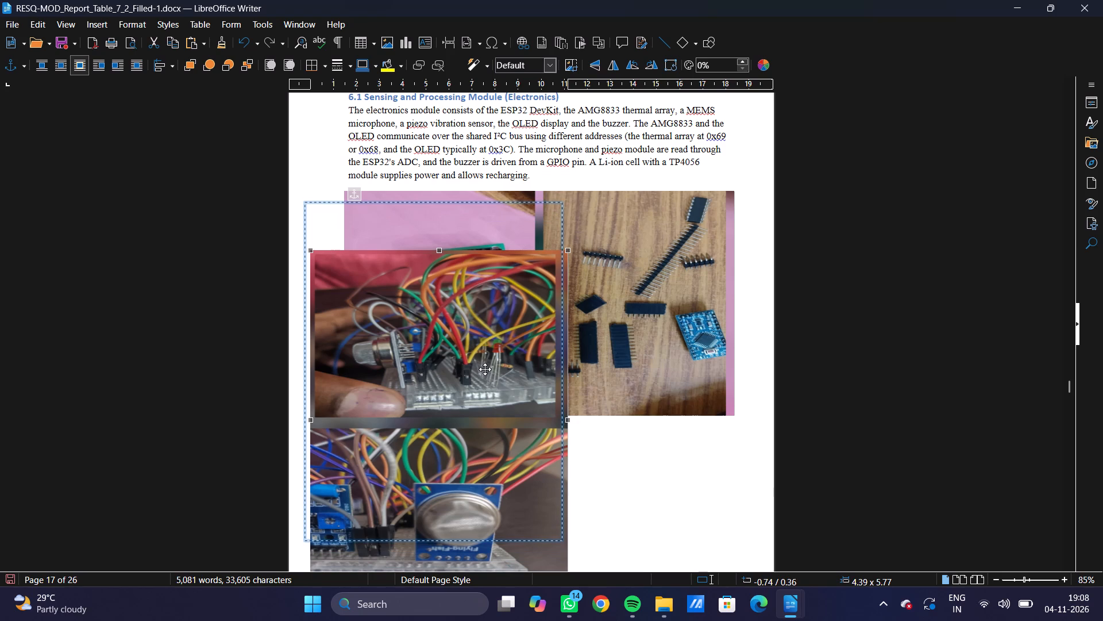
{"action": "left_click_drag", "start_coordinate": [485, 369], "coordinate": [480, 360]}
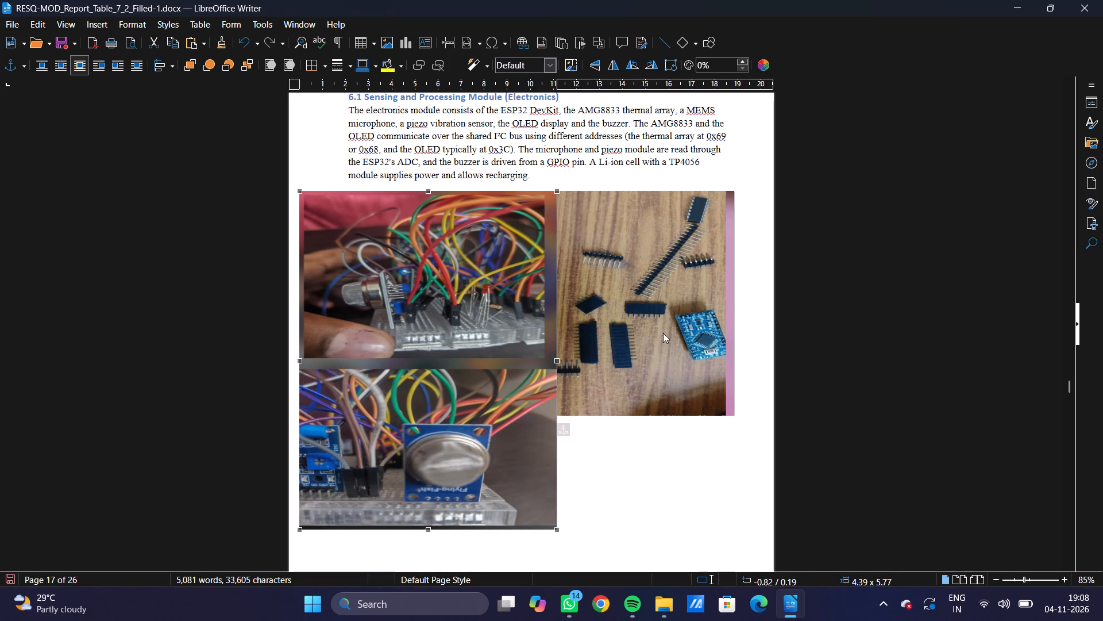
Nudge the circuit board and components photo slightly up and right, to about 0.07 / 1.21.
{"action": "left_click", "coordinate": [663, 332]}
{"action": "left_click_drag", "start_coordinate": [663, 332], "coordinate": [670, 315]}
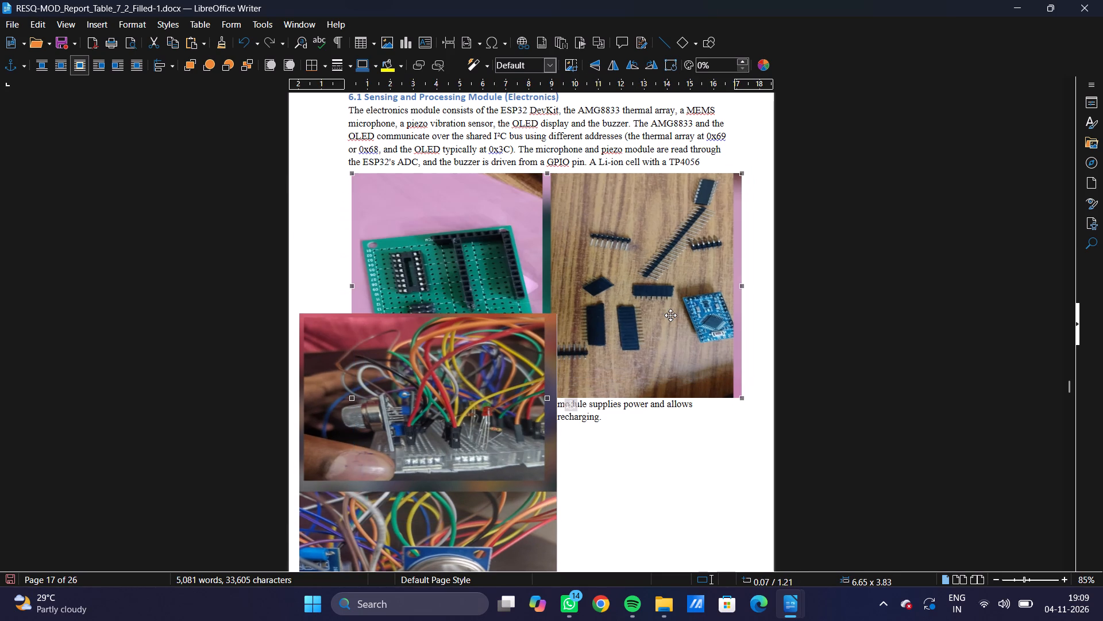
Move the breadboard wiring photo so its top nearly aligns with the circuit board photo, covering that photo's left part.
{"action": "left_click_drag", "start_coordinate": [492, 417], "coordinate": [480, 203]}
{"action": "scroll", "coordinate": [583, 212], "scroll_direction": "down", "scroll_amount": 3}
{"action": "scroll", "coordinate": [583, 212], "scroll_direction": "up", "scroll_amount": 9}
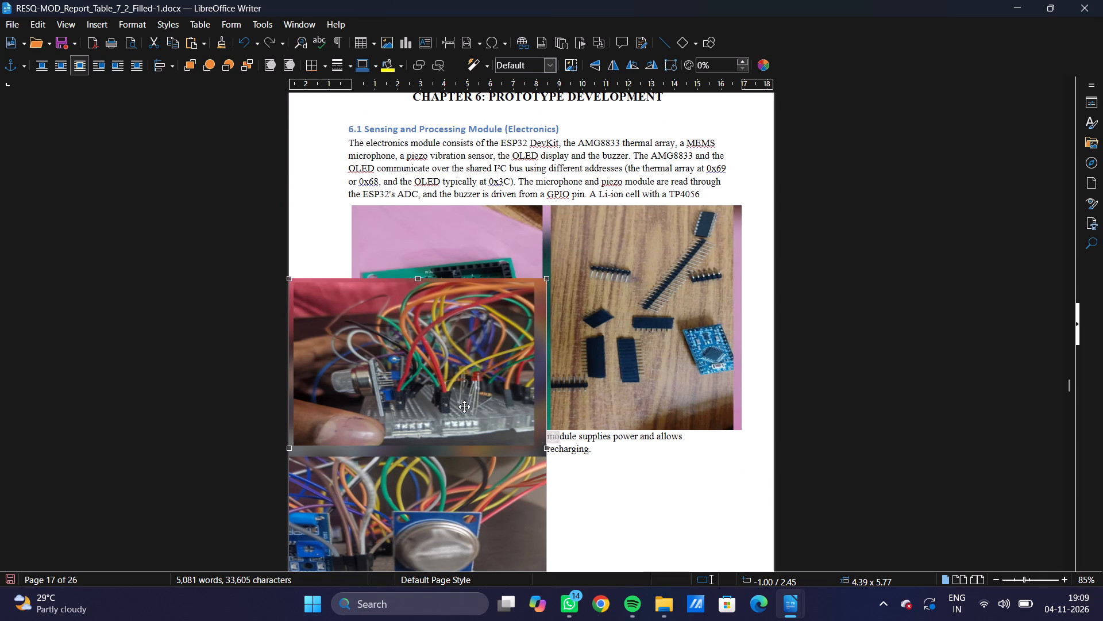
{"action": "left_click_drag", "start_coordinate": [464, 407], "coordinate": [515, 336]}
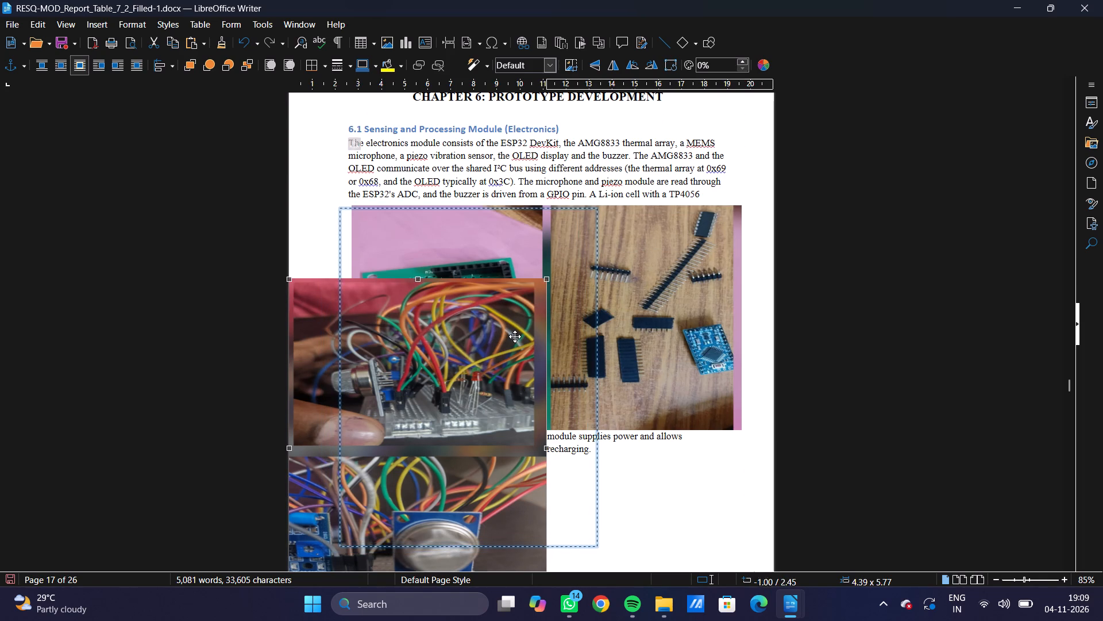
Move the circuit board and components photo against the page's right edge within the section 6.1 text, at about 0.61 / 0.81.
{"action": "left_click", "coordinate": [654, 335]}
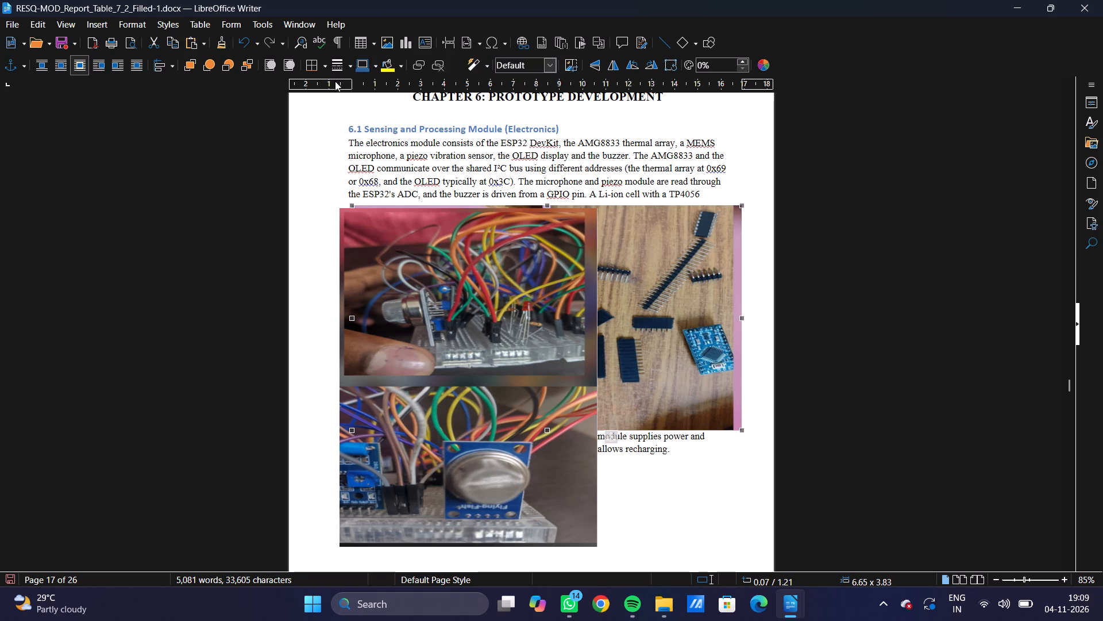
{"action": "left_click_drag", "start_coordinate": [335, 81], "coordinate": [393, 79]}
{"action": "left_click", "coordinate": [631, 297]}
{"action": "left_click_drag", "start_coordinate": [483, 351], "coordinate": [484, 352]}
{"action": "left_click_drag", "start_coordinate": [484, 352], "coordinate": [520, 351]}
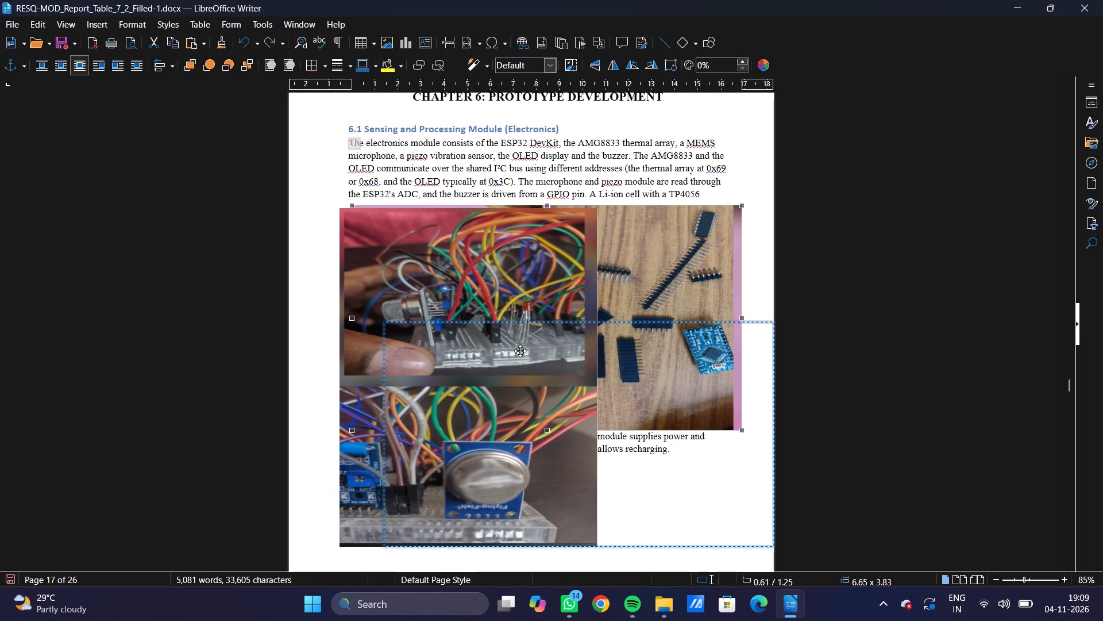
{"action": "left_click_drag", "start_coordinate": [520, 351], "coordinate": [516, 328]}
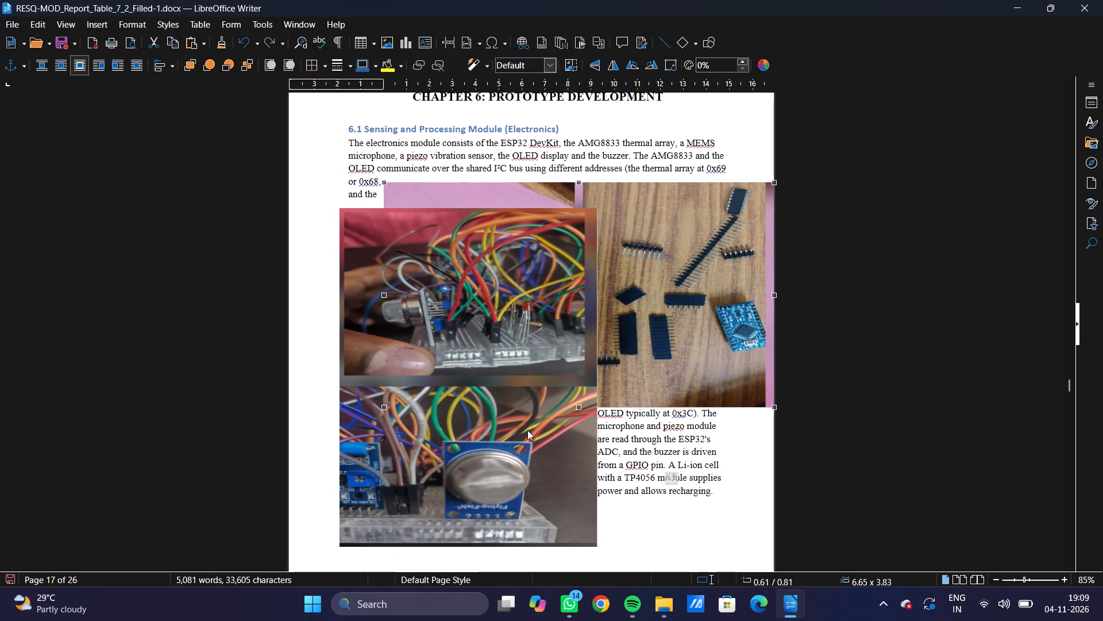
Move the breadboard wiring photo to the right side of page 17 over the components photo, at about 2.69 / 0.70.
{"action": "left_click_drag", "start_coordinate": [507, 429], "coordinate": [614, 382]}
{"action": "left_click_drag", "start_coordinate": [615, 382], "coordinate": [620, 386]}
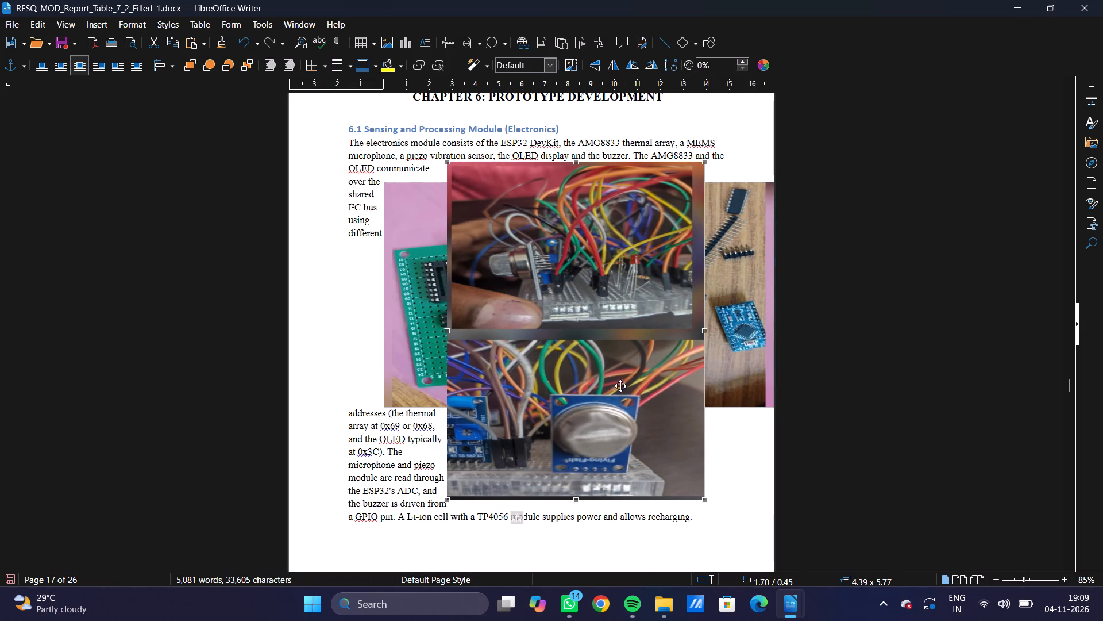
{"action": "left_click_drag", "start_coordinate": [620, 386], "coordinate": [673, 397]}
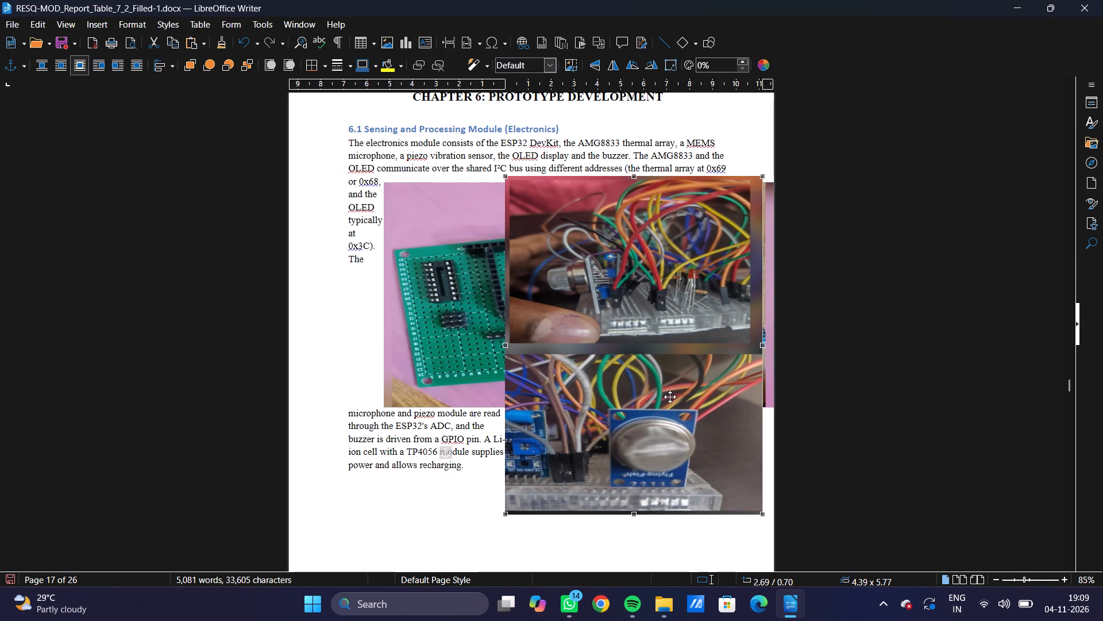
Review how sections 6.2 and 6.3 and the 3D-printing photo are laid out on pages 18 and 19.
{"action": "scroll", "coordinate": [629, 404], "scroll_direction": "down", "scroll_amount": 20}
{"action": "scroll", "coordinate": [629, 404], "scroll_direction": "down", "scroll_amount": 1}
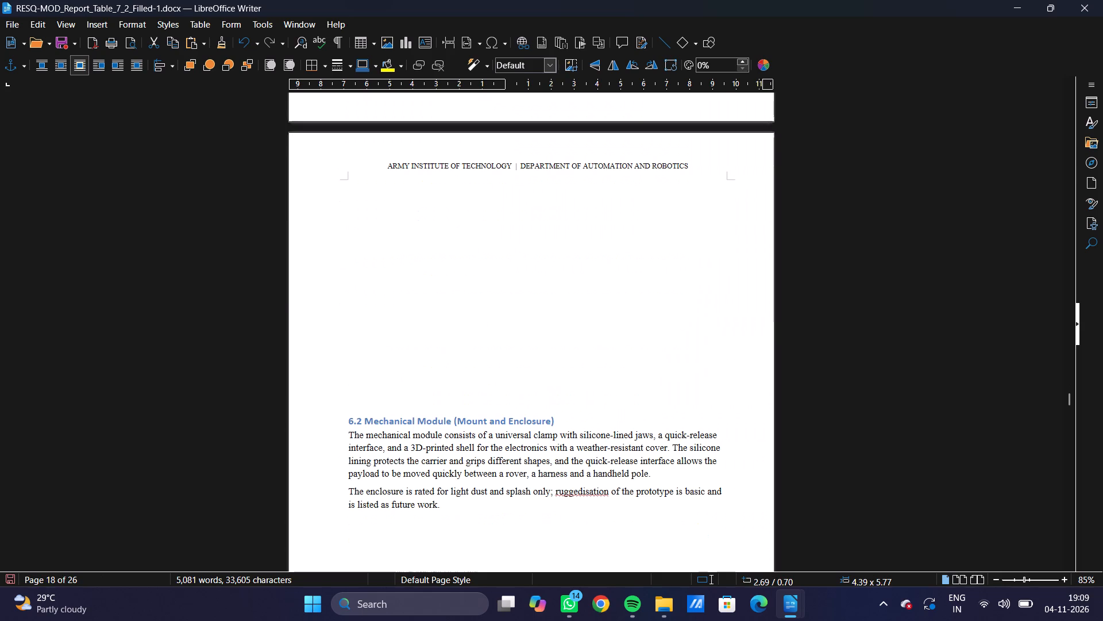
{"action": "scroll", "coordinate": [628, 403], "scroll_direction": "down", "scroll_amount": 20}
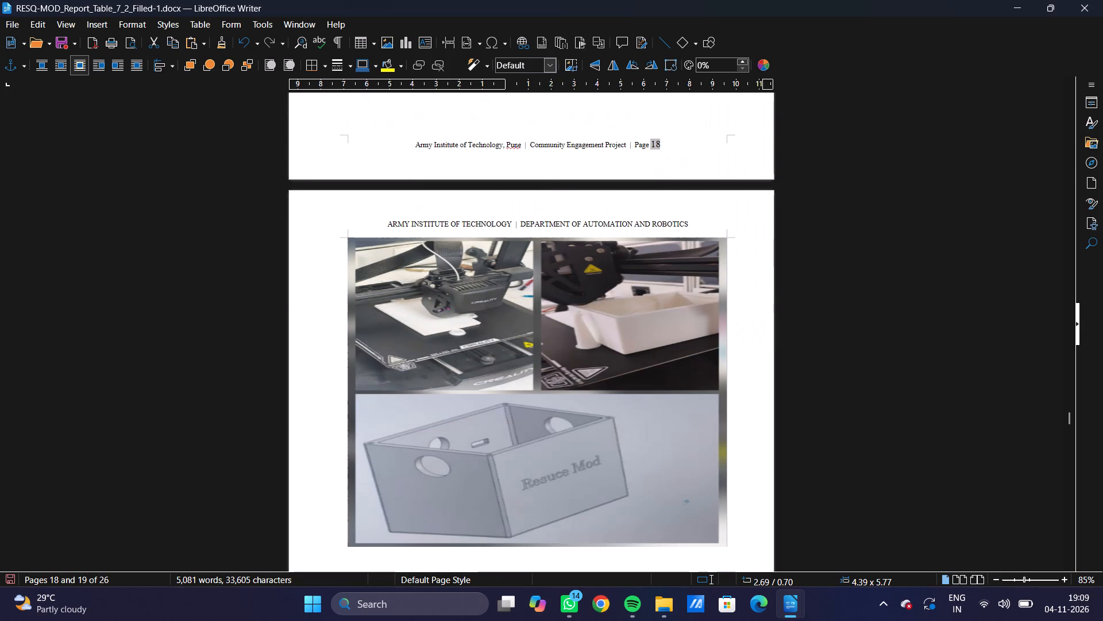
{"action": "scroll", "coordinate": [628, 403], "scroll_direction": "down", "scroll_amount": 7}
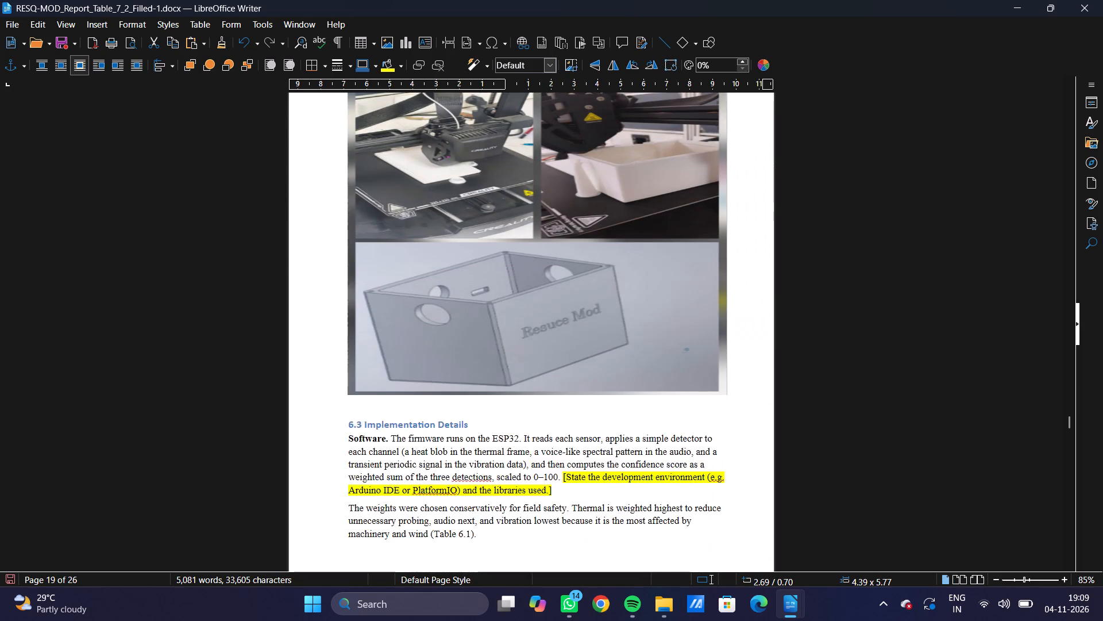
{"action": "scroll", "coordinate": [628, 403], "scroll_direction": "down", "scroll_amount": 3}
{"action": "scroll", "coordinate": [628, 403], "scroll_direction": "up", "scroll_amount": 20}
{"action": "scroll", "coordinate": [628, 403], "scroll_direction": "up", "scroll_amount": 2}
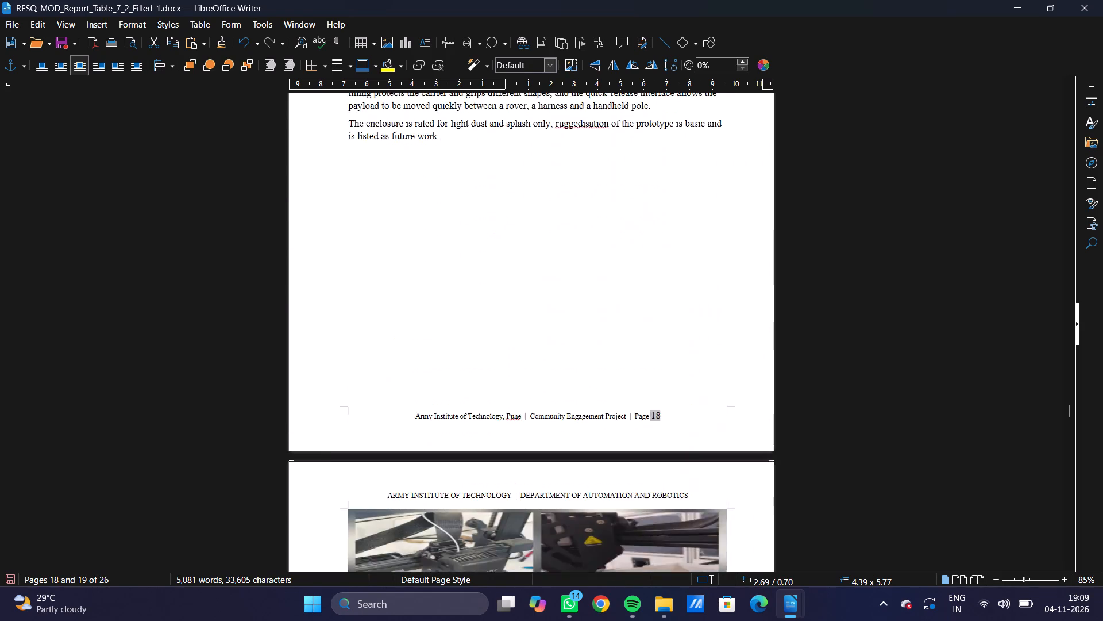
{"action": "scroll", "coordinate": [628, 403], "scroll_direction": "up", "scroll_amount": 19}
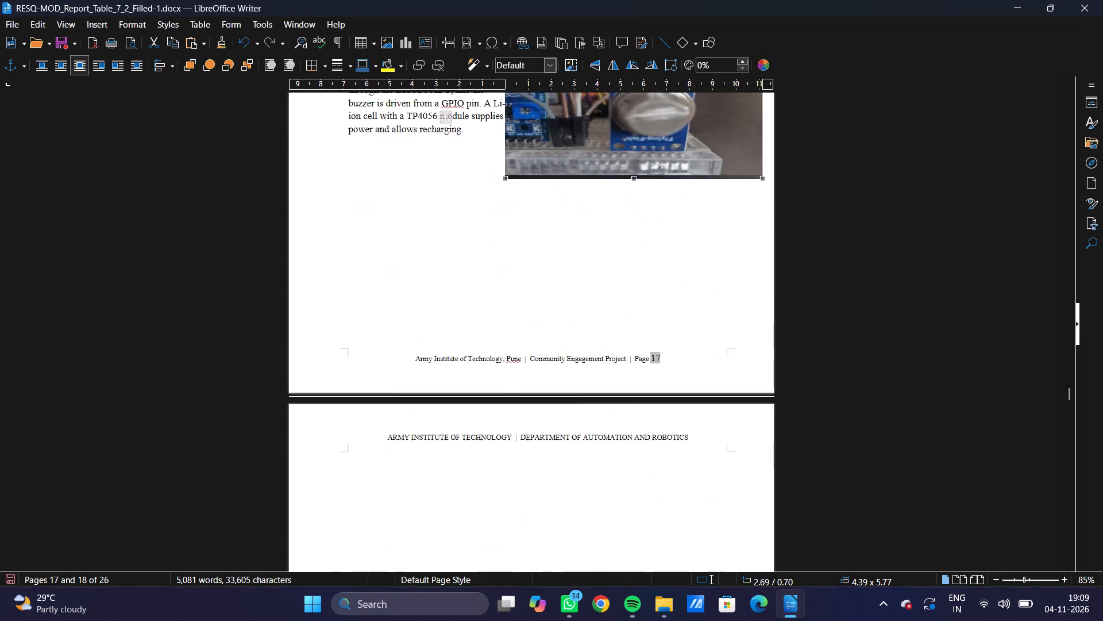
{"action": "scroll", "coordinate": [628, 403], "scroll_direction": "up", "scroll_amount": 9}
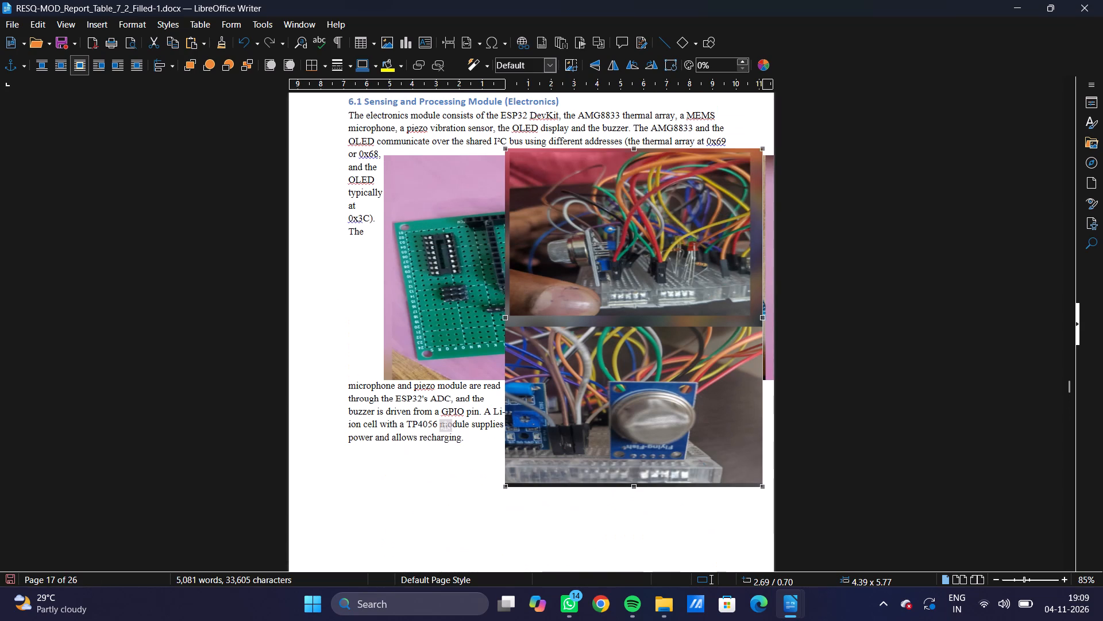
Undo the recent moves of the breadboard wiring and circuit board photos until both sit below the section 6.1 text again.
{"action": "key", "text": "ctrl+z"}
{"action": "key", "text": "ctrl+z"}
{"action": "key", "text": "ctrl+z"}
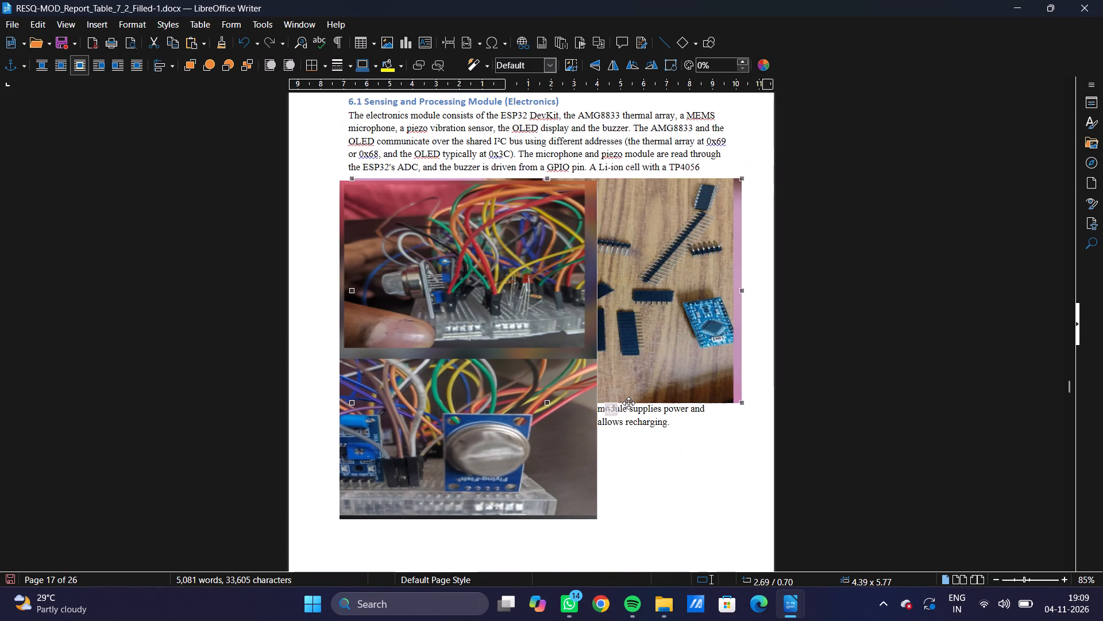
{"action": "key", "text": "ctrl+z"}
{"action": "key", "text": "ctrl+z"}
{"action": "key", "text": "ctrl+z"}
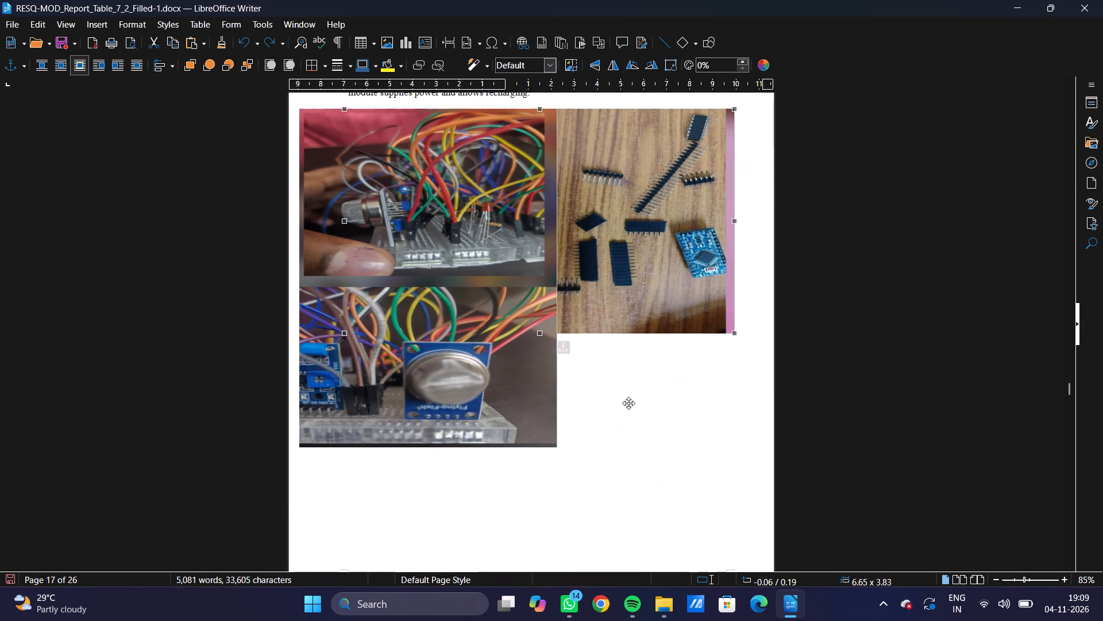
Move the circuit board and components photo down to the lower part of page 17, at about -0.30 / 3.90.
{"action": "scroll", "coordinate": [628, 403], "scroll_direction": "down", "scroll_amount": 19}
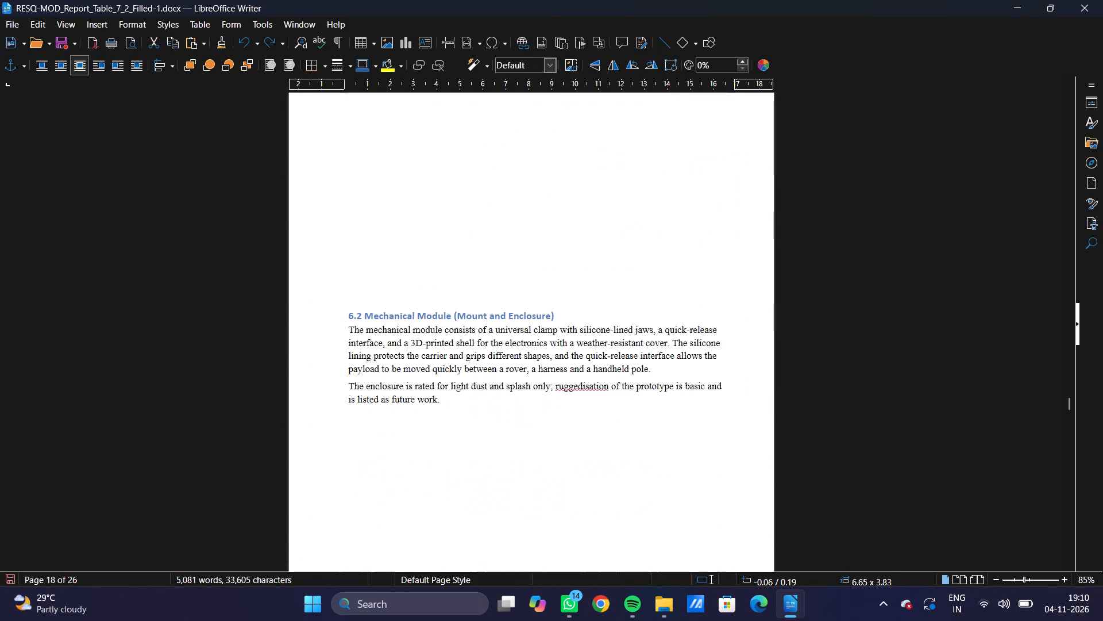
{"action": "scroll", "coordinate": [628, 403], "scroll_direction": "up", "scroll_amount": 20}
{"action": "scroll", "coordinate": [628, 403], "scroll_direction": "up", "scroll_amount": 4}
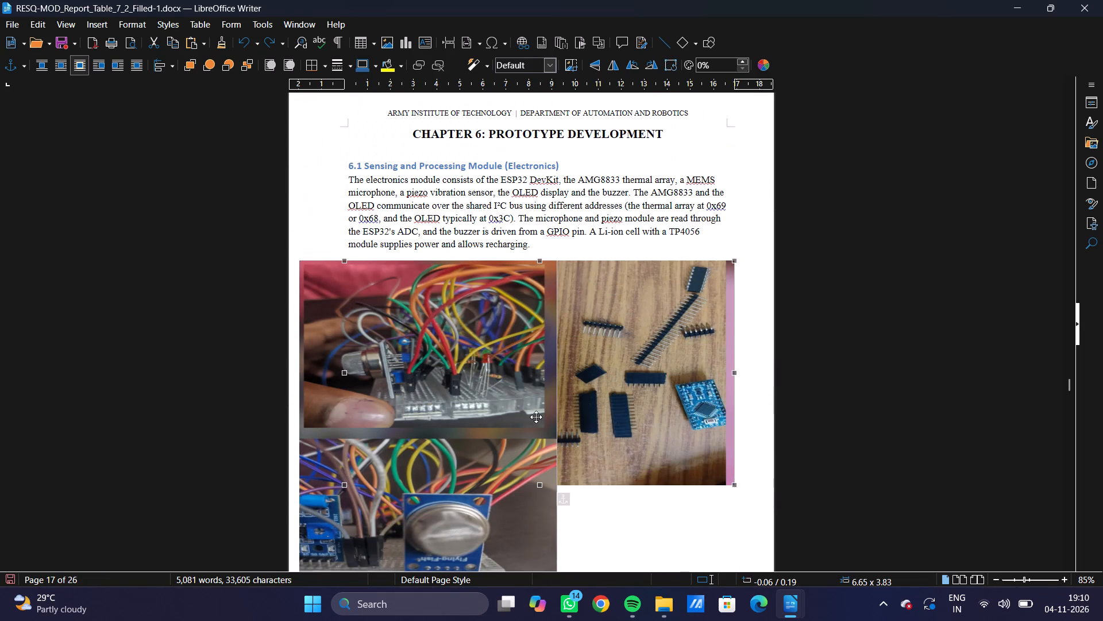
{"action": "scroll", "coordinate": [525, 426], "scroll_direction": "down", "scroll_amount": 4}
{"action": "left_click", "coordinate": [443, 398]}
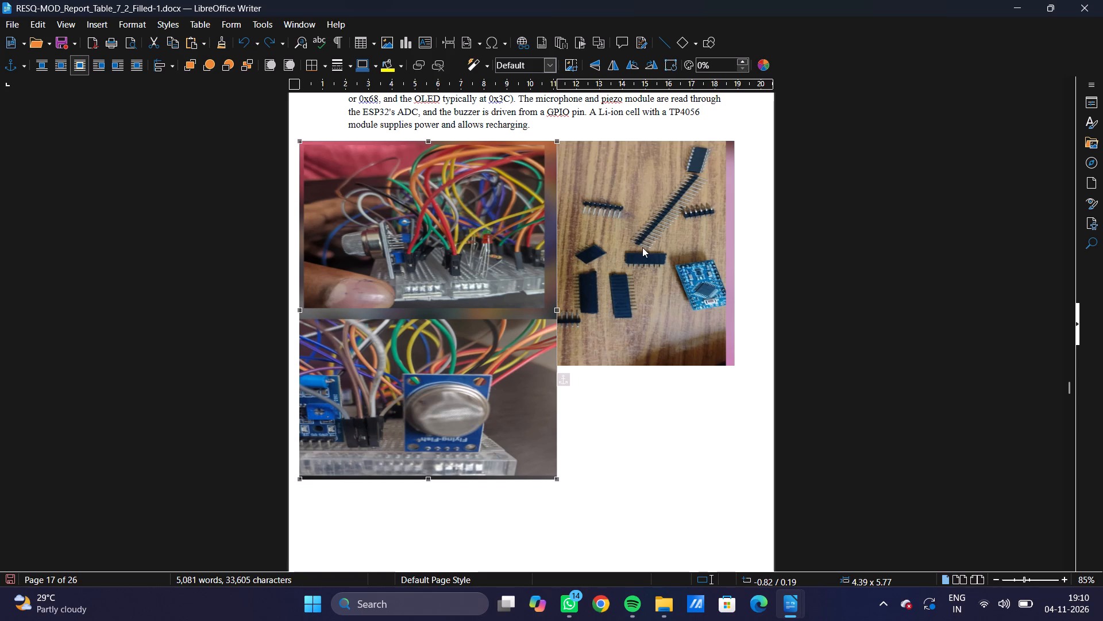
{"action": "left_click_drag", "start_coordinate": [642, 247], "coordinate": [628, 465]}
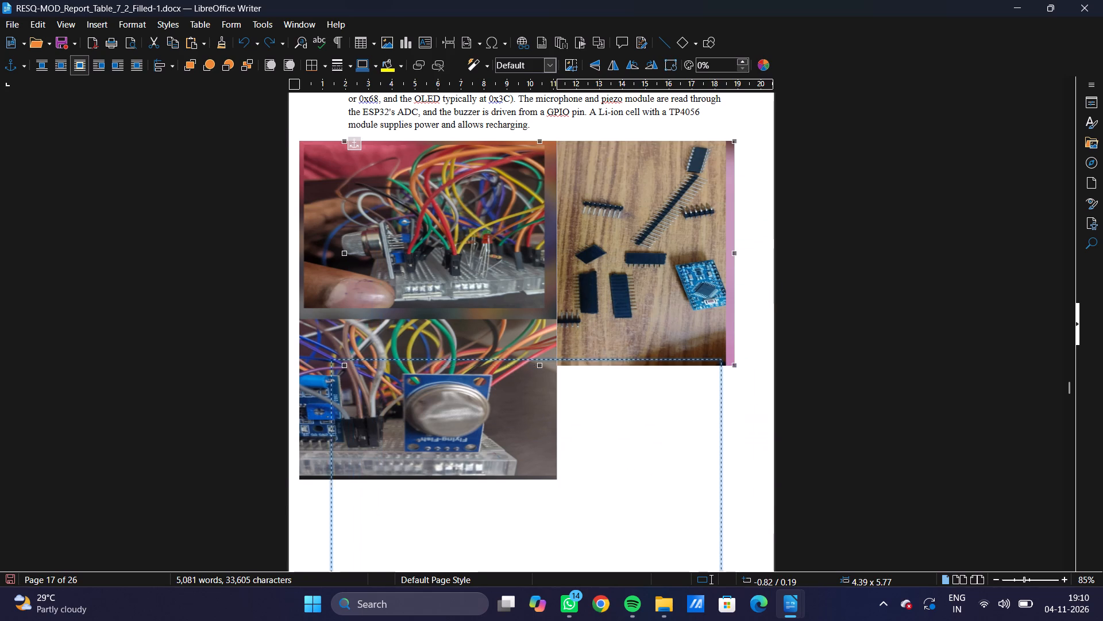
Shrink the breadboard wiring photo proportionally to about 3.41 x 4.48, keeping its top-left corner in place.
{"action": "scroll", "coordinate": [646, 339], "scroll_direction": "up", "scroll_amount": 5}
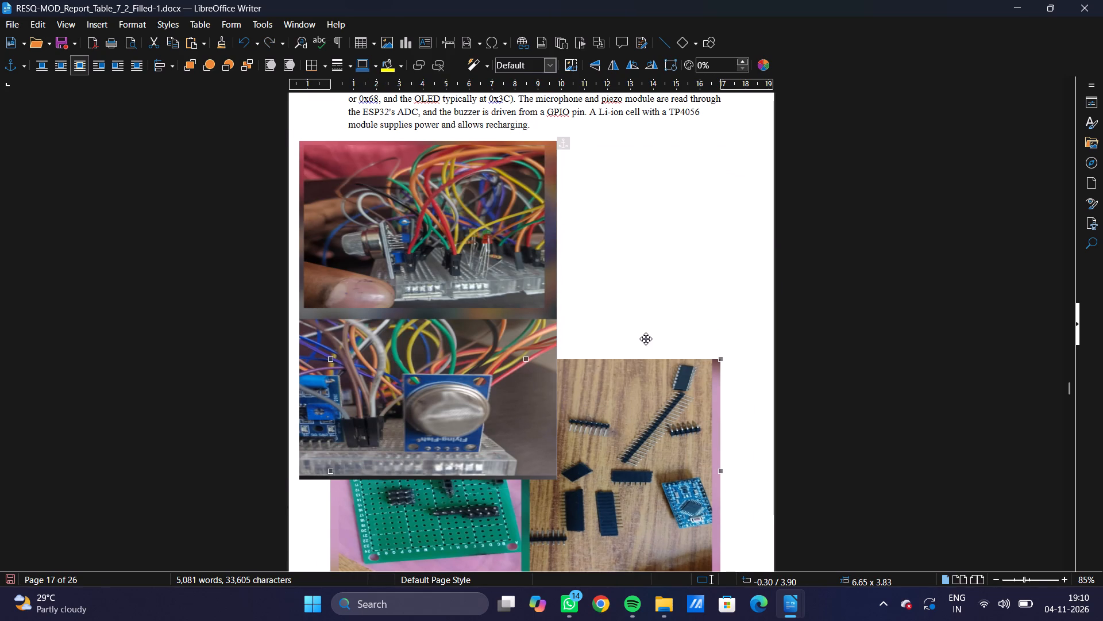
{"action": "left_click", "coordinate": [462, 422]}
{"action": "left_click", "coordinate": [526, 461]}
{"action": "left_click", "coordinate": [462, 324]}
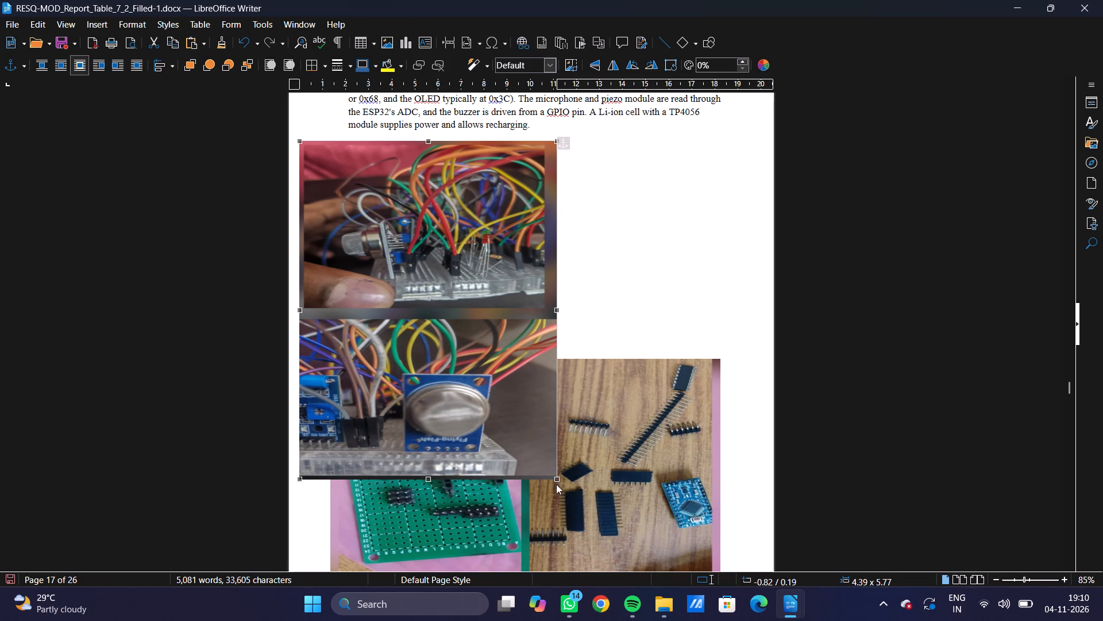
{"action": "left_click_drag", "start_coordinate": [556, 479], "coordinate": [499, 387]}
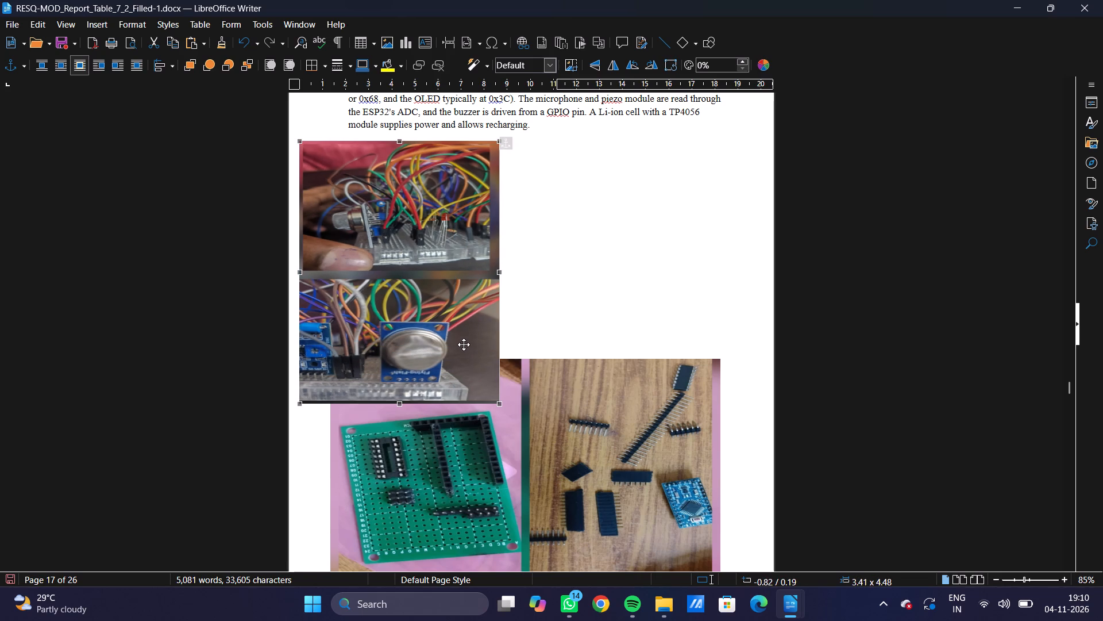
Move the breadboard wiring photo so its left edge lines up with the circuit board photo's, just below the section 6.1 text.
{"action": "left_click_drag", "start_coordinate": [461, 340], "coordinate": [477, 347]}
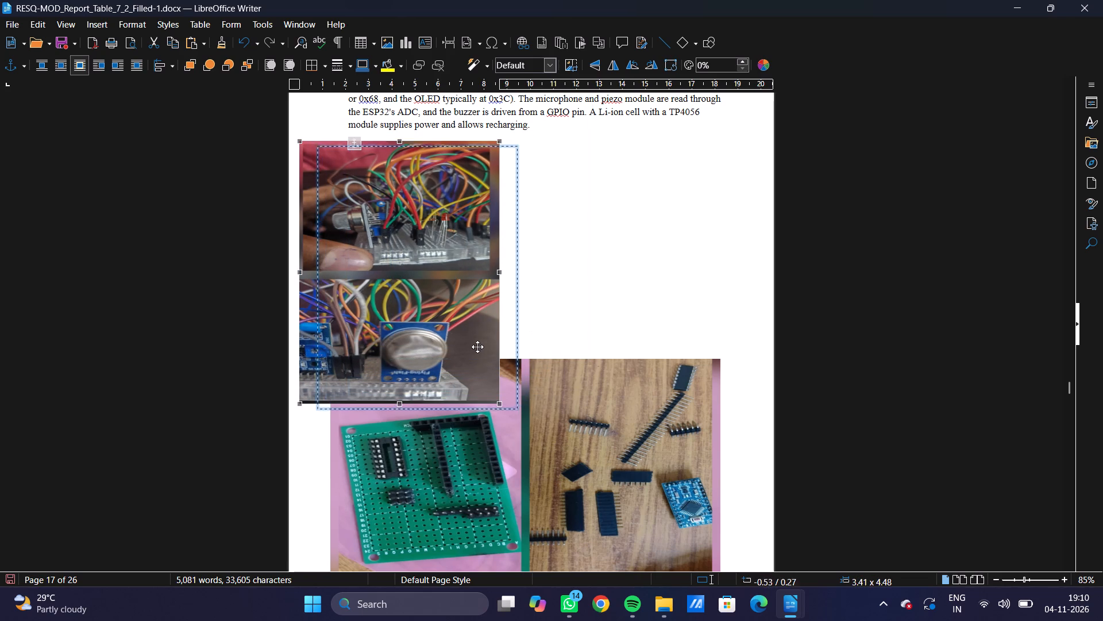
{"action": "left_click_drag", "start_coordinate": [477, 347], "coordinate": [472, 351]}
{"action": "left_click_drag", "start_coordinate": [472, 351], "coordinate": [491, 335]}
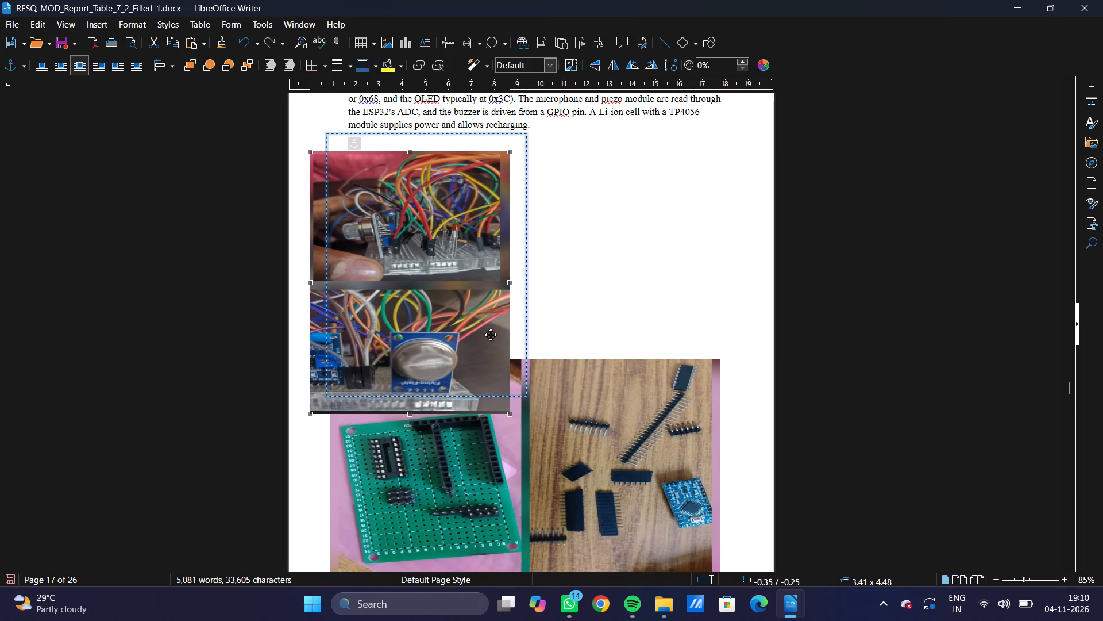
{"action": "left_click_drag", "start_coordinate": [491, 335], "coordinate": [492, 342]}
Narrow the circuit board and components photo from its left side to about 3.12 x 3.83.
{"action": "left_click", "coordinate": [646, 473]}
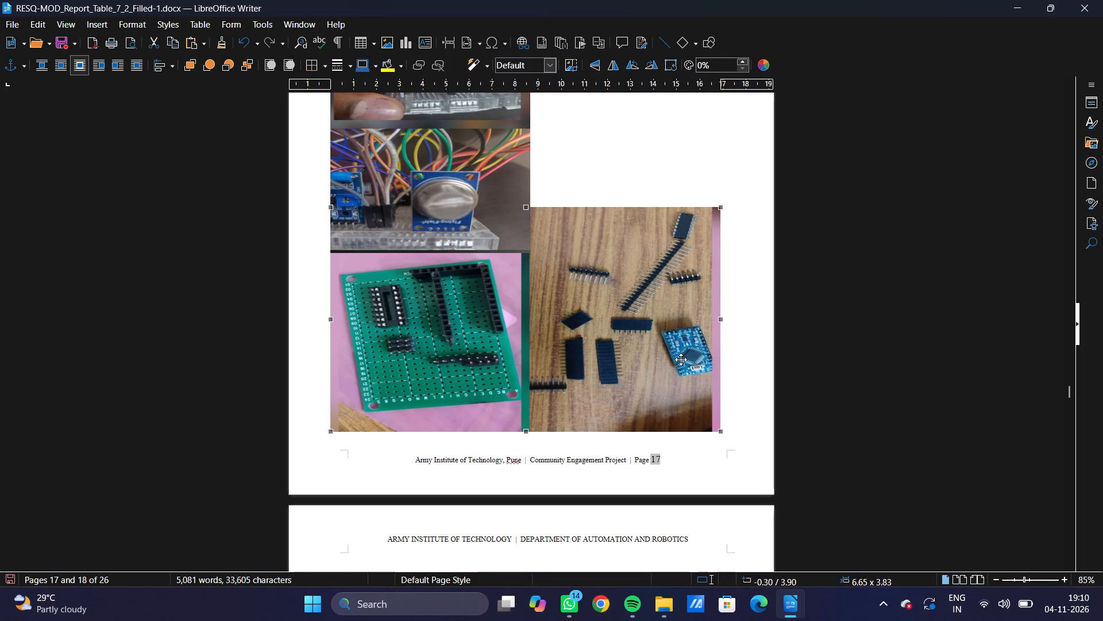
{"action": "middle_click_drag", "start_coordinate": [671, 360], "coordinate": [666, 389]}
{"action": "left_click", "coordinate": [648, 344]}
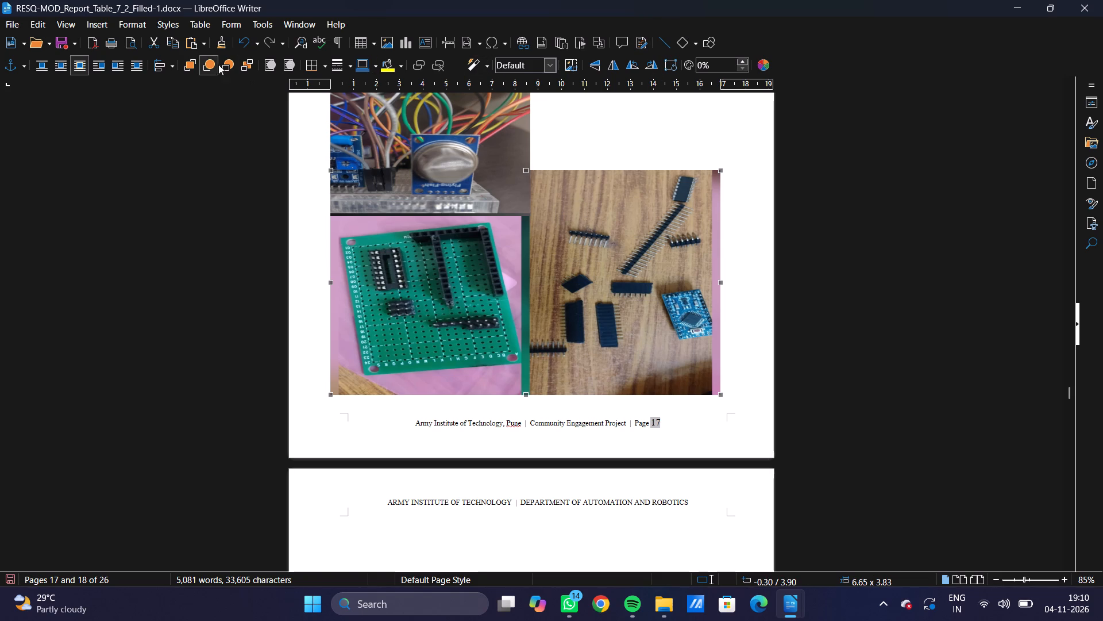
{"action": "left_click", "coordinate": [271, 23]}
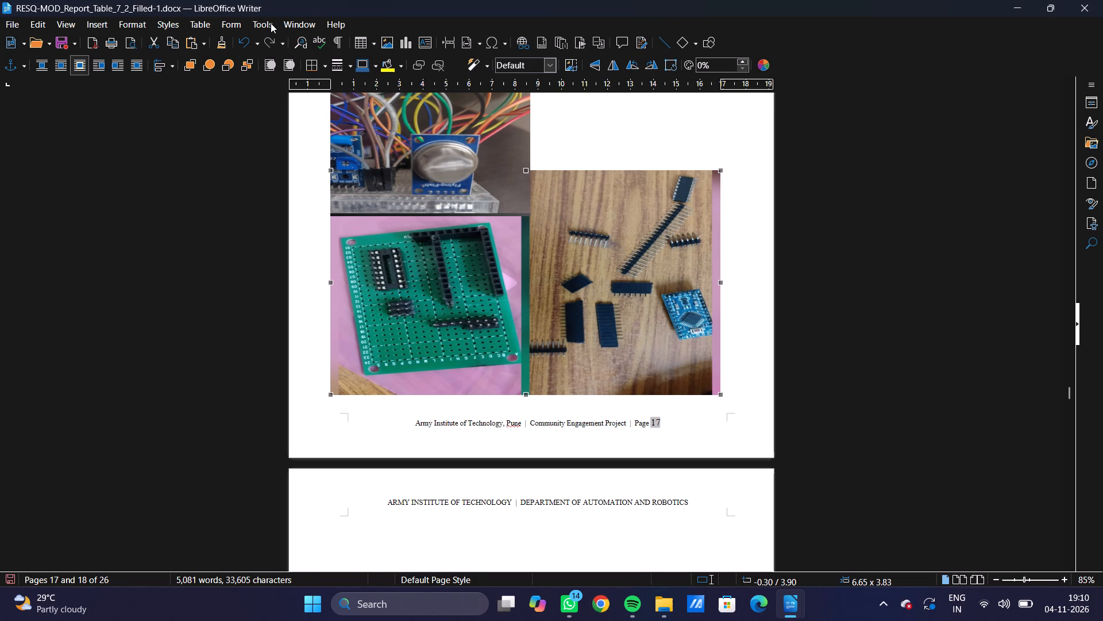
{"action": "left_click", "coordinate": [265, 20]}
{"action": "left_click", "coordinate": [704, 324]}
{"action": "left_click_drag", "start_coordinate": [331, 283], "coordinate": [331, 283]}
{"action": "left_click_drag", "start_coordinate": [331, 283], "coordinate": [538, 280]}
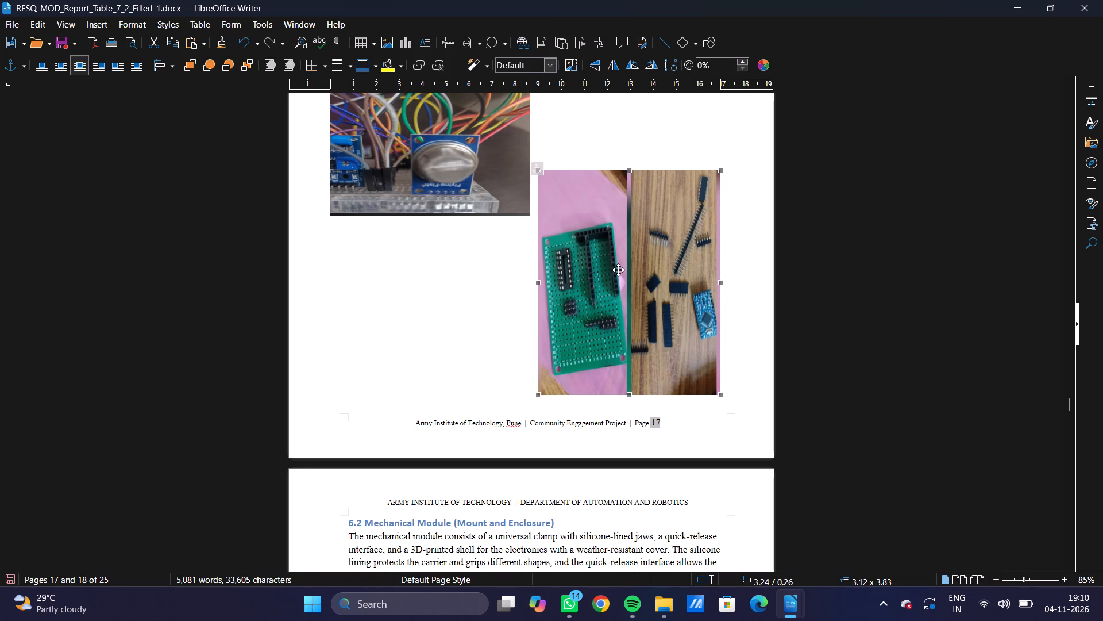
Move the narrowed circuit board photo up beside the breadboard wiring photo, at about 3.43 / 0.22.
{"action": "left_click_drag", "start_coordinate": [619, 271], "coordinate": [612, 172]}
{"action": "scroll", "coordinate": [612, 172], "scroll_direction": "up", "scroll_amount": 1}
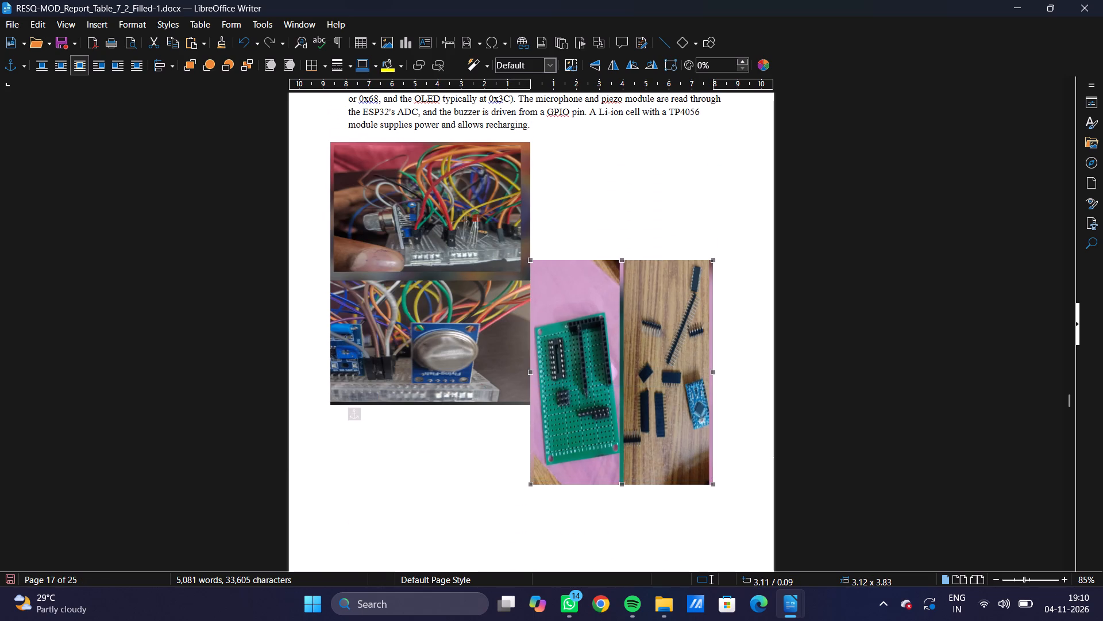
{"action": "scroll", "coordinate": [612, 174], "scroll_direction": "down", "scroll_amount": 1}
{"action": "scroll", "coordinate": [635, 266], "scroll_direction": "up", "scroll_amount": 2}
{"action": "left_click_drag", "start_coordinate": [642, 422], "coordinate": [651, 350]}
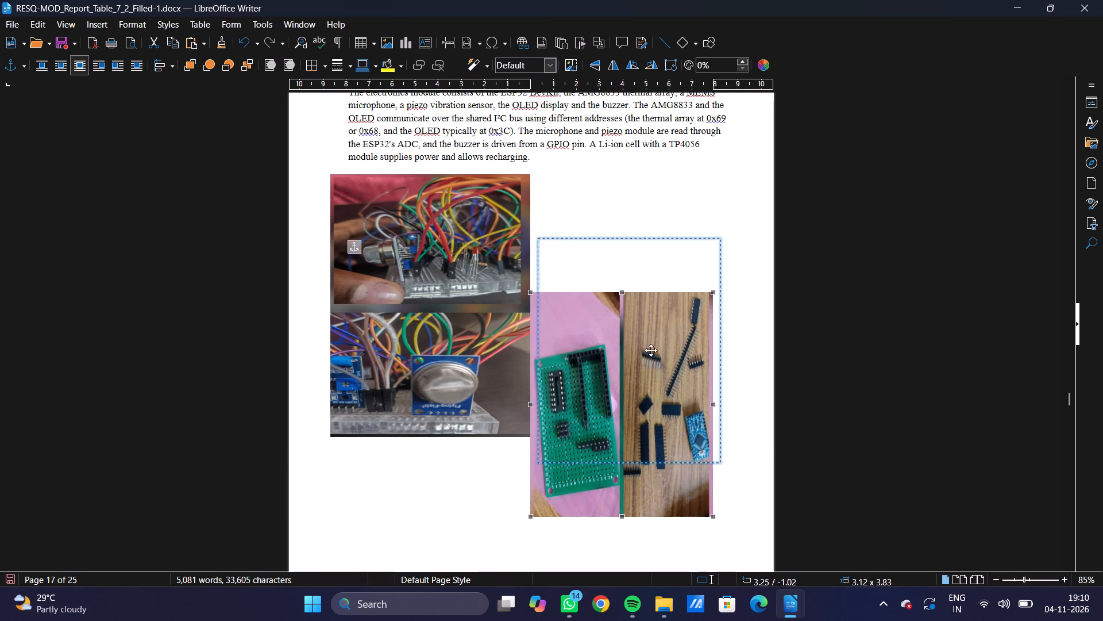
{"action": "left_click_drag", "start_coordinate": [651, 350], "coordinate": [660, 305]}
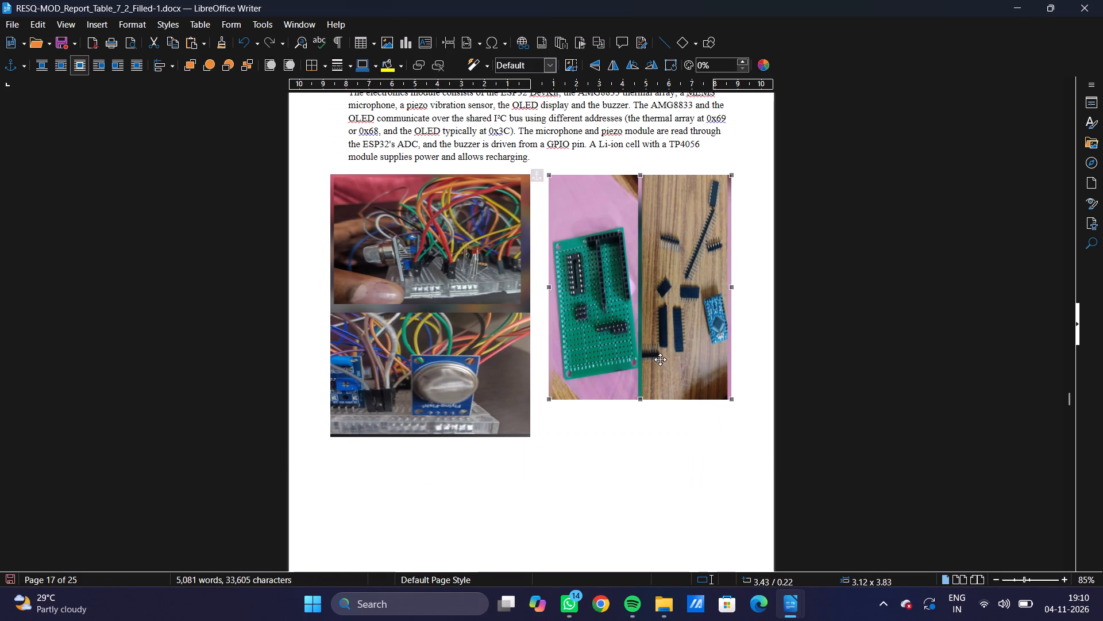
Enlarge the circuit board photo to about 3.47 x 4.37, with its top level with the breadboard wiring photo's.
{"action": "left_click_drag", "start_coordinate": [731, 400], "coordinate": [743, 413]}
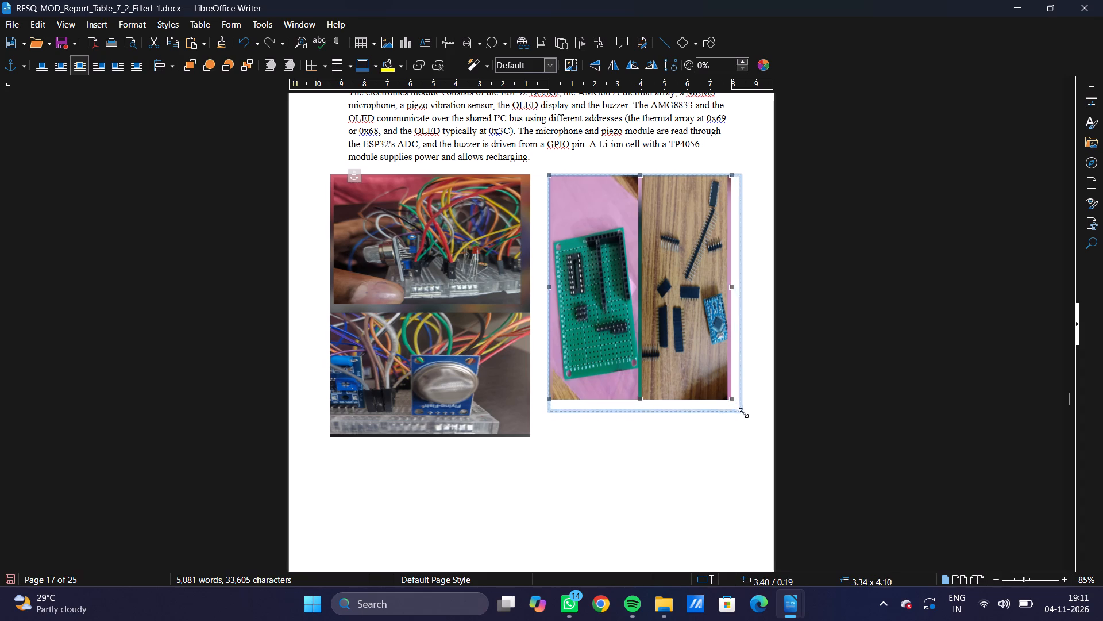
{"action": "left_click_drag", "start_coordinate": [743, 413], "coordinate": [752, 422]}
{"action": "left_click_drag", "start_coordinate": [701, 383], "coordinate": [703, 389]}
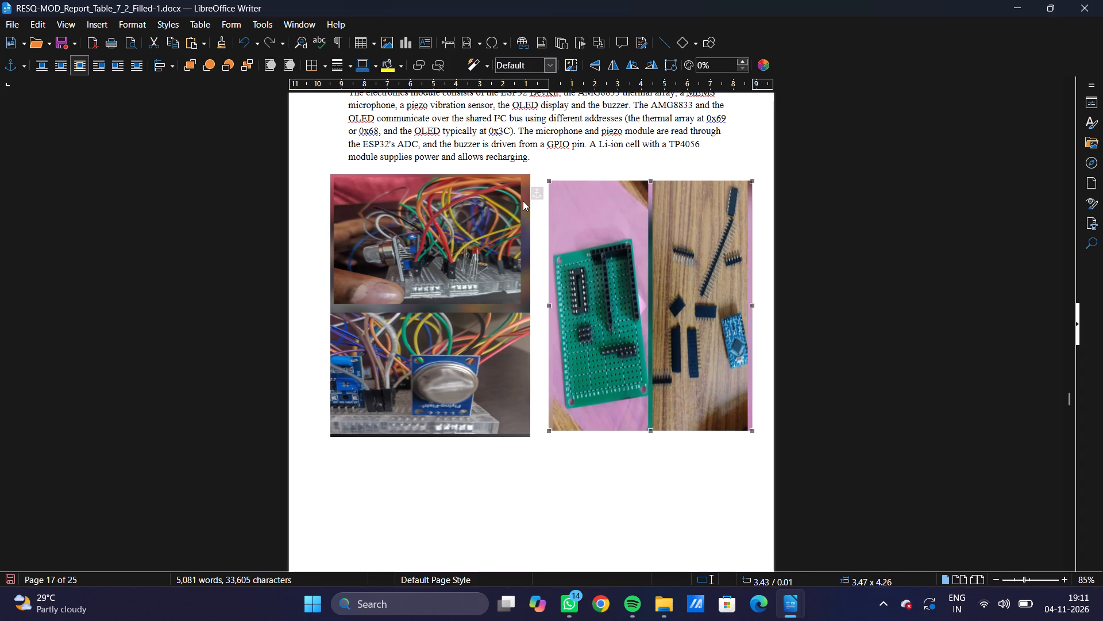
{"action": "left_click_drag", "start_coordinate": [650, 180], "coordinate": [648, 176]}
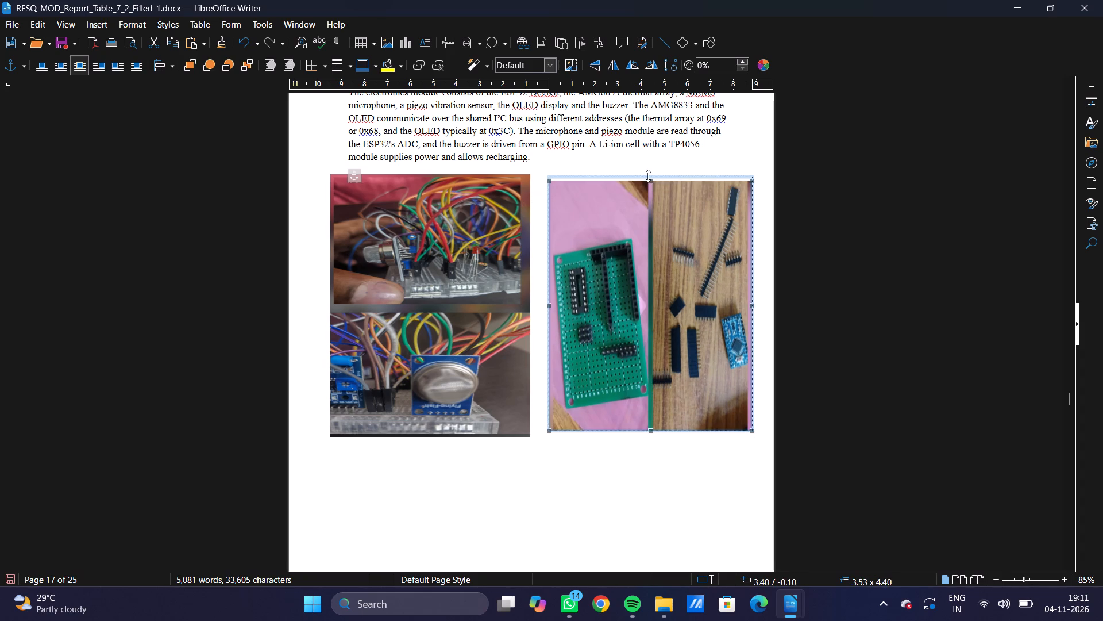
{"action": "left_click_drag", "start_coordinate": [648, 176], "coordinate": [647, 174]}
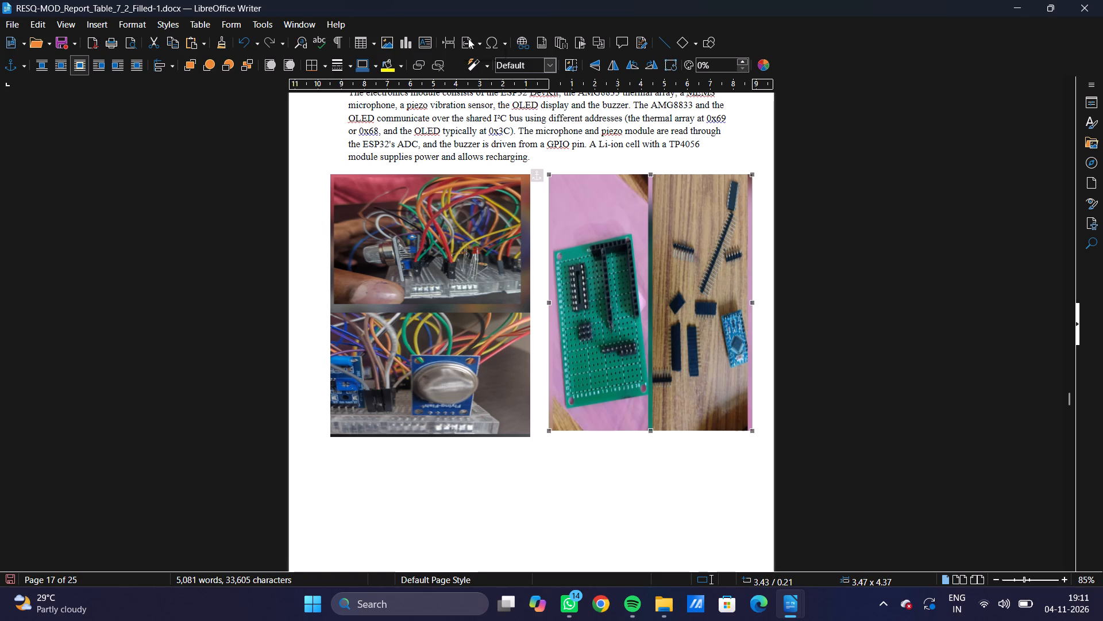
Rotate the circuit board and components photo 90° right.
{"action": "right_click", "coordinate": [692, 288]}
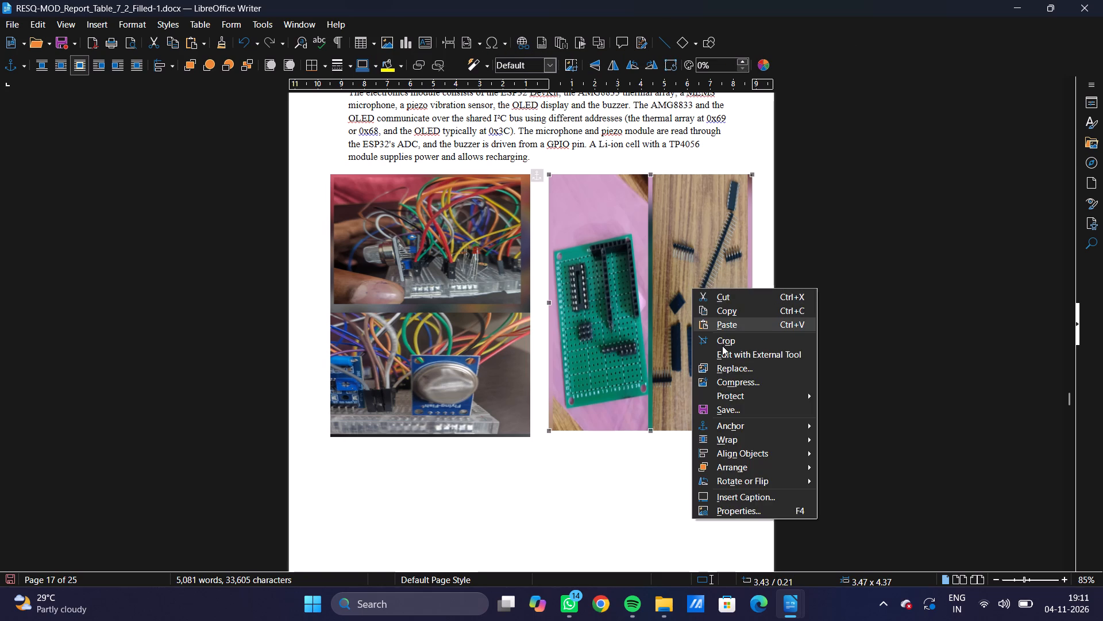
{"action": "left_click", "coordinate": [754, 472]}
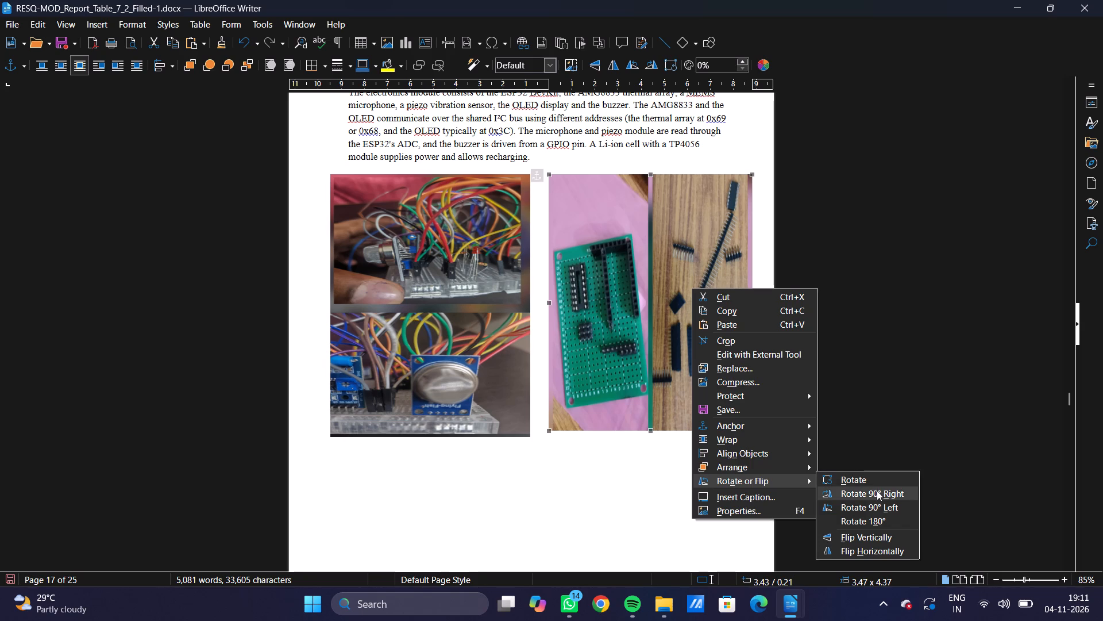
{"action": "left_click", "coordinate": [877, 490]}
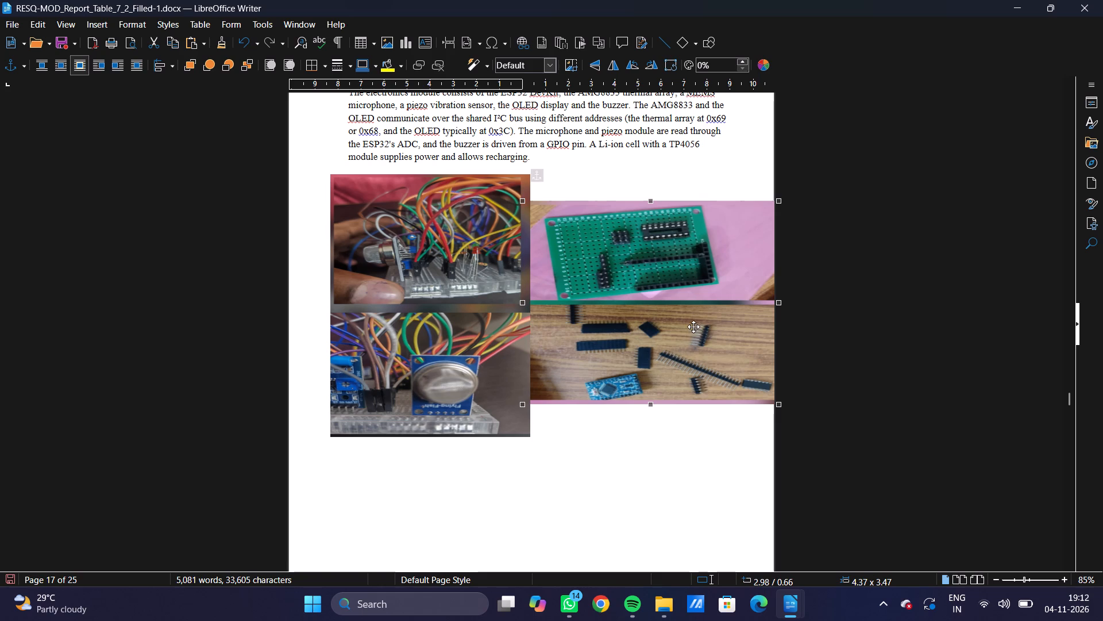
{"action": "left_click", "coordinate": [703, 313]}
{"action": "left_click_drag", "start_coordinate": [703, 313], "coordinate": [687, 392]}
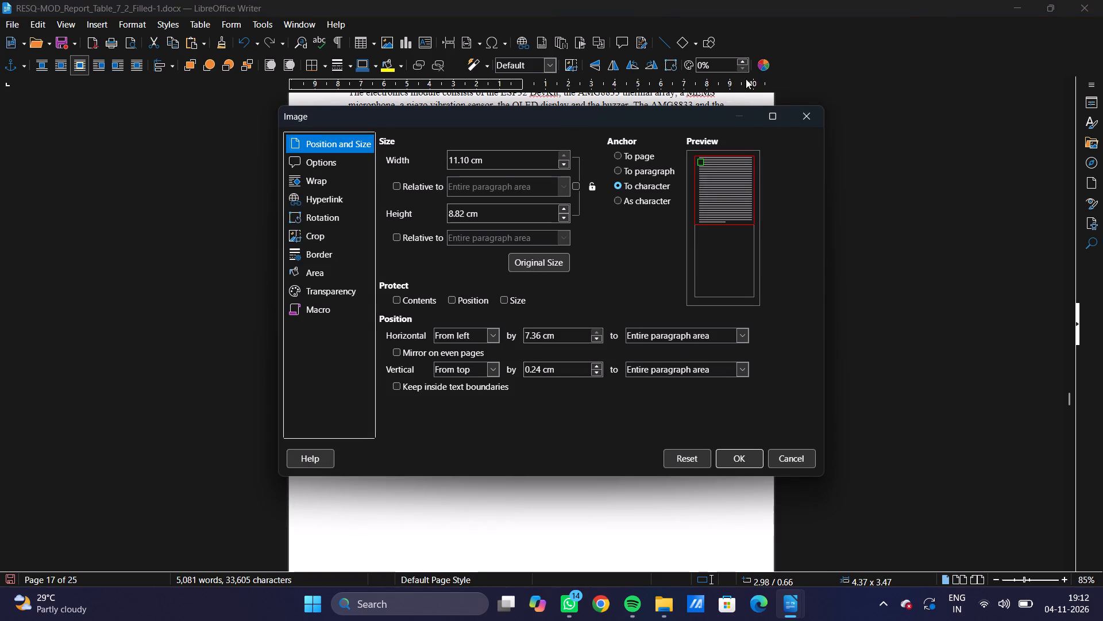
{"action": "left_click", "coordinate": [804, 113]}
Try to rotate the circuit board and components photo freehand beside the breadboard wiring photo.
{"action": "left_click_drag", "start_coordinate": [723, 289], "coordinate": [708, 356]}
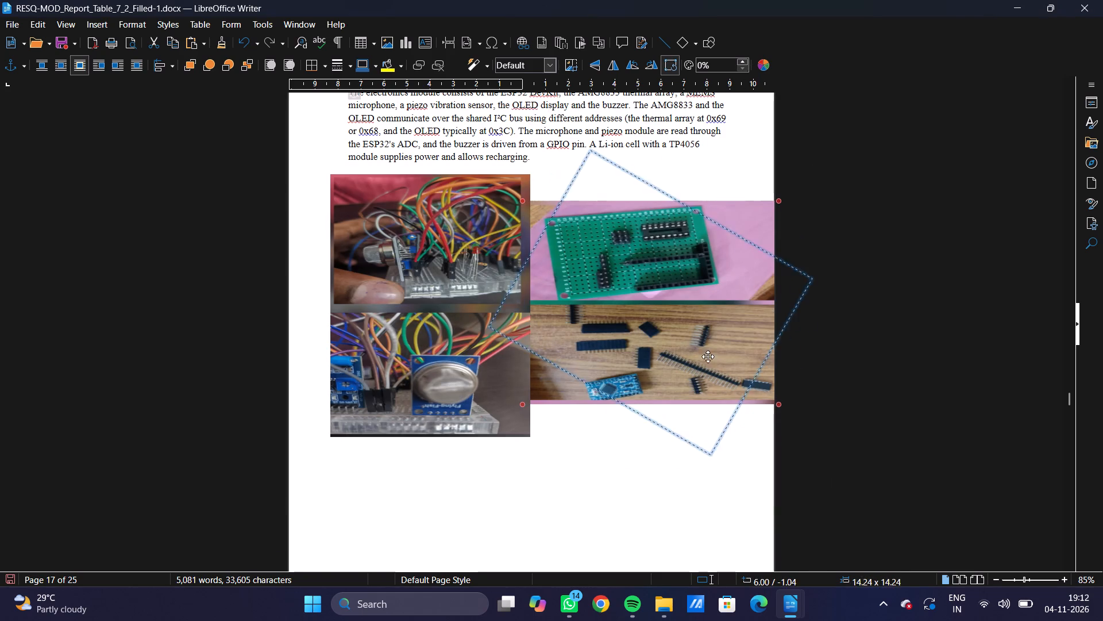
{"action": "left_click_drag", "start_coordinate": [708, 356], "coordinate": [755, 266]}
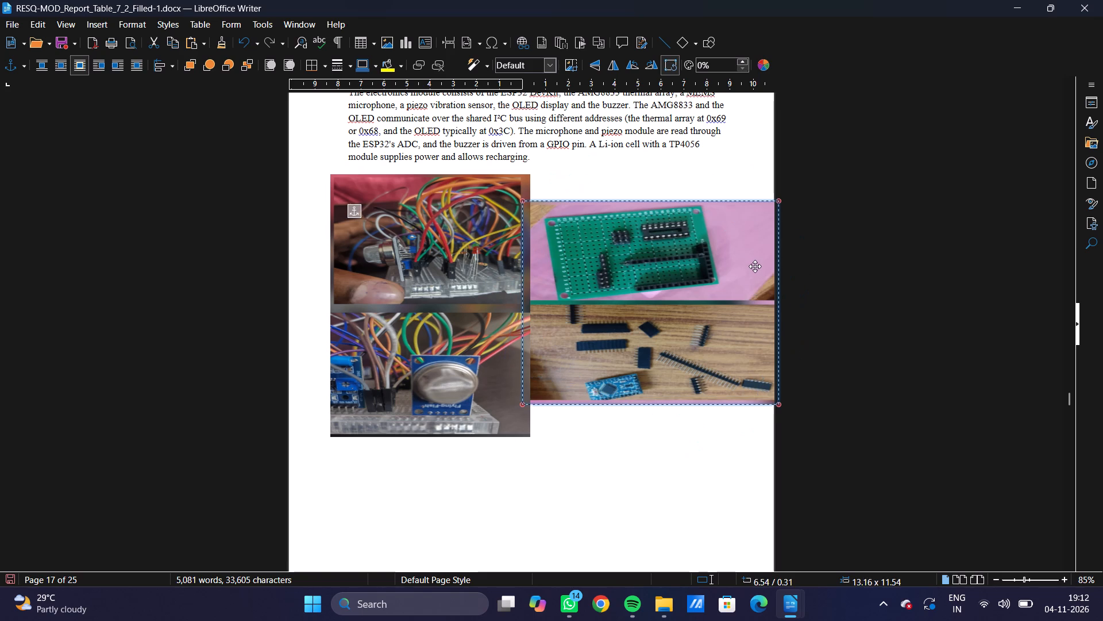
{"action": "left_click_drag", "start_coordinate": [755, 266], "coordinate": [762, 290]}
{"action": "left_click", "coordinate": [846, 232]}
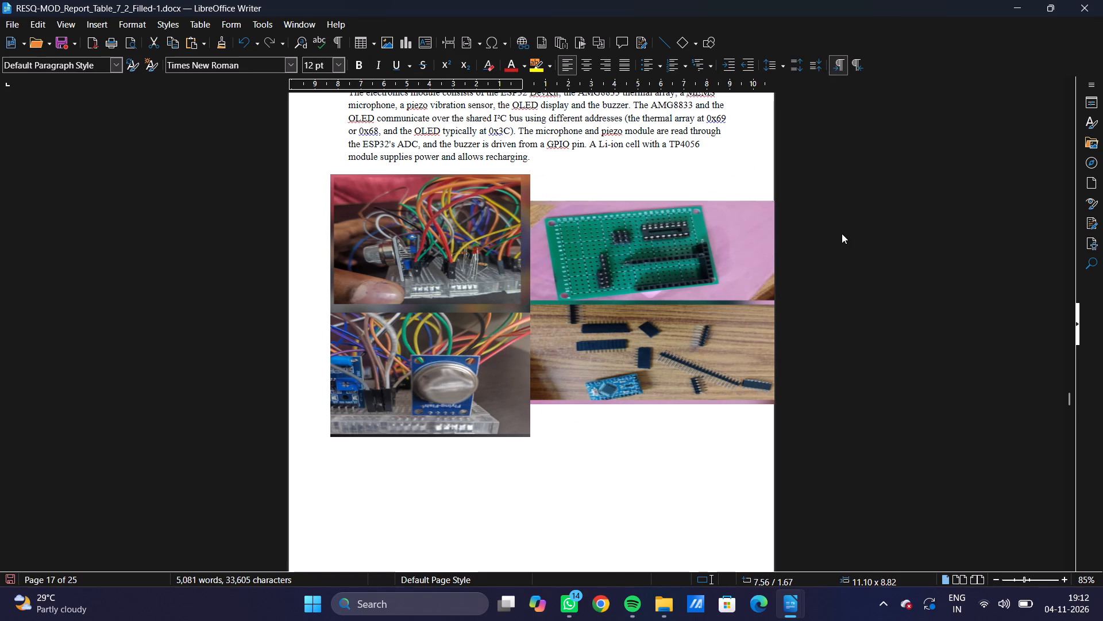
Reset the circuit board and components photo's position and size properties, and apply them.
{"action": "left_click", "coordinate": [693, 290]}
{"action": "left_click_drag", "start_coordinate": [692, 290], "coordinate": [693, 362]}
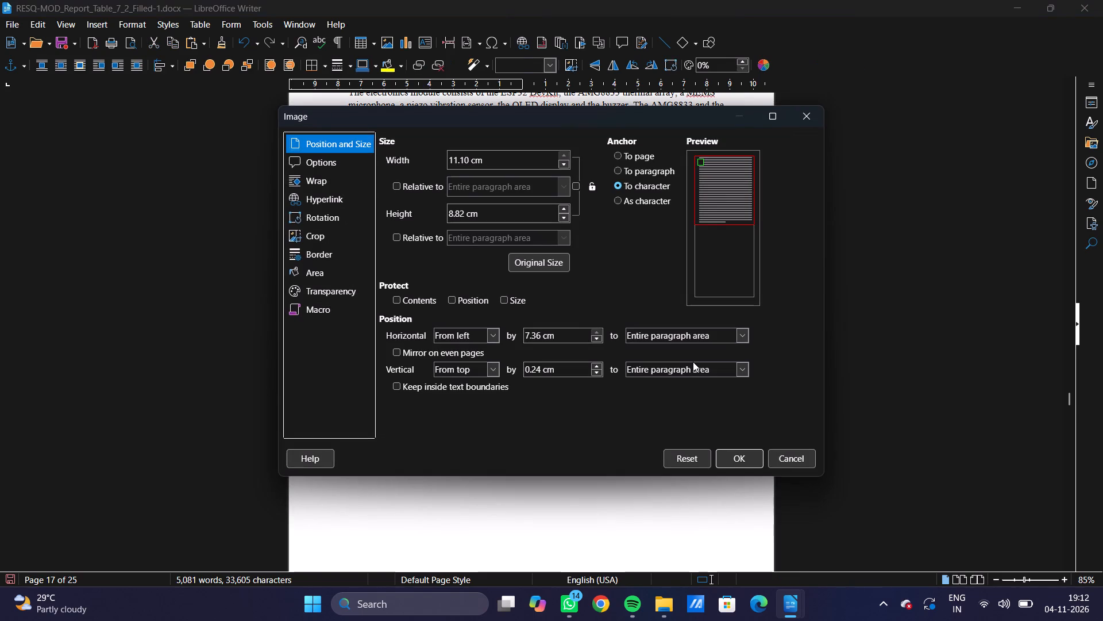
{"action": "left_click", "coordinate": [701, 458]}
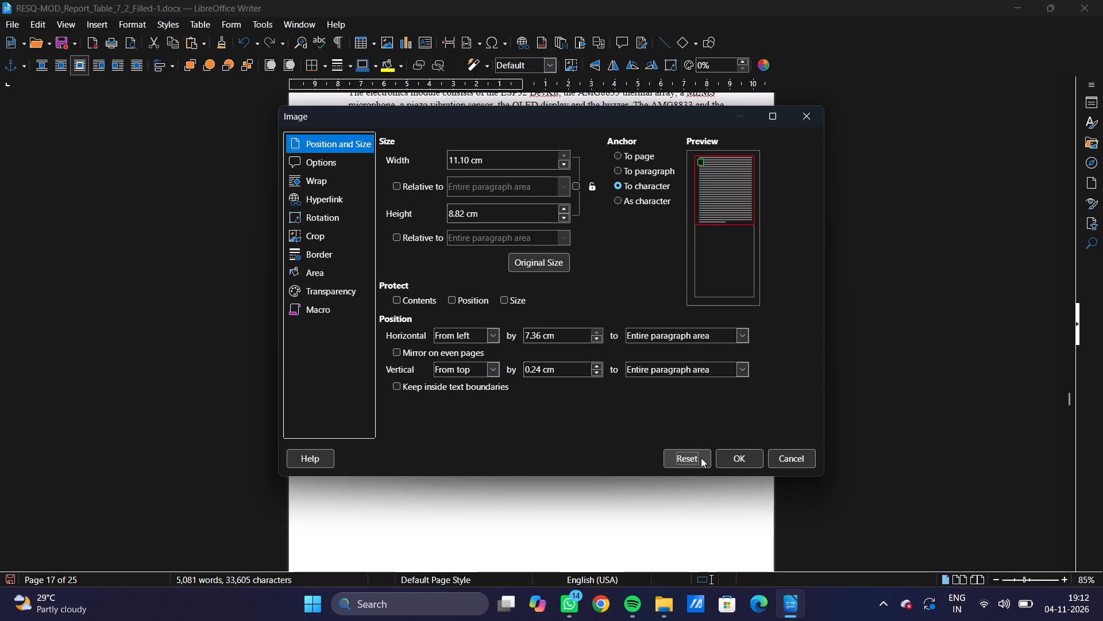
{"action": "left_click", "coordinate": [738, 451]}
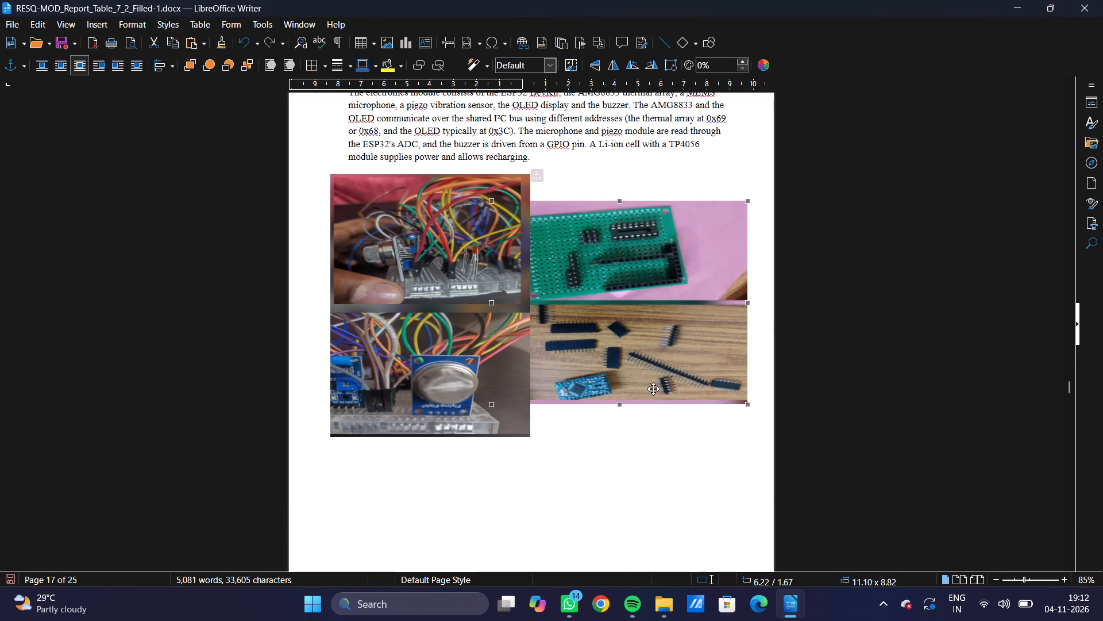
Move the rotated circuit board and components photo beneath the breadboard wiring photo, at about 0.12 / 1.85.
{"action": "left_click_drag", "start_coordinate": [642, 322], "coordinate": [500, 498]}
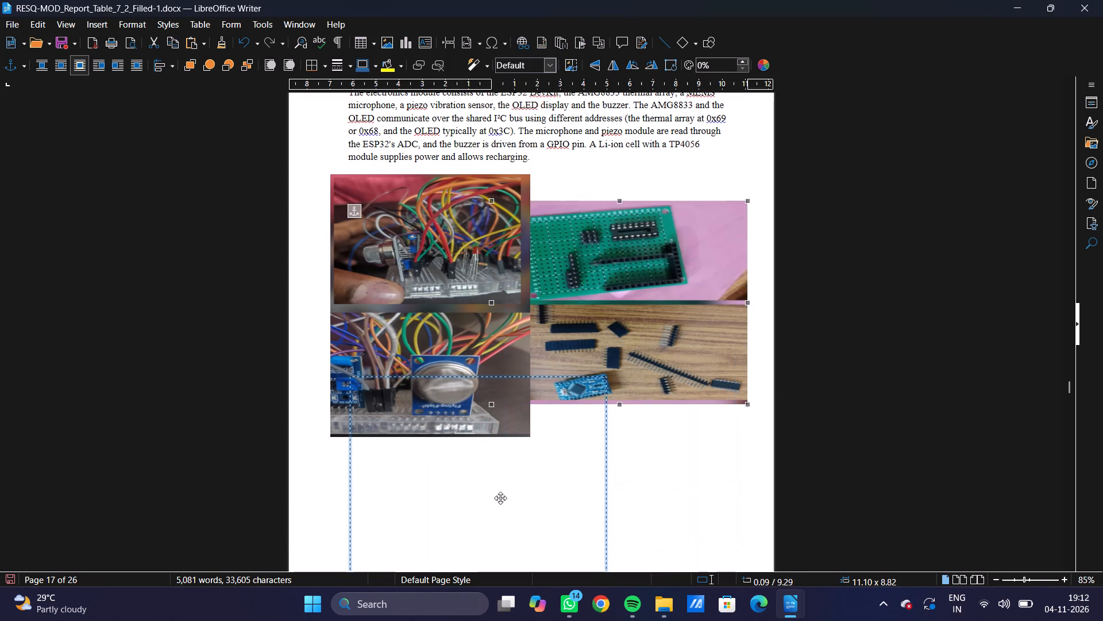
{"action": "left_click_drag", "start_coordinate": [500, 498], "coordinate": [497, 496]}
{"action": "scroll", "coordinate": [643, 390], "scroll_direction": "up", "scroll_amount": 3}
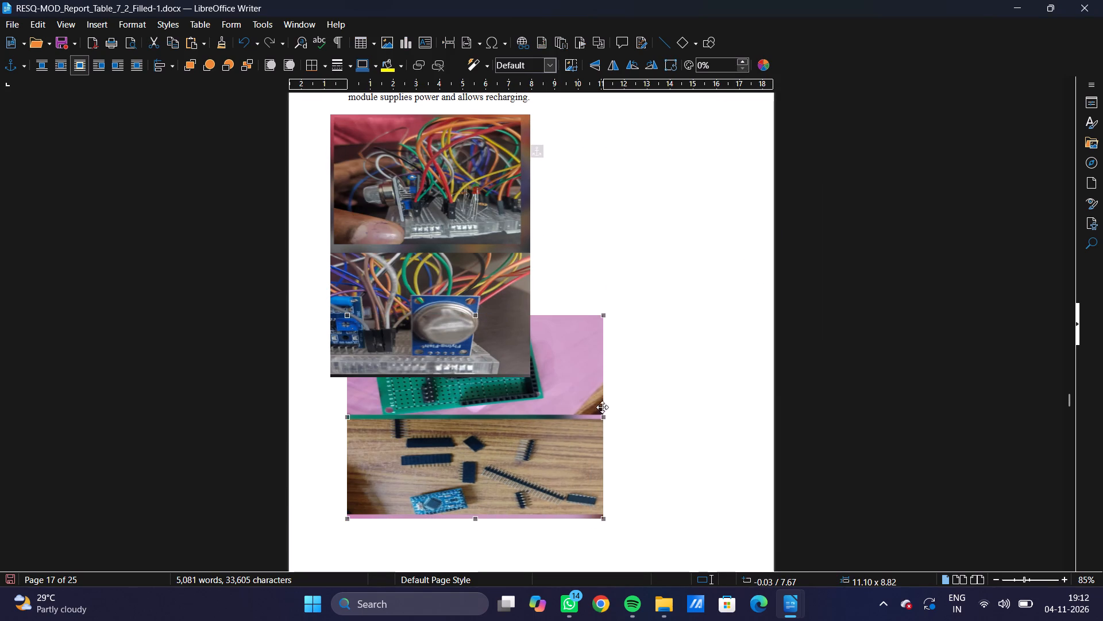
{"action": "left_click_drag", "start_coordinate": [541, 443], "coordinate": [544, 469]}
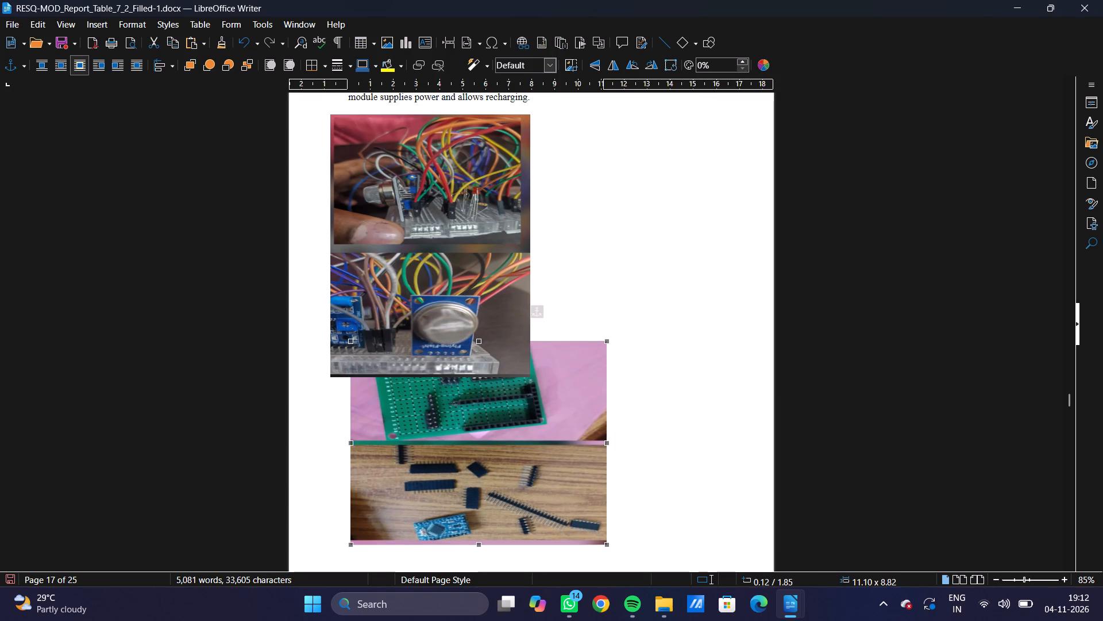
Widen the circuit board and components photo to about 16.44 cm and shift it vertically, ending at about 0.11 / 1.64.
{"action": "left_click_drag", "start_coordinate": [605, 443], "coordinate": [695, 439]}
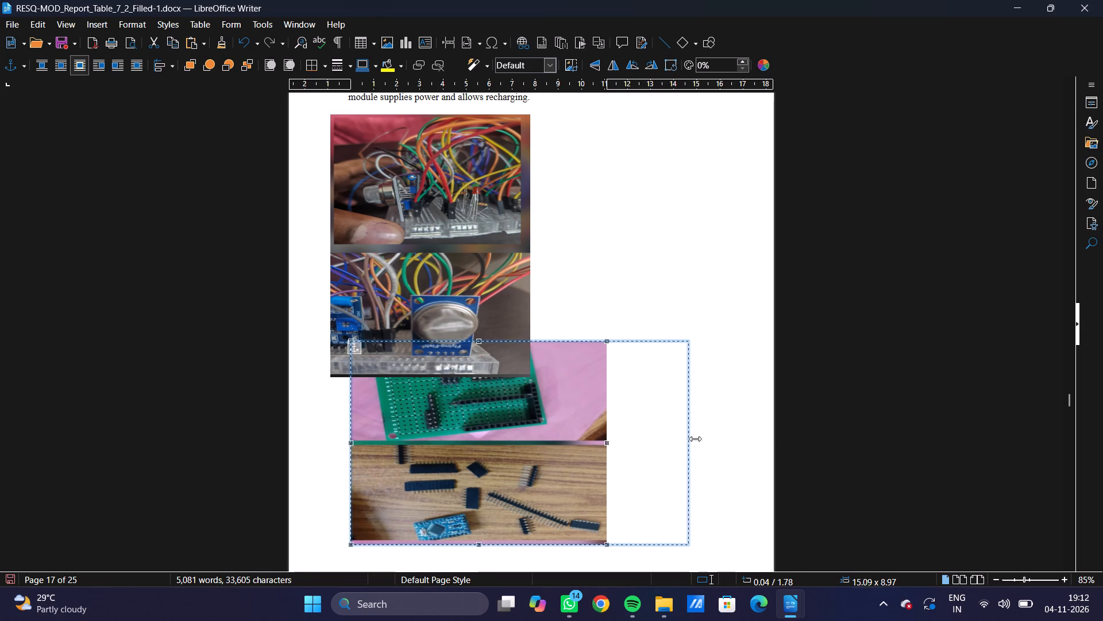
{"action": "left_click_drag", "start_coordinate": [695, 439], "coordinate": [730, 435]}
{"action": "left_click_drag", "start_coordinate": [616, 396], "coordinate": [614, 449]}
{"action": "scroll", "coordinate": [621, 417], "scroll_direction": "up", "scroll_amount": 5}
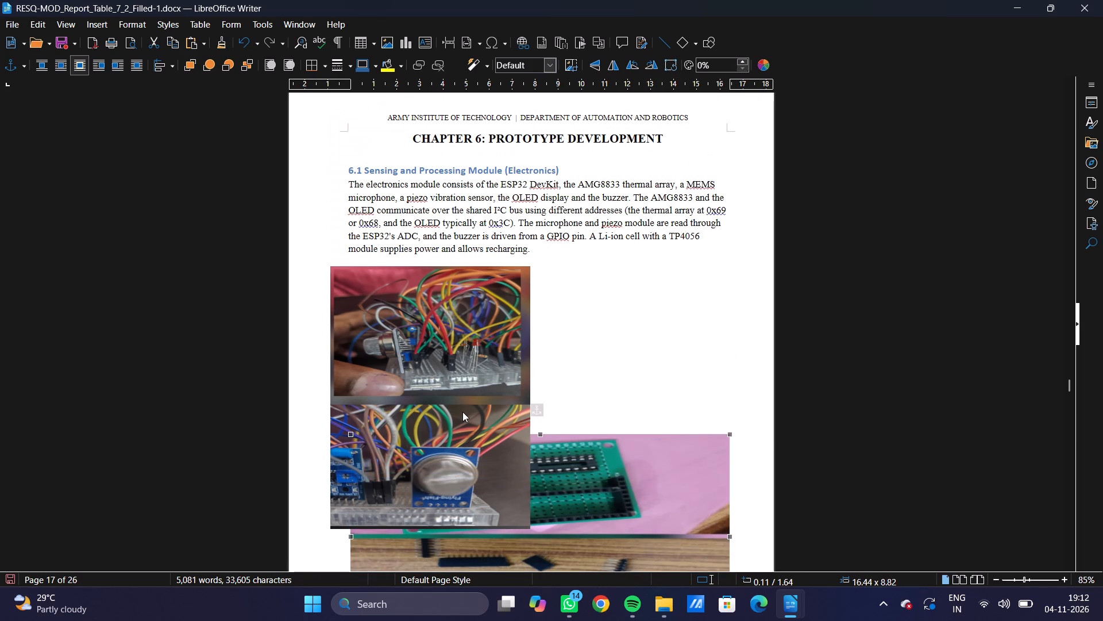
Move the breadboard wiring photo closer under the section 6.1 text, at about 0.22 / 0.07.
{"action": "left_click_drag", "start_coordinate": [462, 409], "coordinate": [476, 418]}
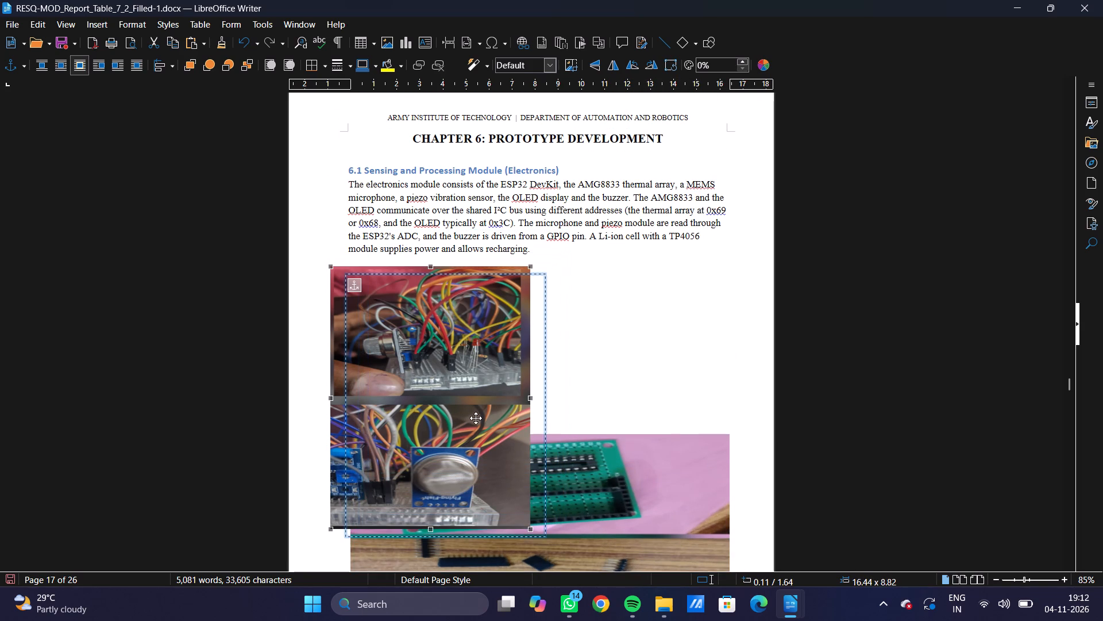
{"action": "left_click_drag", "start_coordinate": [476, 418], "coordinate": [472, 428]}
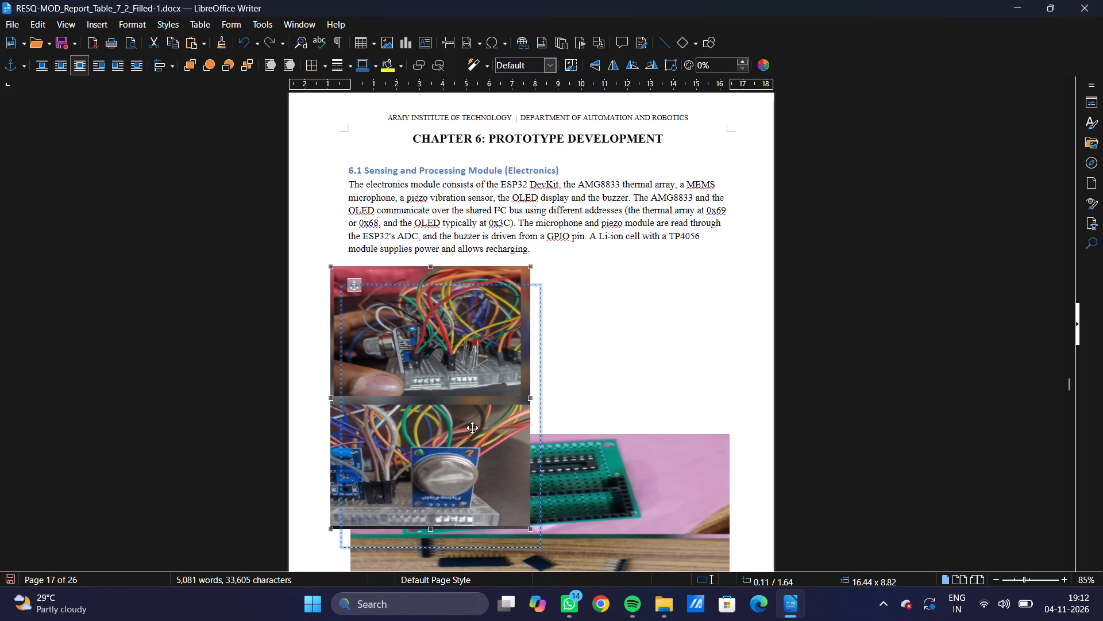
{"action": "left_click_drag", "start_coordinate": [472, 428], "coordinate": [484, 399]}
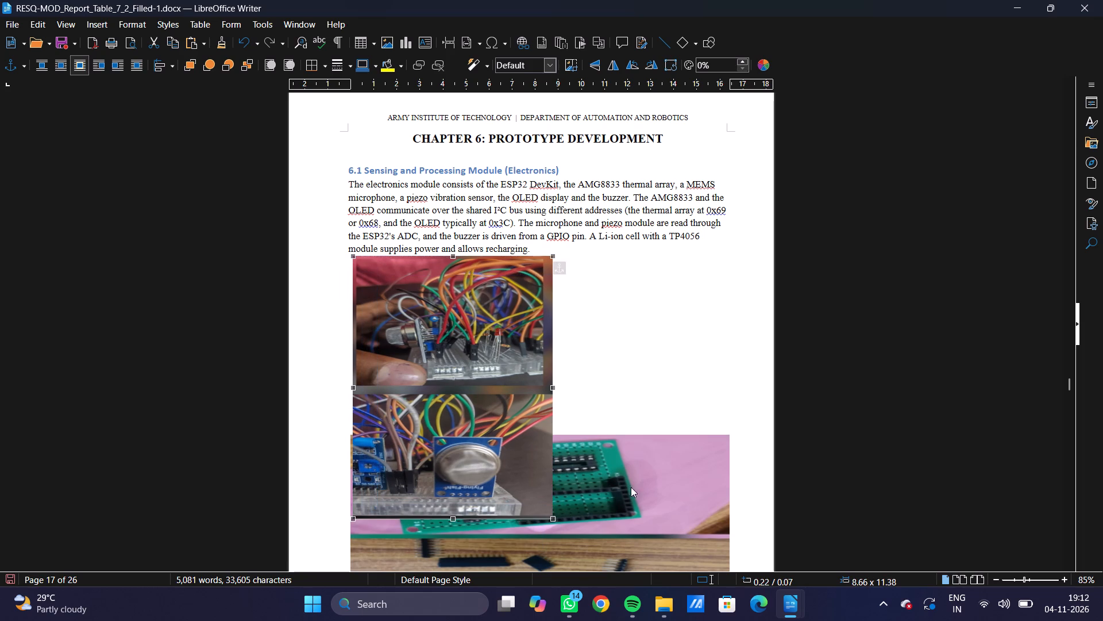
Undo the recent moves, resizing and rotation until the circuit board and components photo is upright and full width below the breadboard wiring photo.
{"action": "left_click", "coordinate": [640, 490]}
{"action": "left_click", "coordinate": [624, 374]}
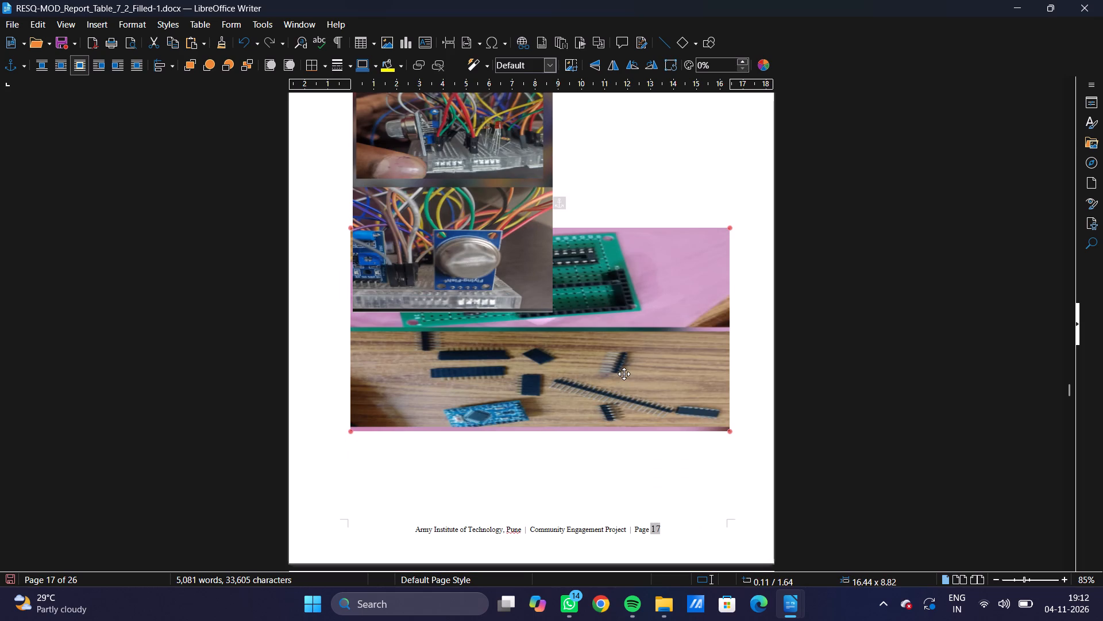
{"action": "key", "text": "ctrl+z"}
{"action": "key", "text": "ctrl+z"}
{"action": "key", "text": "ctrl+z"}
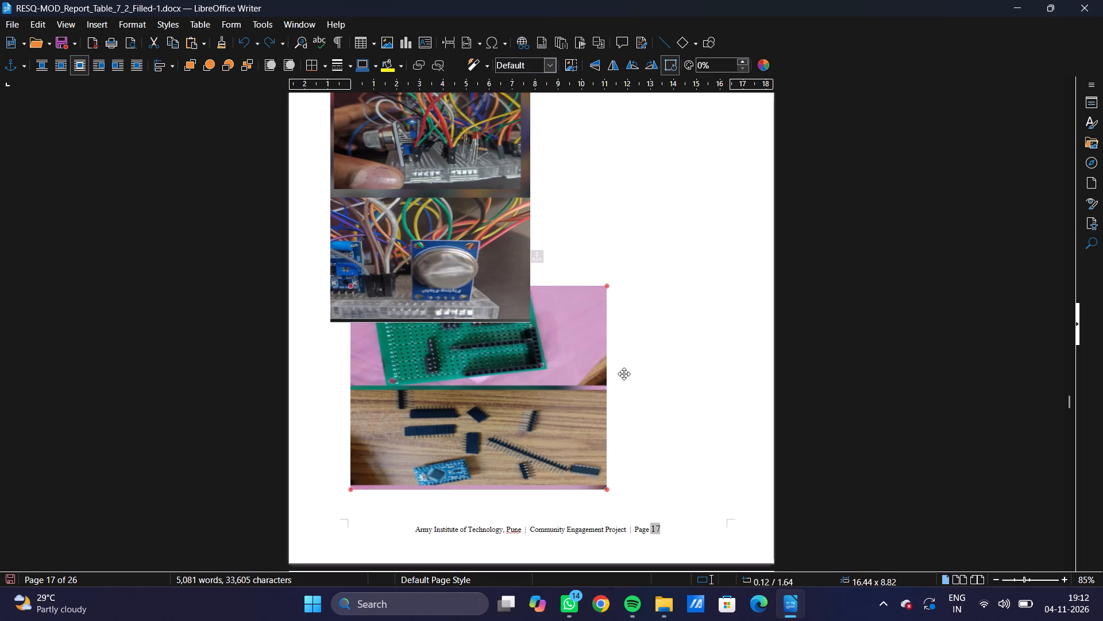
{"action": "key", "text": "ctrl+z"}
{"action": "key", "text": "ctrl+z"}
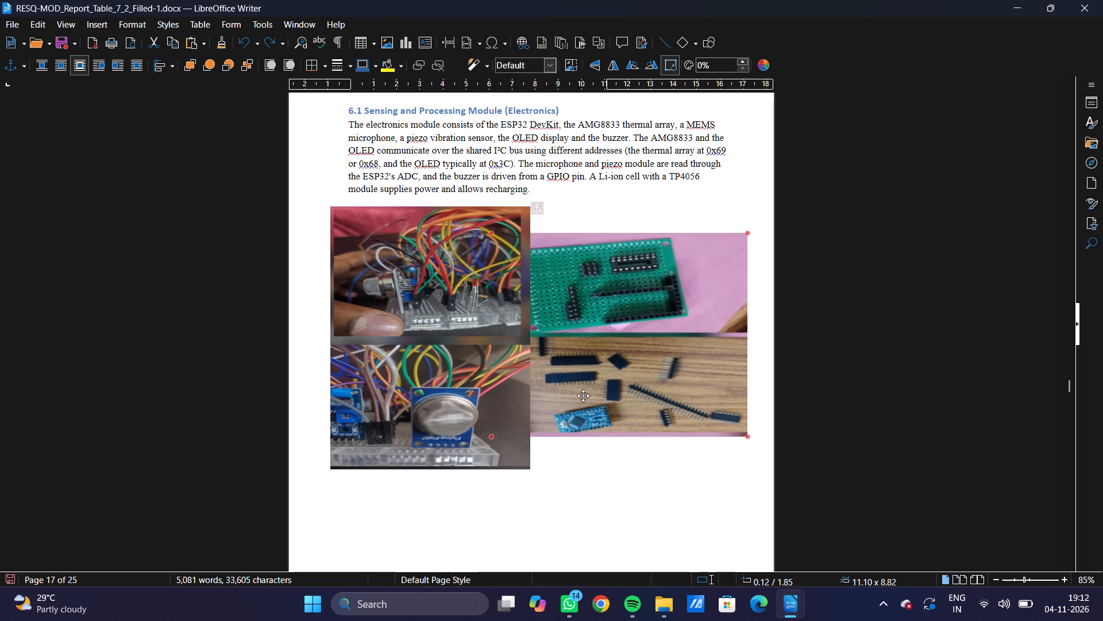
{"action": "key", "text": "ctrl+z"}
{"action": "key", "text": "ctrl+z"}
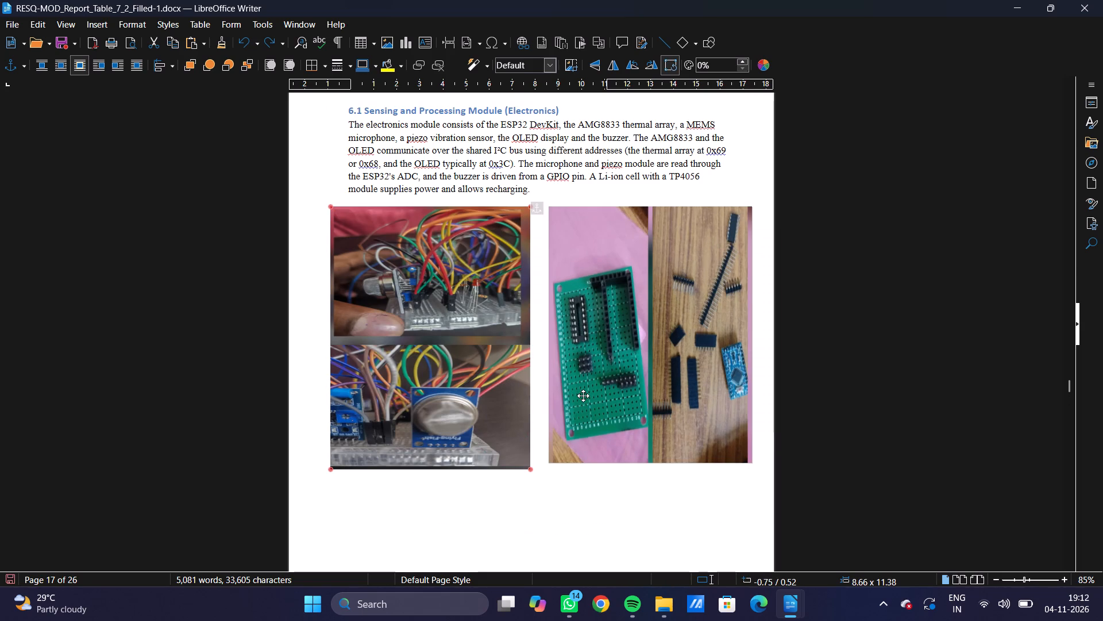
{"action": "key", "text": "ctrl+z"}
{"action": "key", "text": "ctrl+z"}
{"action": "key", "text": "ctrl+z"}
{"action": "key", "text": "ctrl+z"}
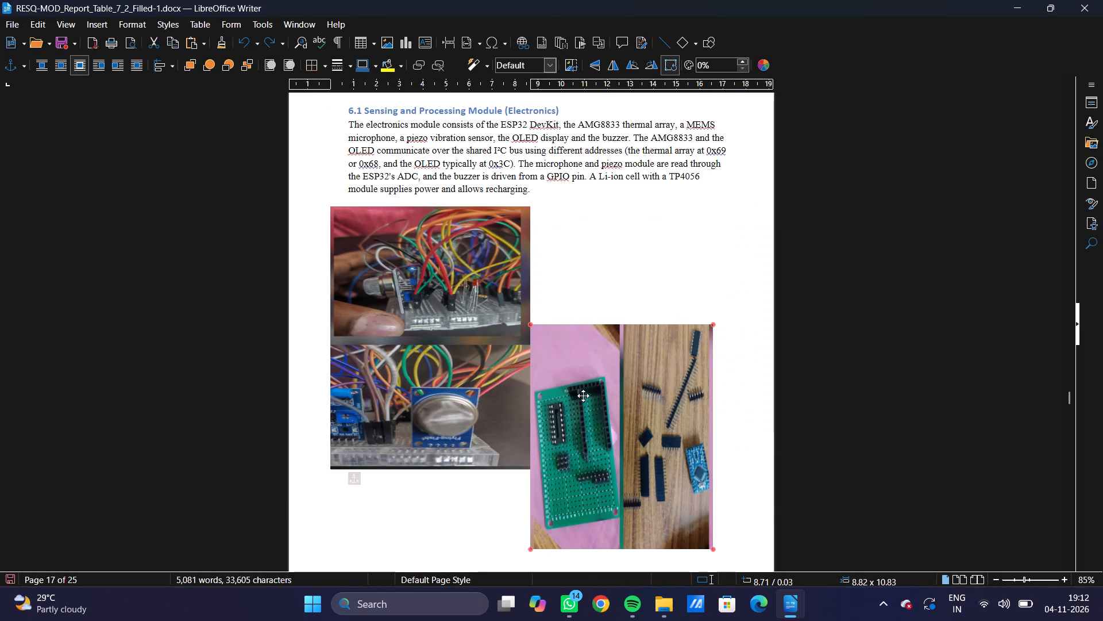
{"action": "key", "text": "ctrl+z"}
{"action": "key", "text": "ctrl+z"}
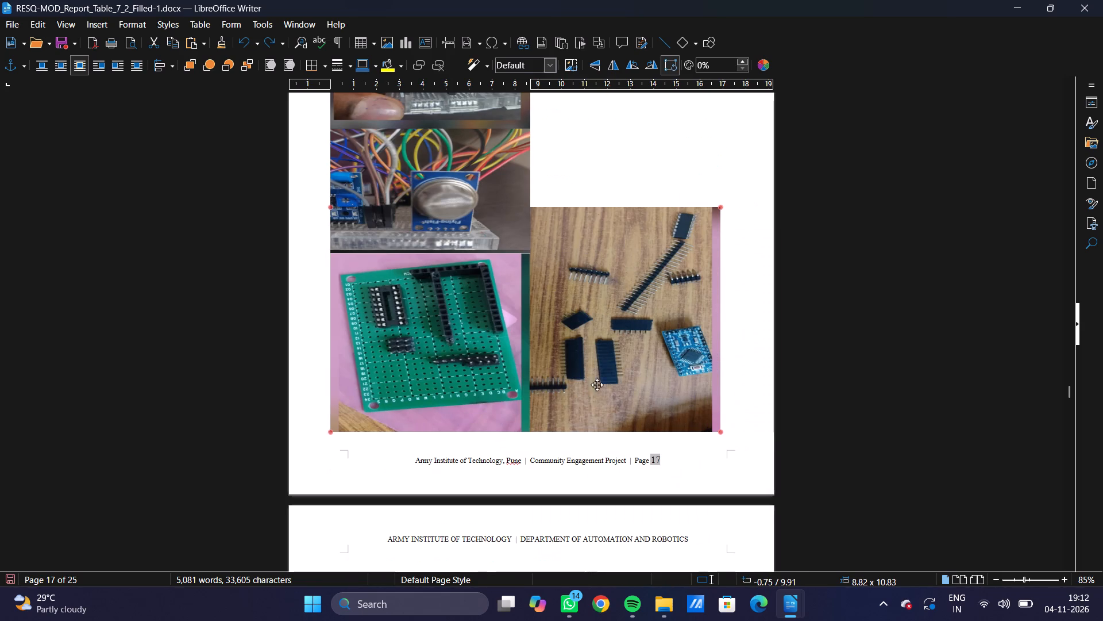
Crop away the circuit board half of the photo, keeping the loose components half at about 8.52 x 9.73 cm.
{"action": "left_click", "coordinate": [608, 350]}
{"action": "right_click", "coordinate": [608, 319]}
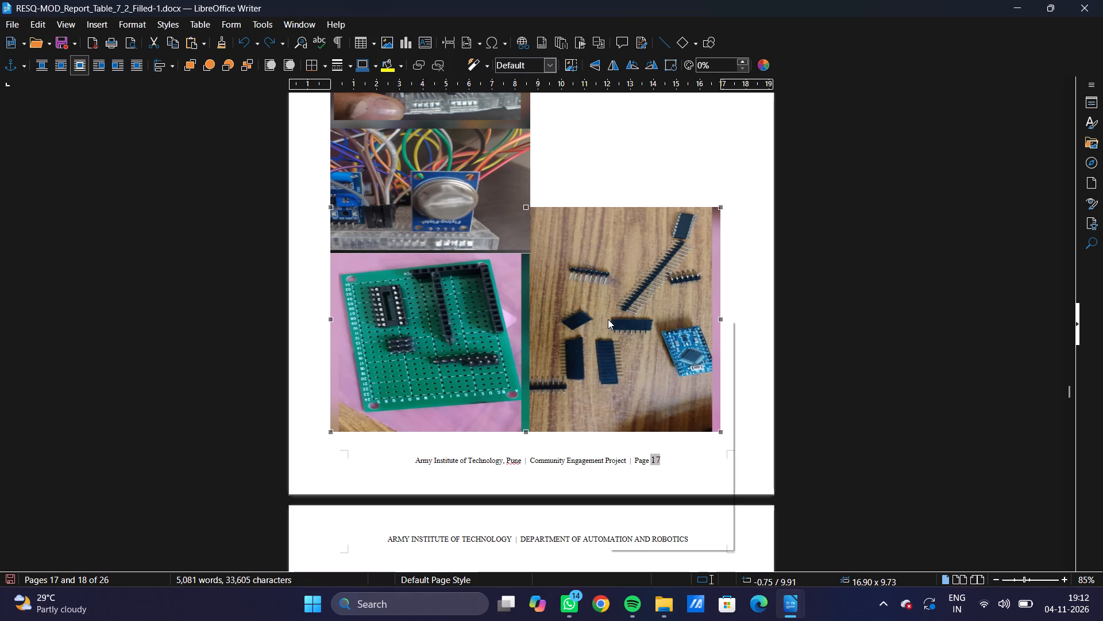
{"action": "left_click", "coordinate": [636, 366]}
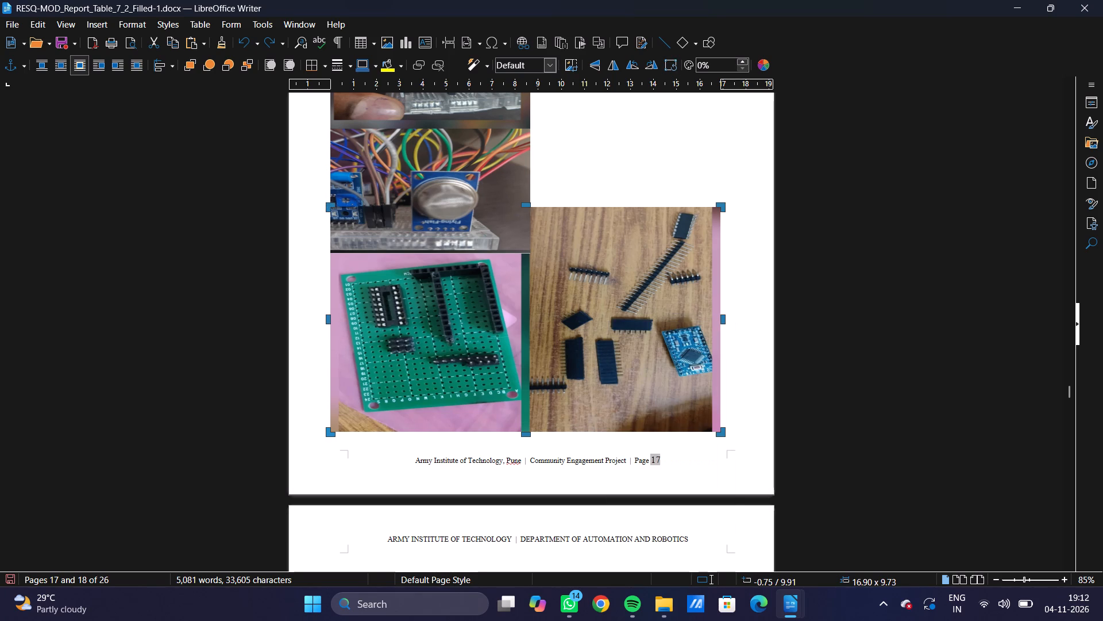
{"action": "left_click_drag", "start_coordinate": [329, 319], "coordinate": [476, 322]}
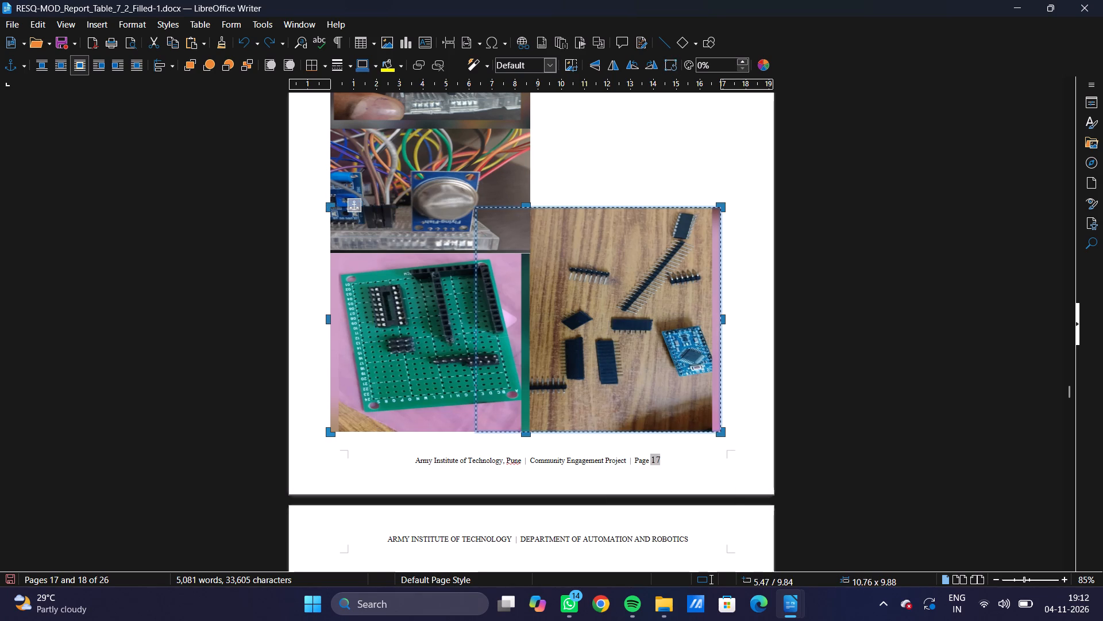
{"action": "left_click_drag", "start_coordinate": [476, 322], "coordinate": [524, 320]}
Move the cropped components photo up beside the breadboard wiring photo, with tops nearly level, at about 8.53 / 0.47.
{"action": "left_click_drag", "start_coordinate": [650, 313], "coordinate": [650, 312]}
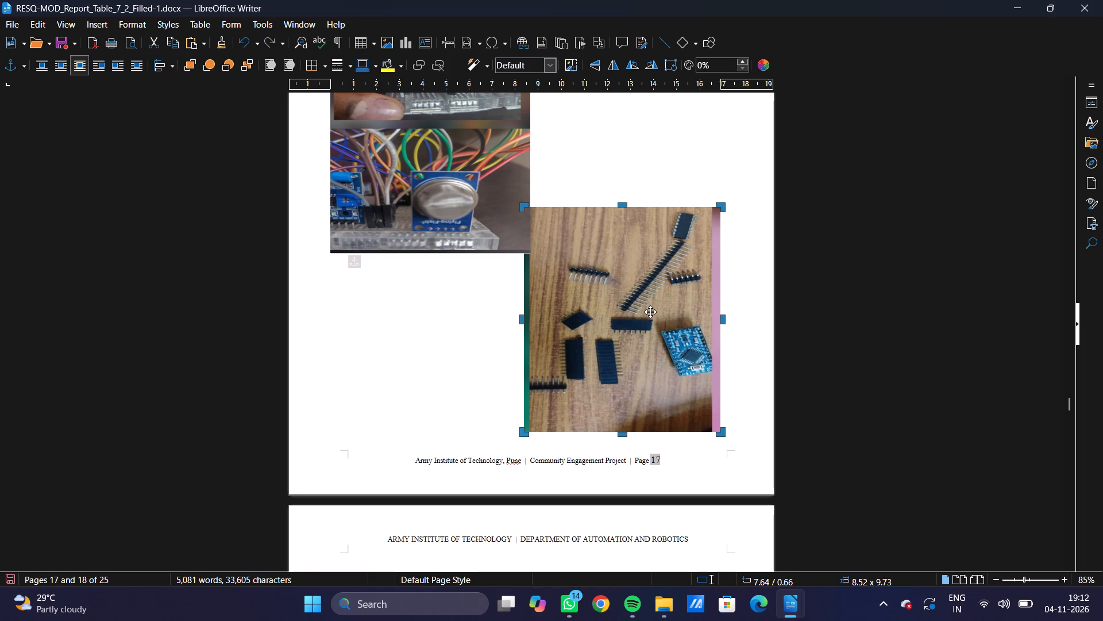
{"action": "left_click_drag", "start_coordinate": [650, 312], "coordinate": [641, 233]}
{"action": "scroll", "coordinate": [641, 233], "scroll_direction": "up", "scroll_amount": 7}
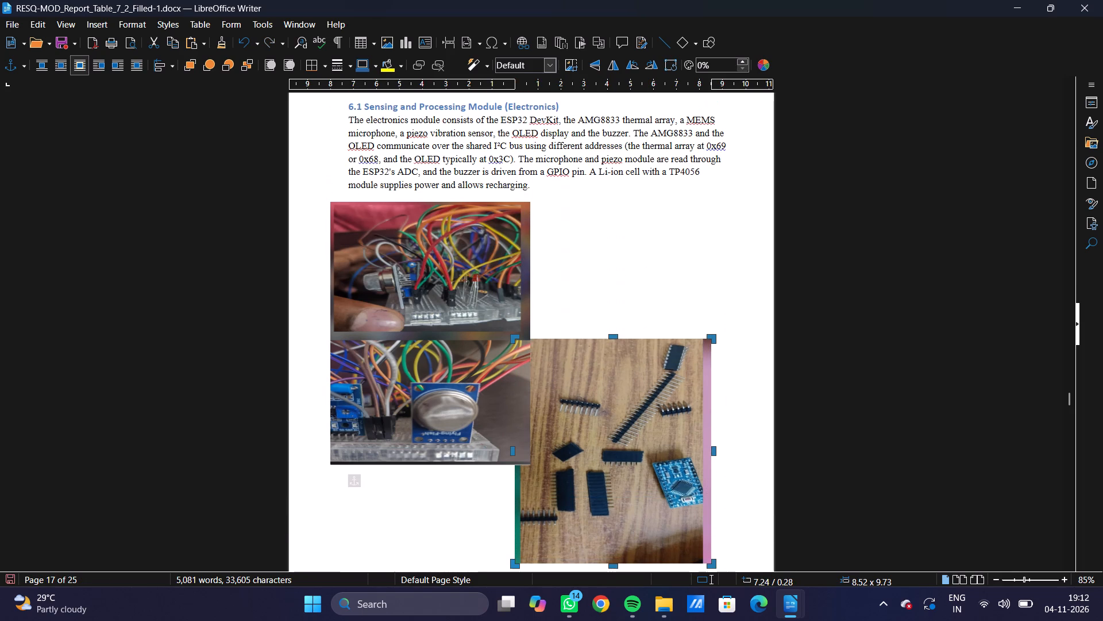
{"action": "left_click_drag", "start_coordinate": [641, 438], "coordinate": [670, 300]}
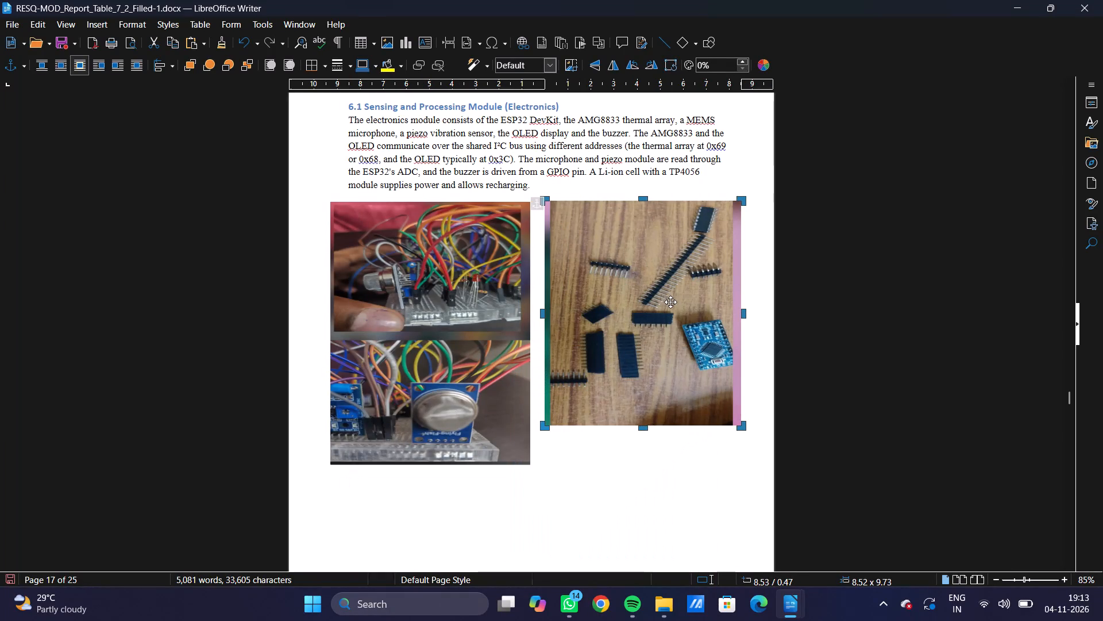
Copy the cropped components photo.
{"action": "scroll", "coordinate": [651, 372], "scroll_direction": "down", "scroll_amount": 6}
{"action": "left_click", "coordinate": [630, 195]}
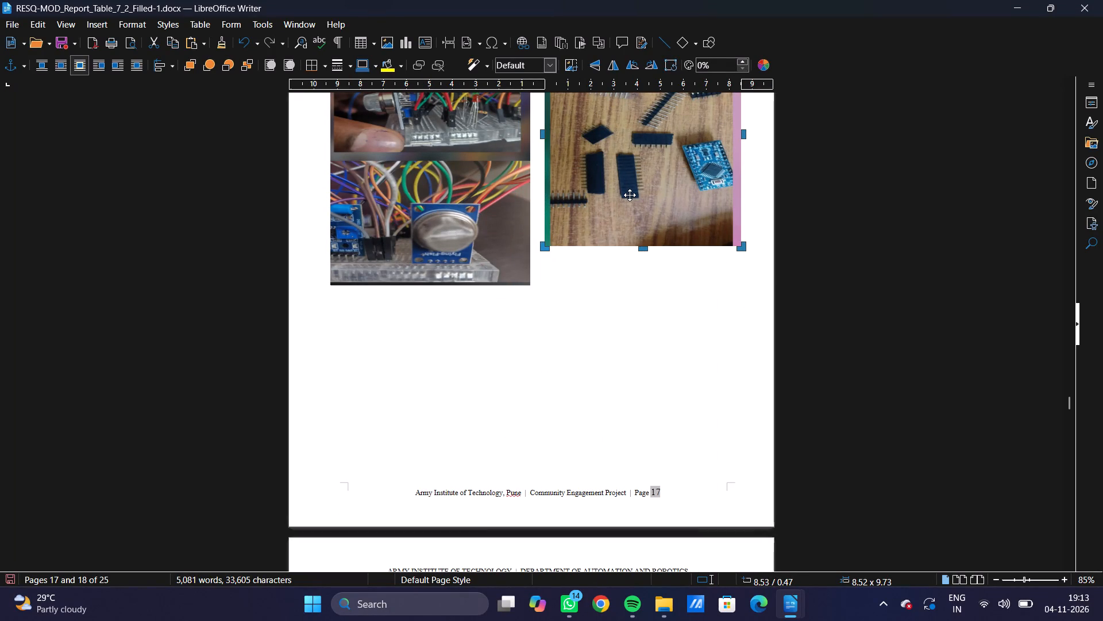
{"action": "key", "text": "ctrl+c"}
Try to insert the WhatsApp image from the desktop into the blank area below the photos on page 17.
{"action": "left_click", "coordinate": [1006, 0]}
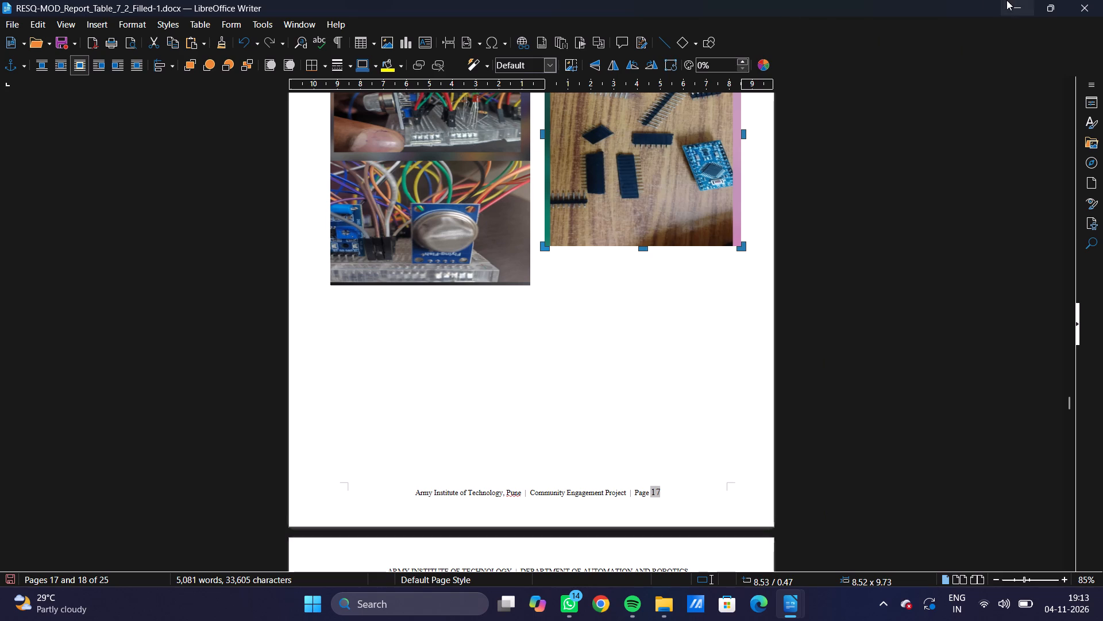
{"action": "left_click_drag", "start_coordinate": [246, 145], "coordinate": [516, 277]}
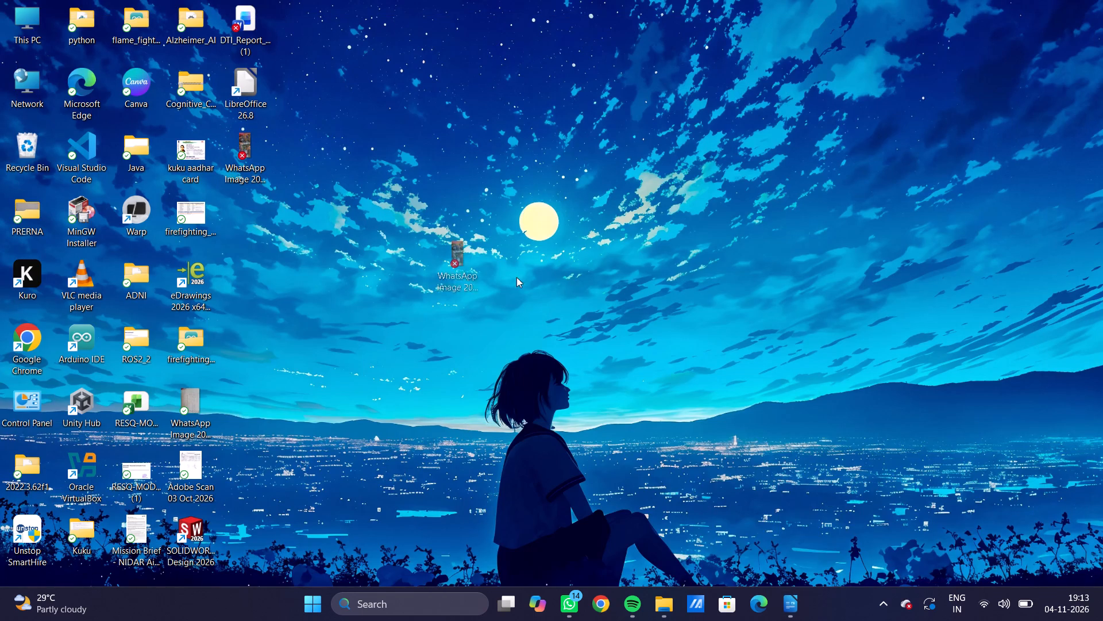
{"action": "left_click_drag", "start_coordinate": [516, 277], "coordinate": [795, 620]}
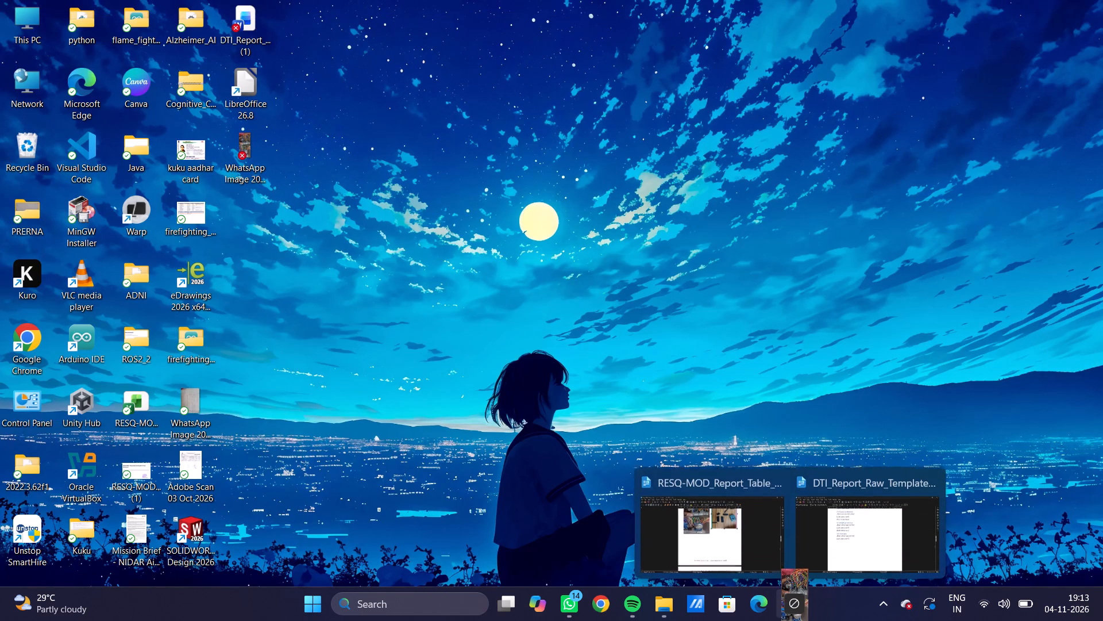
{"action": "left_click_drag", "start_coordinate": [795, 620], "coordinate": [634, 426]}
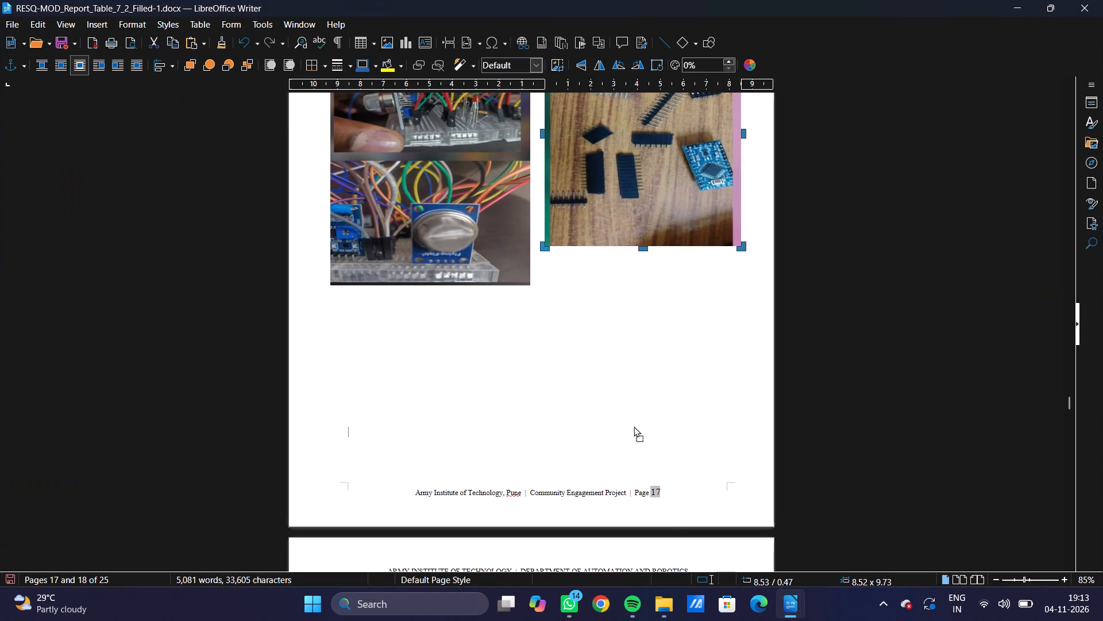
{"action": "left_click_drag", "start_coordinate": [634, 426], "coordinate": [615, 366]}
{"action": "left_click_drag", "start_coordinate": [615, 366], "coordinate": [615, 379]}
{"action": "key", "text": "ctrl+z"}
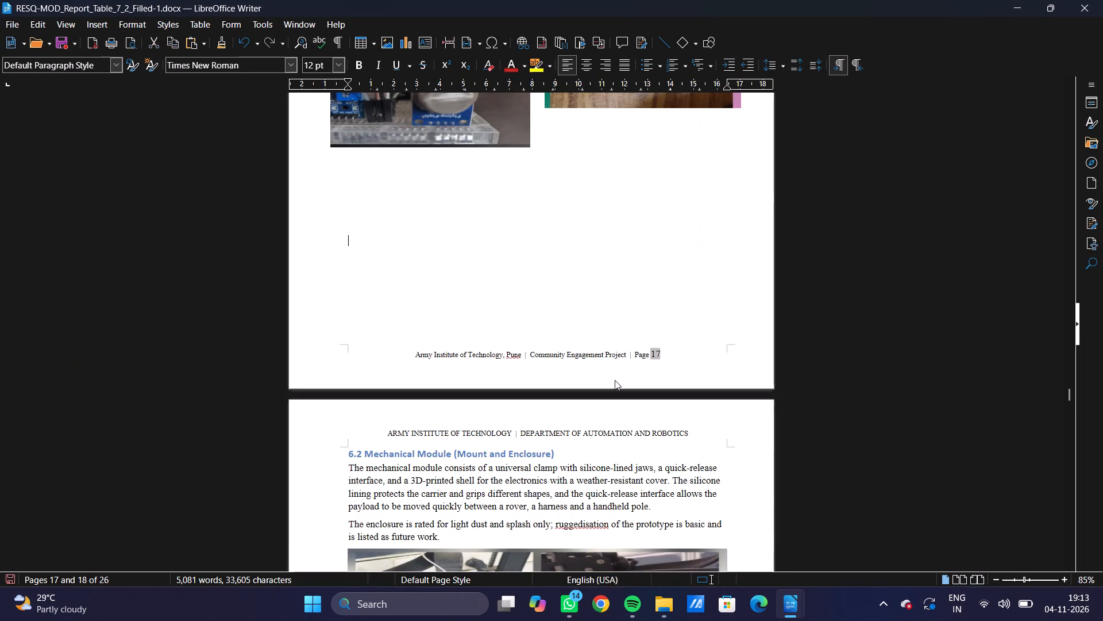
Copy the cropped components photo and paste a duplicate into the blank area below it on page 17.
{"action": "scroll", "coordinate": [619, 333], "scroll_direction": "up", "scroll_amount": 8}
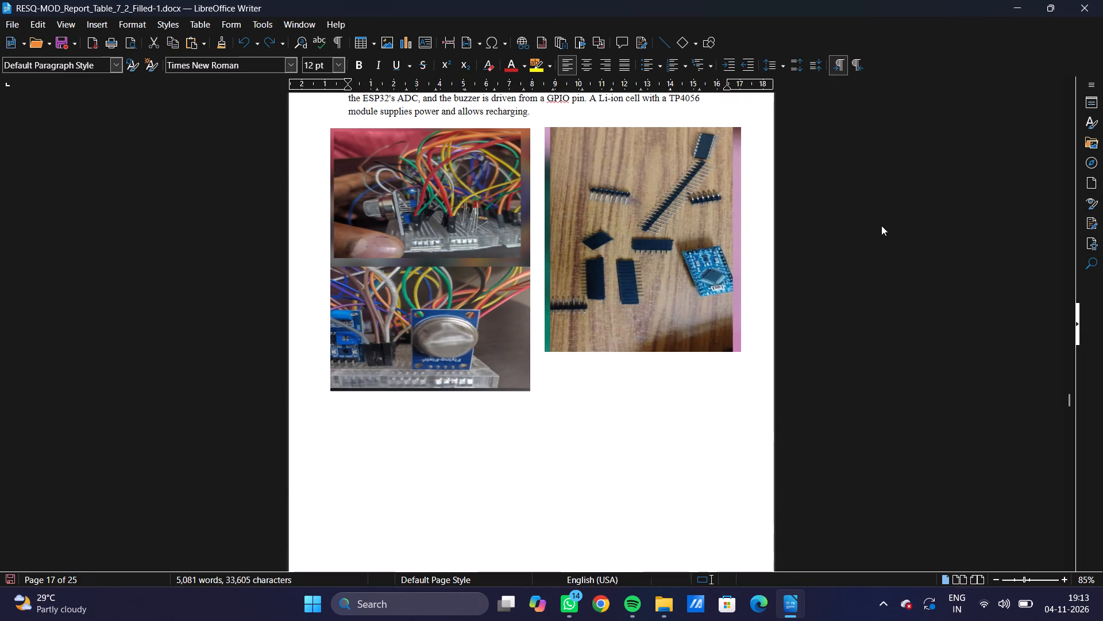
{"action": "left_click", "coordinate": [714, 293]}
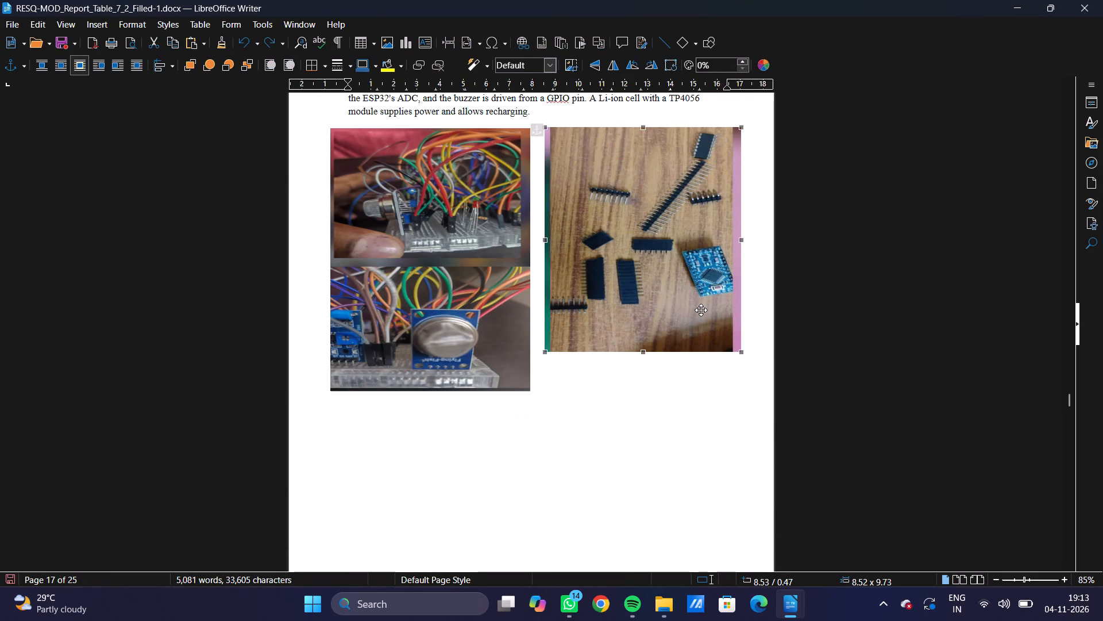
{"action": "right_click", "coordinate": [700, 309]}
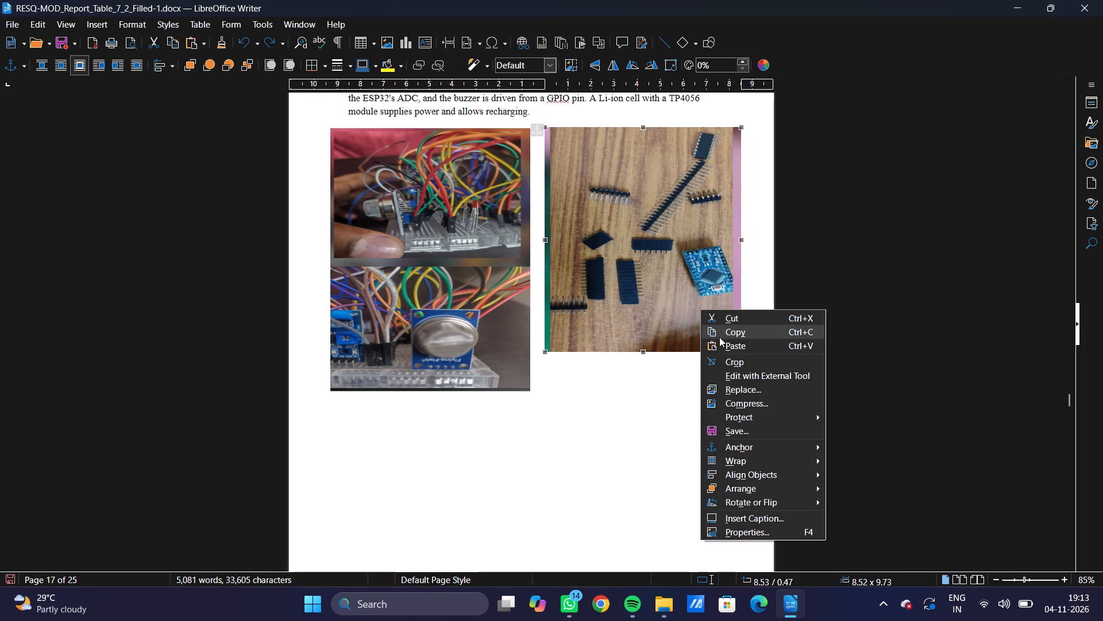
{"action": "left_click", "coordinate": [726, 331]}
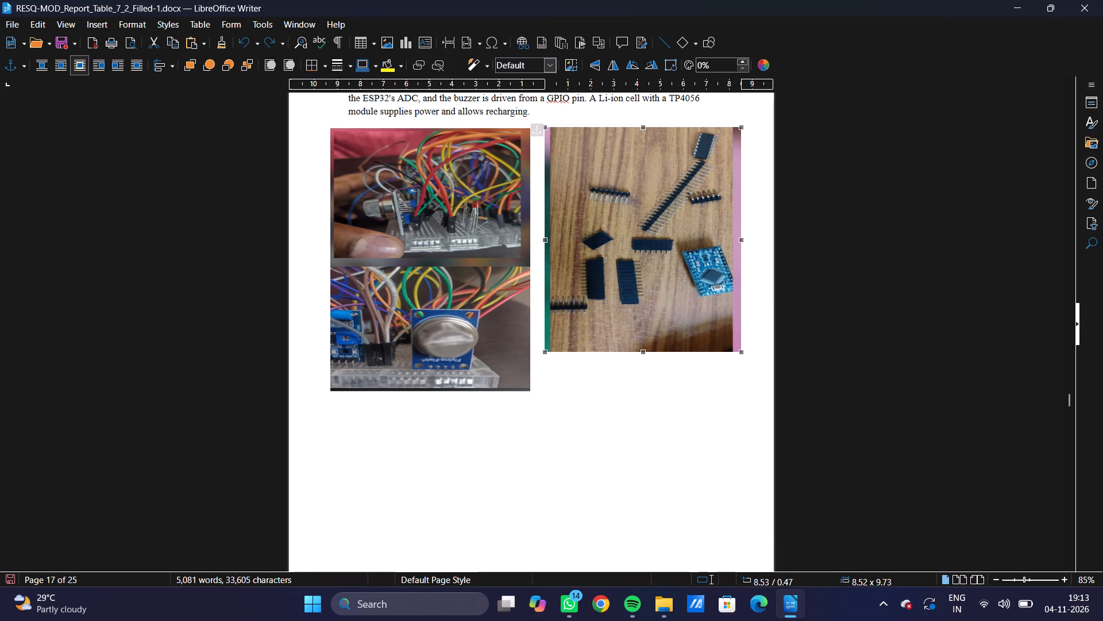
{"action": "left_click", "coordinate": [682, 423]}
{"action": "right_click", "coordinate": [638, 443]}
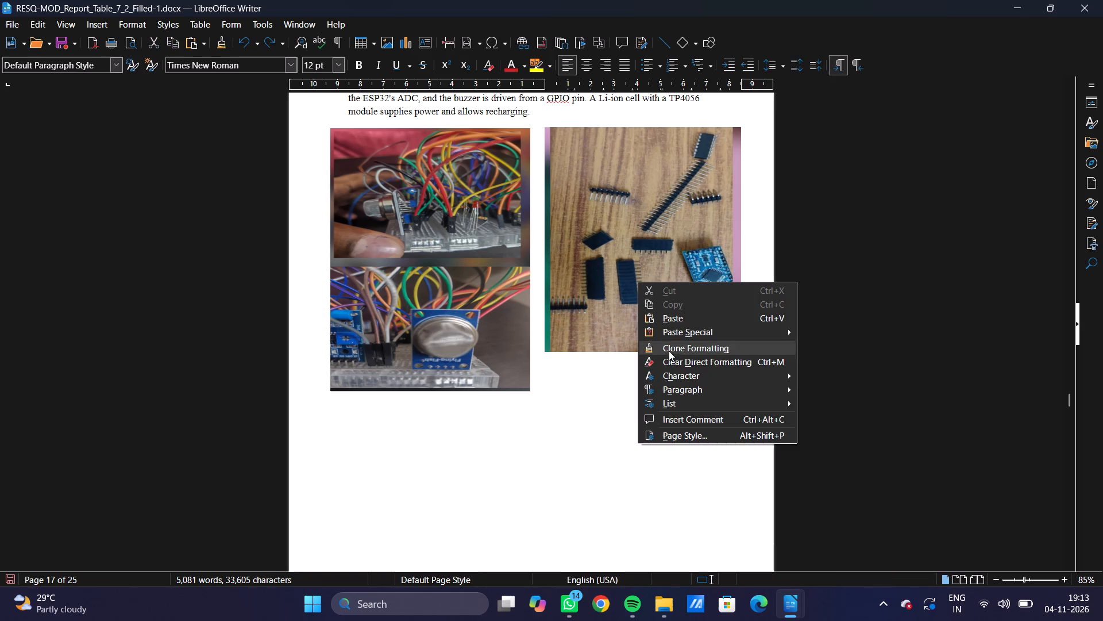
{"action": "left_click", "coordinate": [681, 322]}
Crop the duplicate photo so only its circuit board half remains, at about 9.26 x 9.73 cm.
{"action": "scroll", "coordinate": [657, 372], "scroll_direction": "down", "scroll_amount": 2}
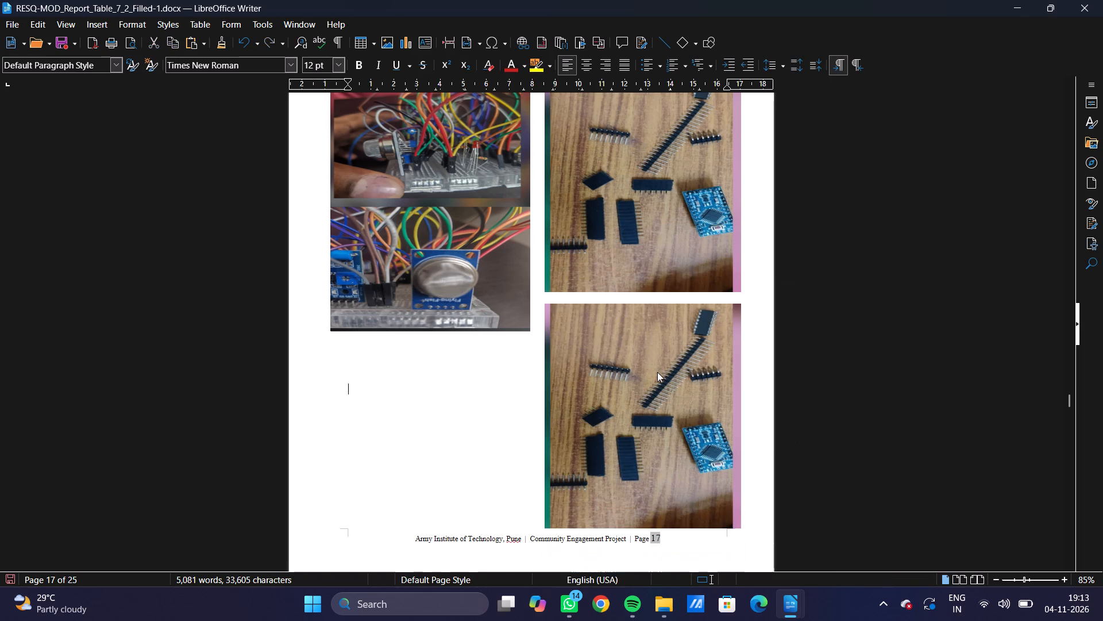
{"action": "left_click", "coordinate": [655, 380]}
{"action": "right_click", "coordinate": [659, 382]}
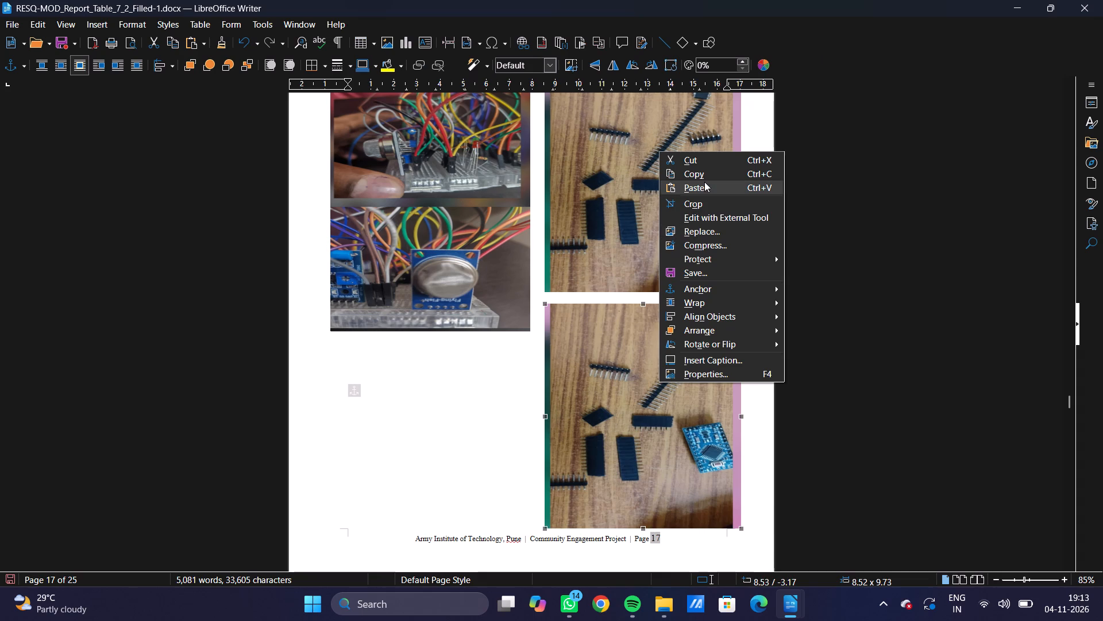
{"action": "left_click", "coordinate": [707, 202]}
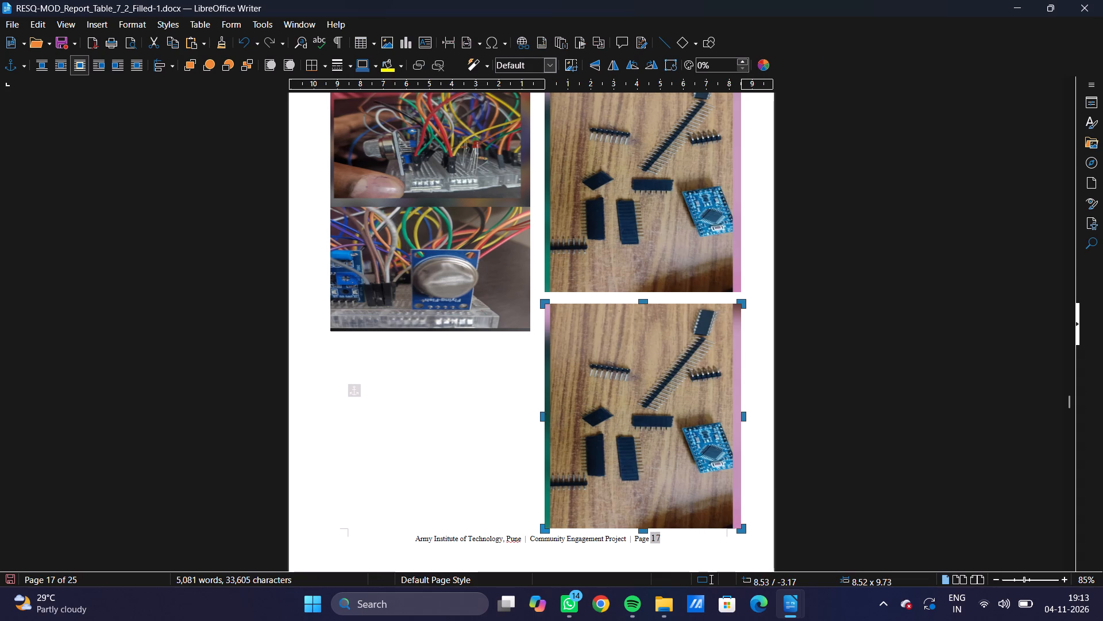
{"action": "left_click_drag", "start_coordinate": [540, 419], "coordinate": [383, 457]}
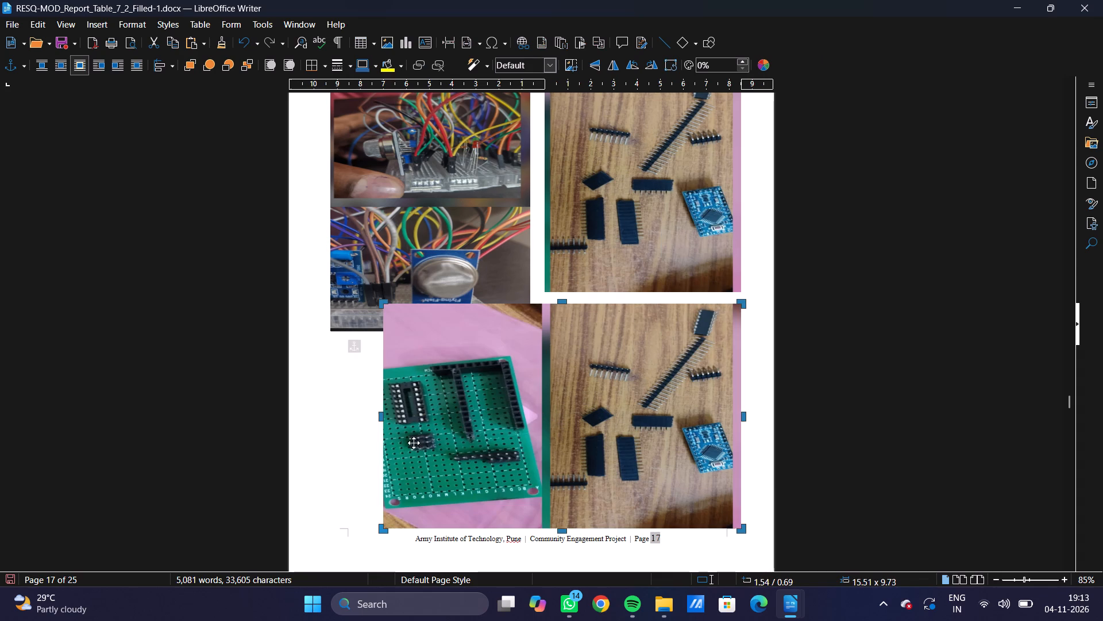
{"action": "left_click_drag", "start_coordinate": [381, 417], "coordinate": [334, 425]}
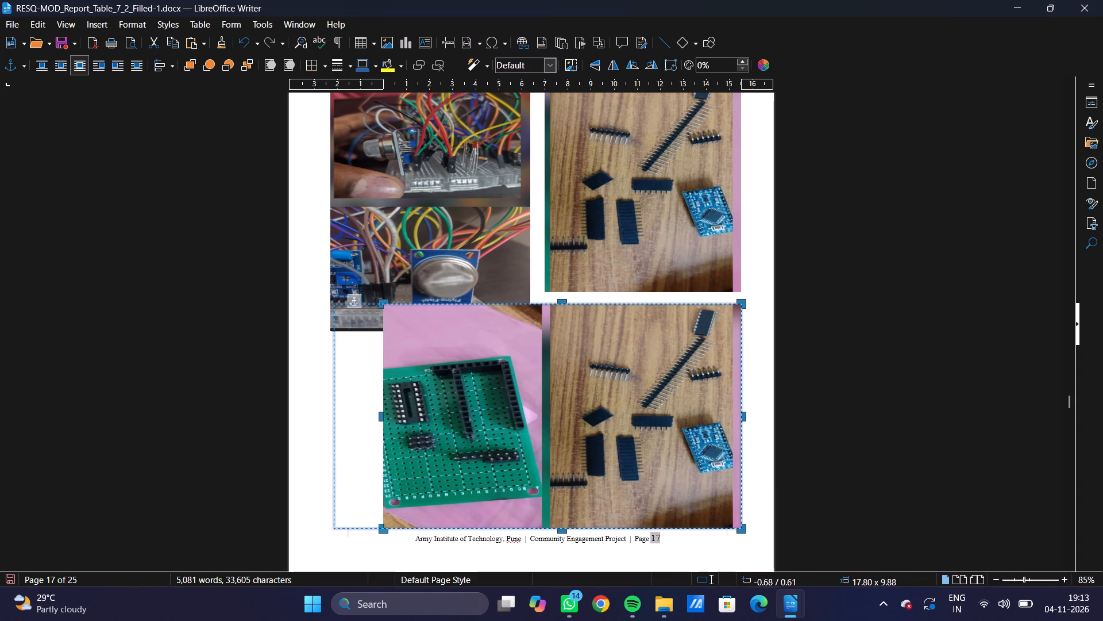
{"action": "left_click_drag", "start_coordinate": [334, 425], "coordinate": [333, 426]}
{"action": "left_click_drag", "start_coordinate": [741, 418], "coordinate": [660, 438]}
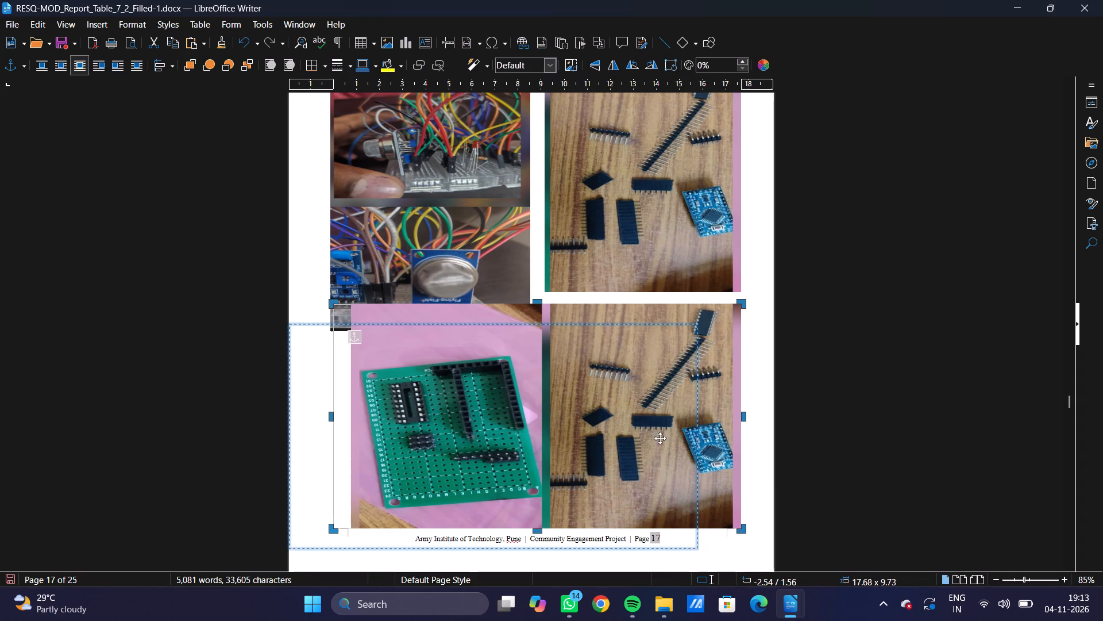
{"action": "left_click_drag", "start_coordinate": [660, 438], "coordinate": [560, 423]}
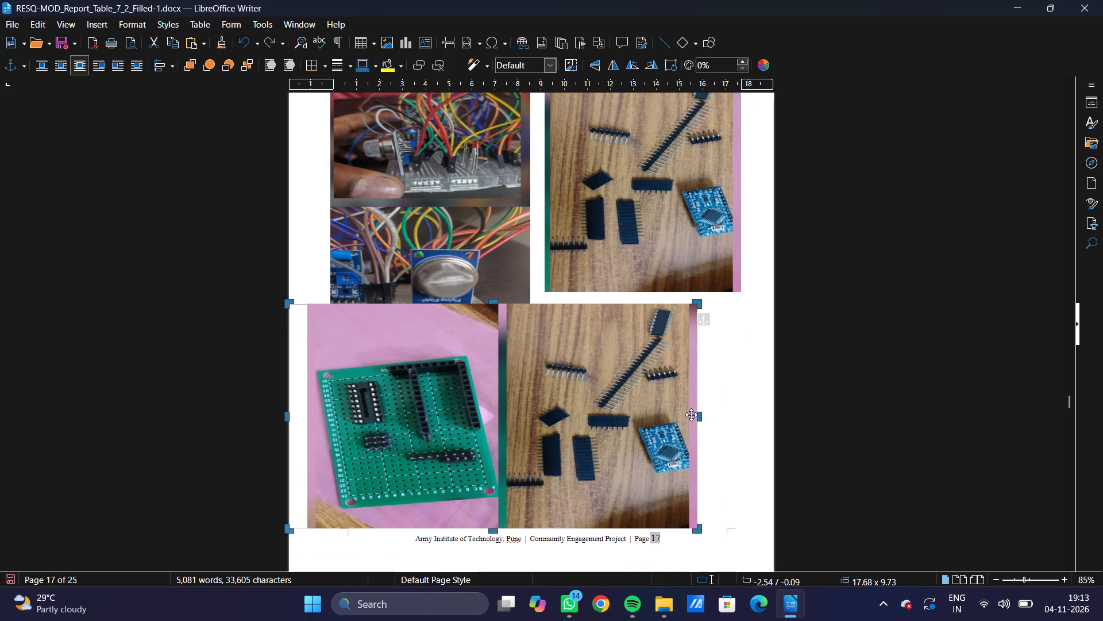
{"action": "left_click_drag", "start_coordinate": [698, 419], "coordinate": [548, 450]}
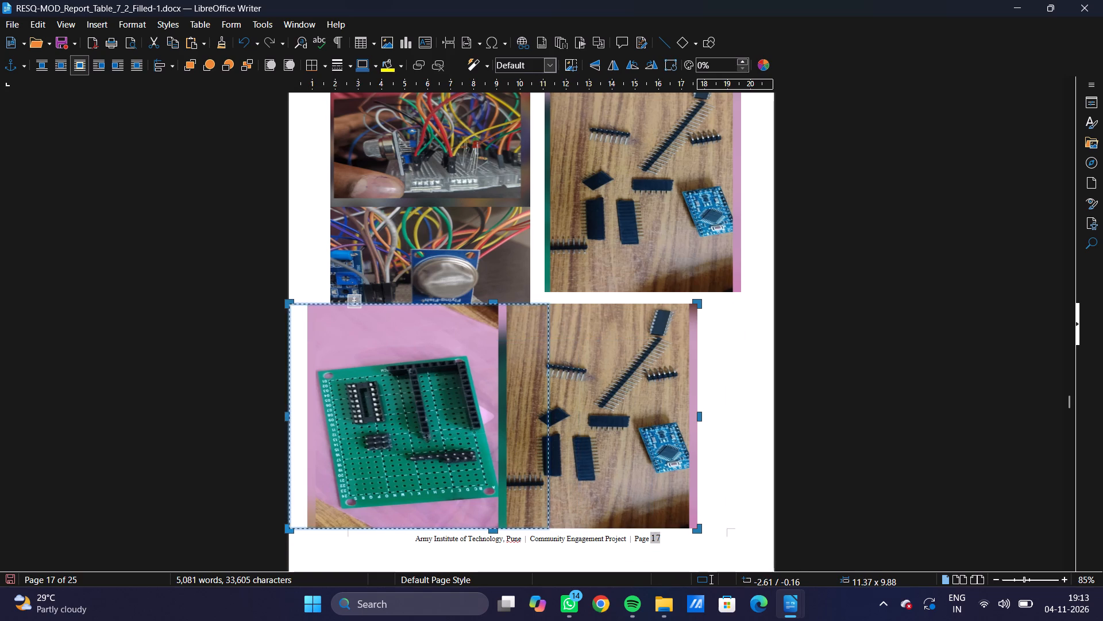
{"action": "left_click_drag", "start_coordinate": [548, 450], "coordinate": [503, 448]}
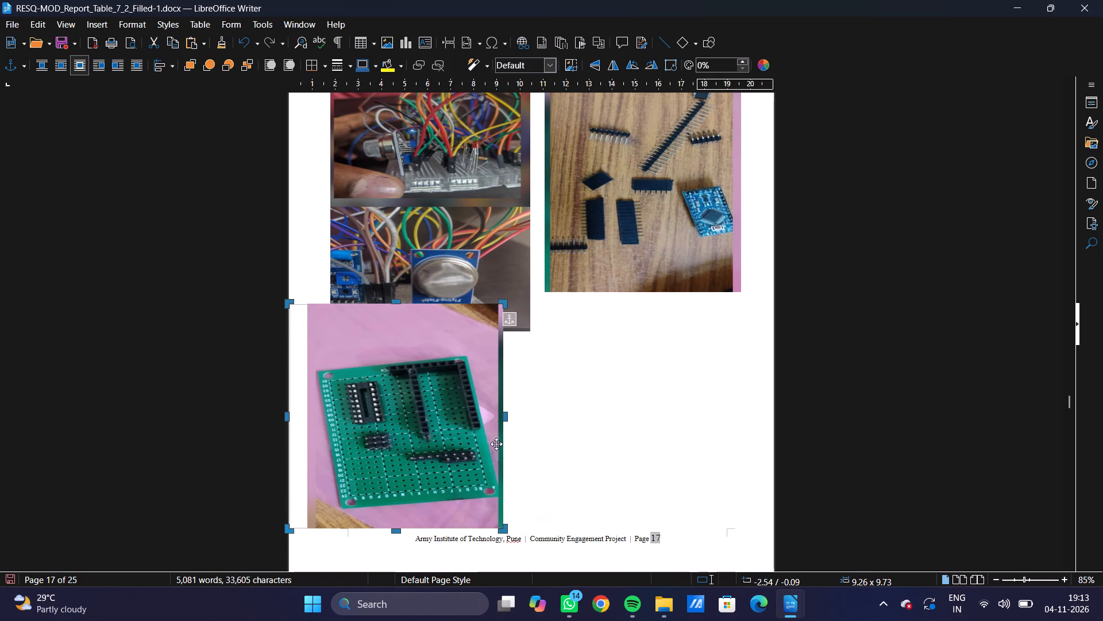
Move the cropped circuit board photo directly below the components photo, at about 8.37 / 0.44.
{"action": "left_click_drag", "start_coordinate": [417, 434], "coordinate": [668, 428]}
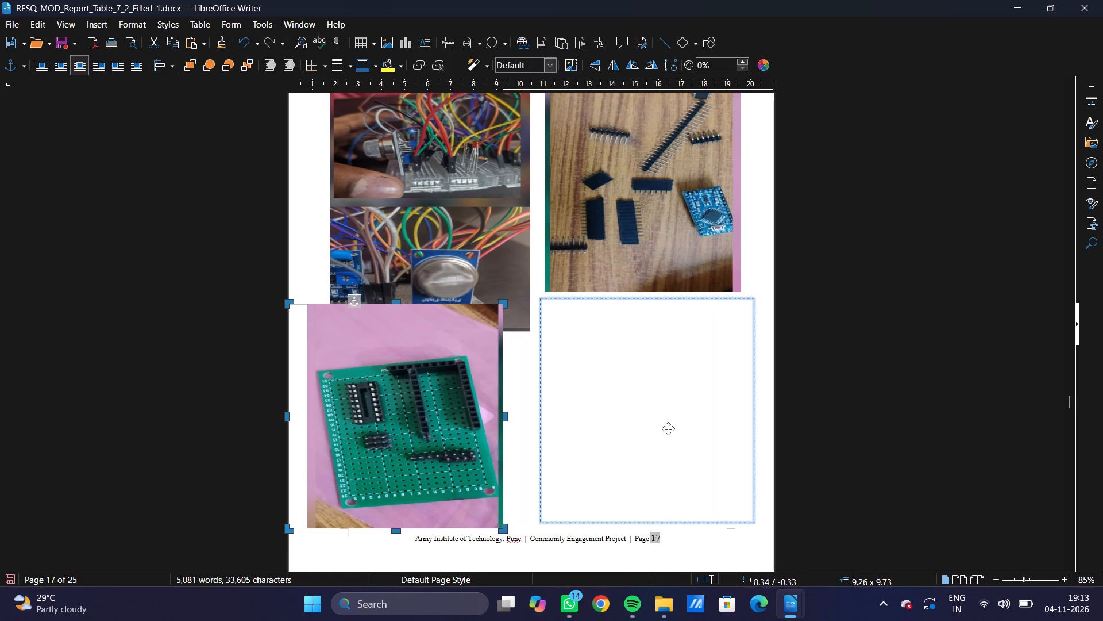
{"action": "left_click_drag", "start_coordinate": [668, 428], "coordinate": [669, 428]}
Enlarge the breadboard wiring photo and stretch it downward to about 8.92 x 14.96 cm.
{"action": "scroll", "coordinate": [662, 418], "scroll_direction": "up", "scroll_amount": 4}
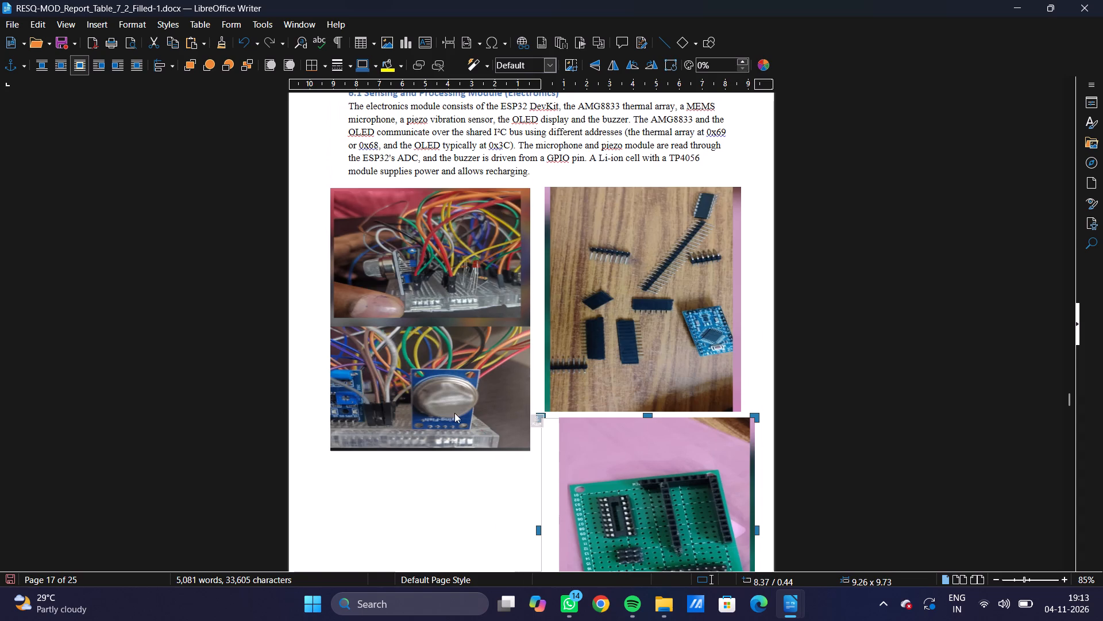
{"action": "left_click", "coordinate": [454, 413]}
{"action": "left_click_drag", "start_coordinate": [529, 450], "coordinate": [461, 498]}
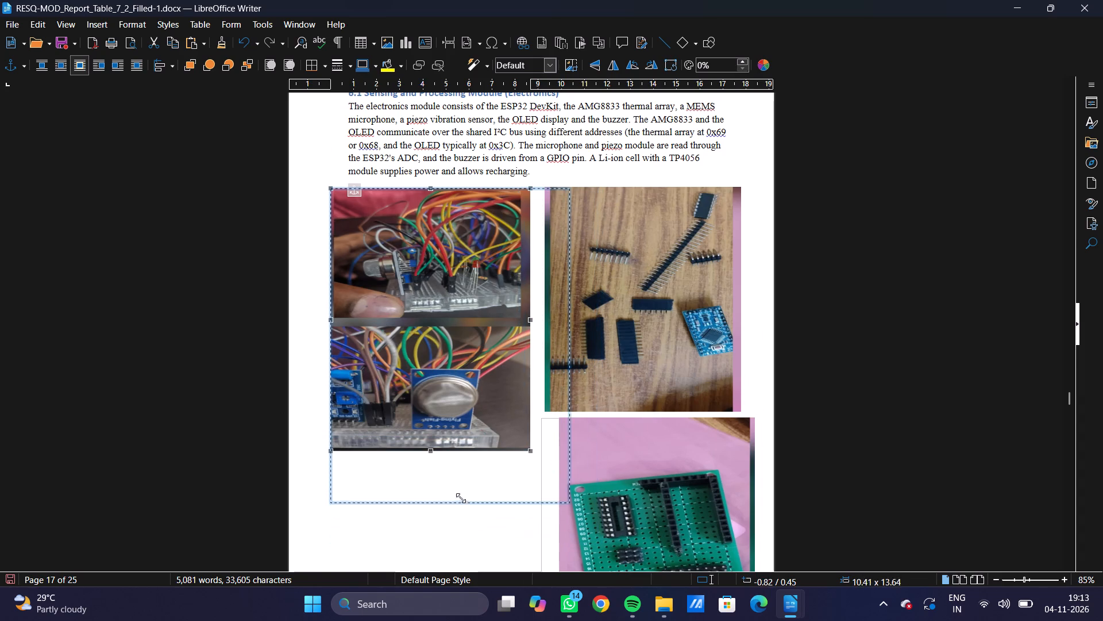
{"action": "left_click_drag", "start_coordinate": [461, 498], "coordinate": [433, 459]}
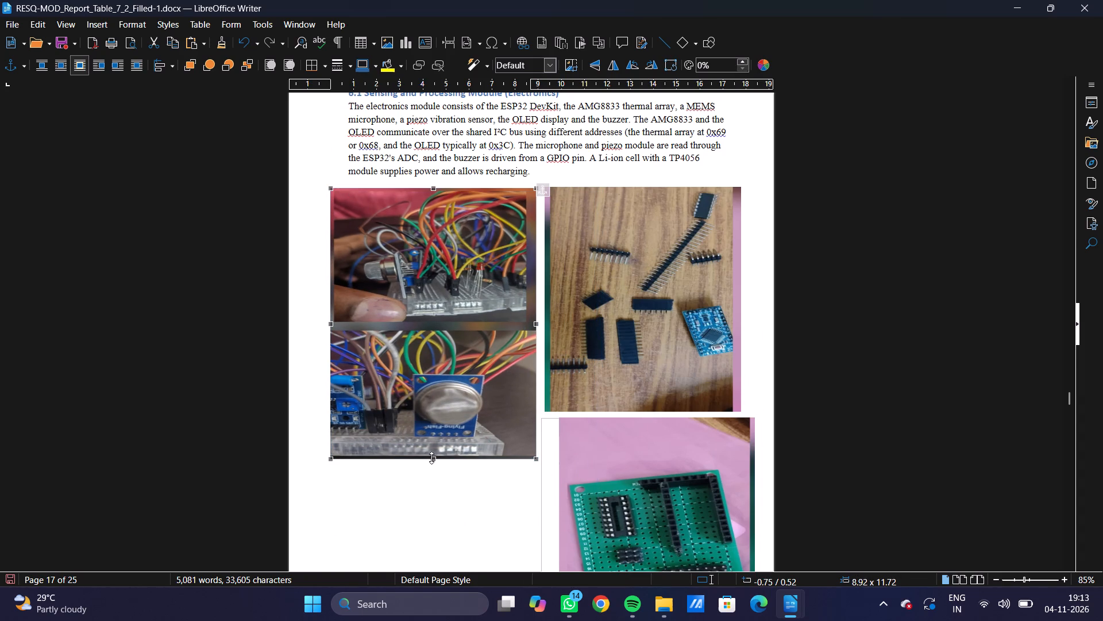
{"action": "left_click_drag", "start_coordinate": [431, 458], "coordinate": [417, 534]}
Reduce the components photo's height to about 7.54 cm, keeping its 8.52 cm width and its top edge in place.
{"action": "scroll", "coordinate": [501, 450], "scroll_direction": "up", "scroll_amount": 4}
{"action": "scroll", "coordinate": [501, 450], "scroll_direction": "down", "scroll_amount": 8}
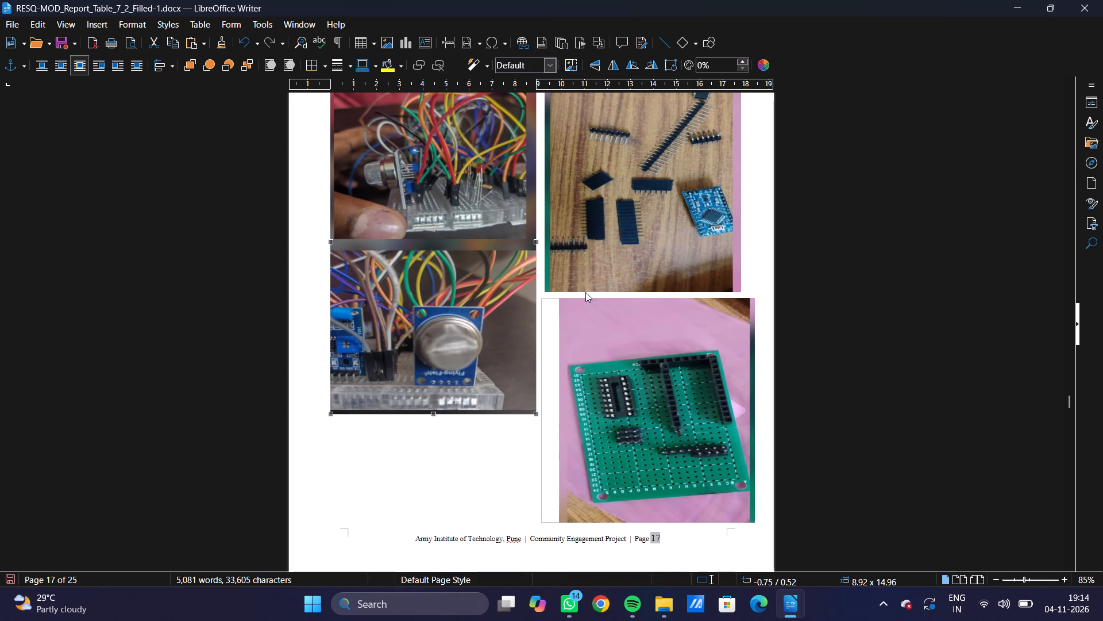
{"action": "left_click", "coordinate": [599, 231]}
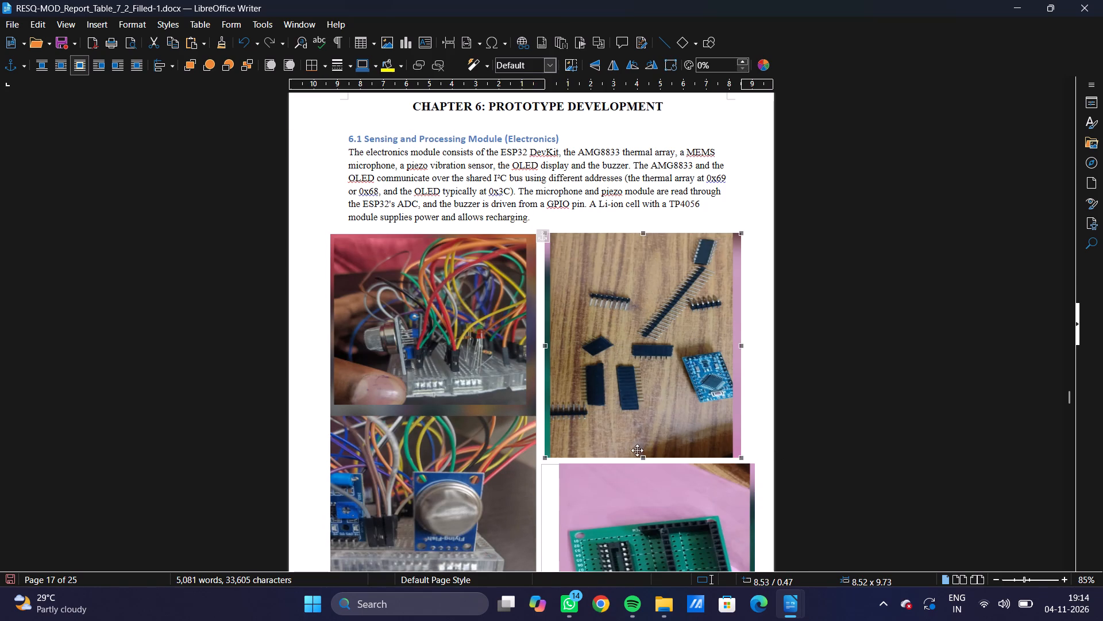
{"action": "left_click_drag", "start_coordinate": [641, 457], "coordinate": [646, 407]}
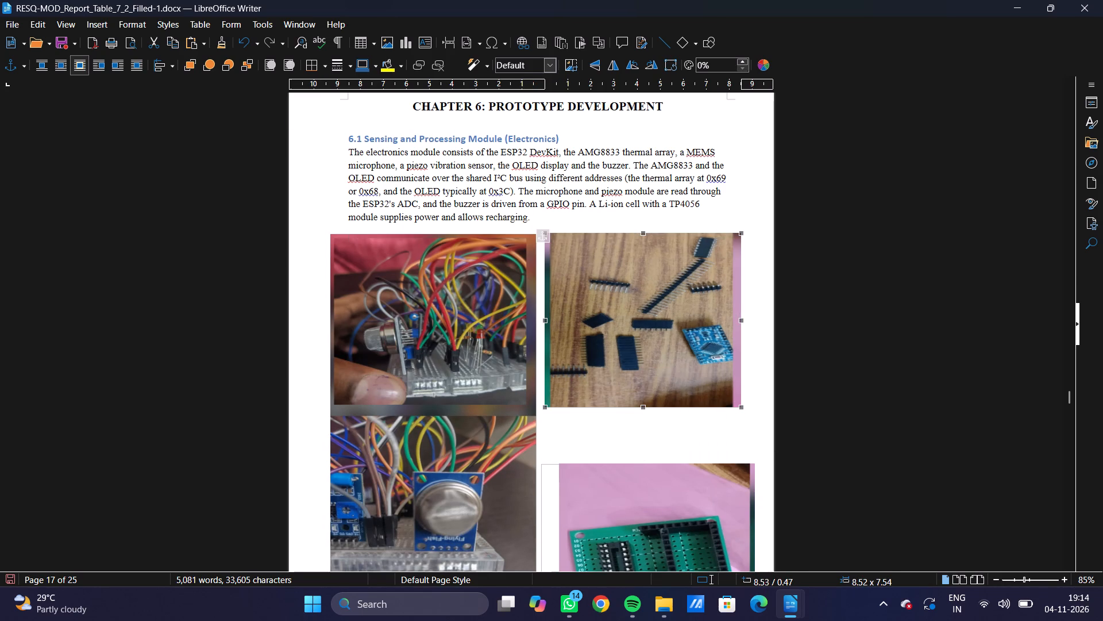
Move the circuit board photo up to just beneath the shortened components photo.
{"action": "scroll", "coordinate": [711, 465], "scroll_direction": "down", "scroll_amount": 3}
{"action": "left_click", "coordinate": [687, 474]}
{"action": "left_click_drag", "start_coordinate": [672, 313], "coordinate": [672, 308]}
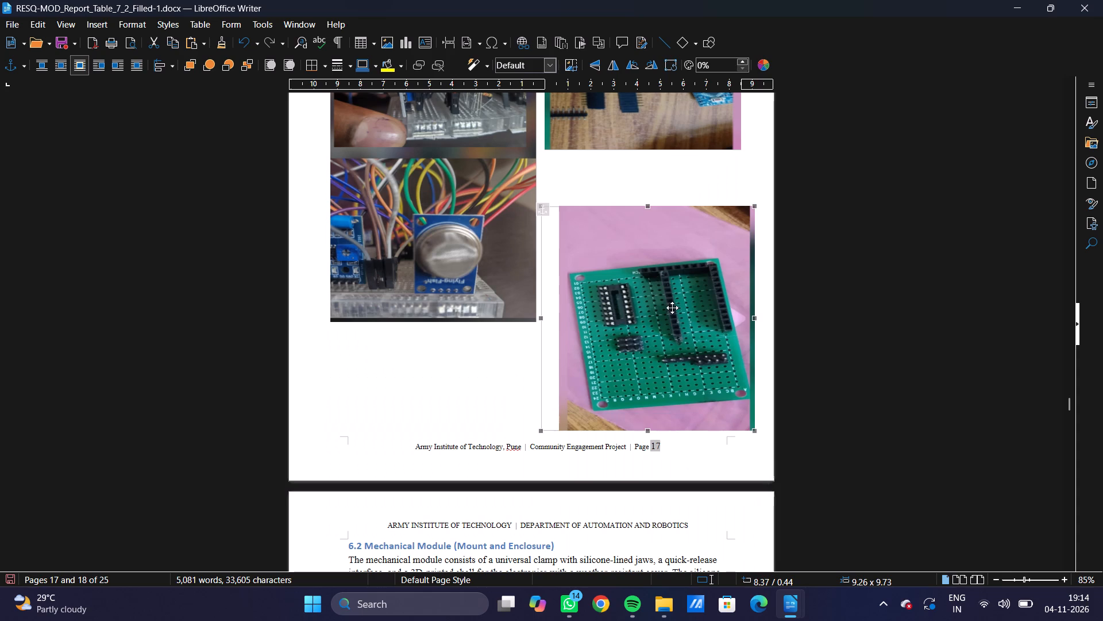
{"action": "left_click_drag", "start_coordinate": [672, 308], "coordinate": [677, 267]}
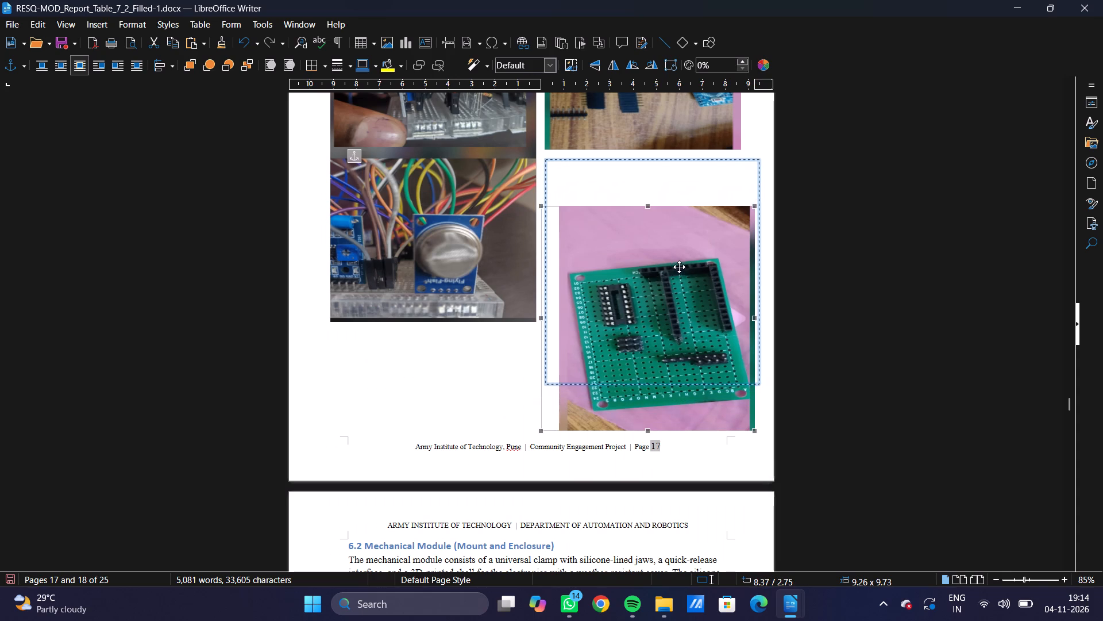
Resize the circuit board photo to about 8.51 x 7.27 cm, narrowing it to line up with the components photo.
{"action": "left_click_drag", "start_coordinate": [757, 271], "coordinate": [744, 272]}
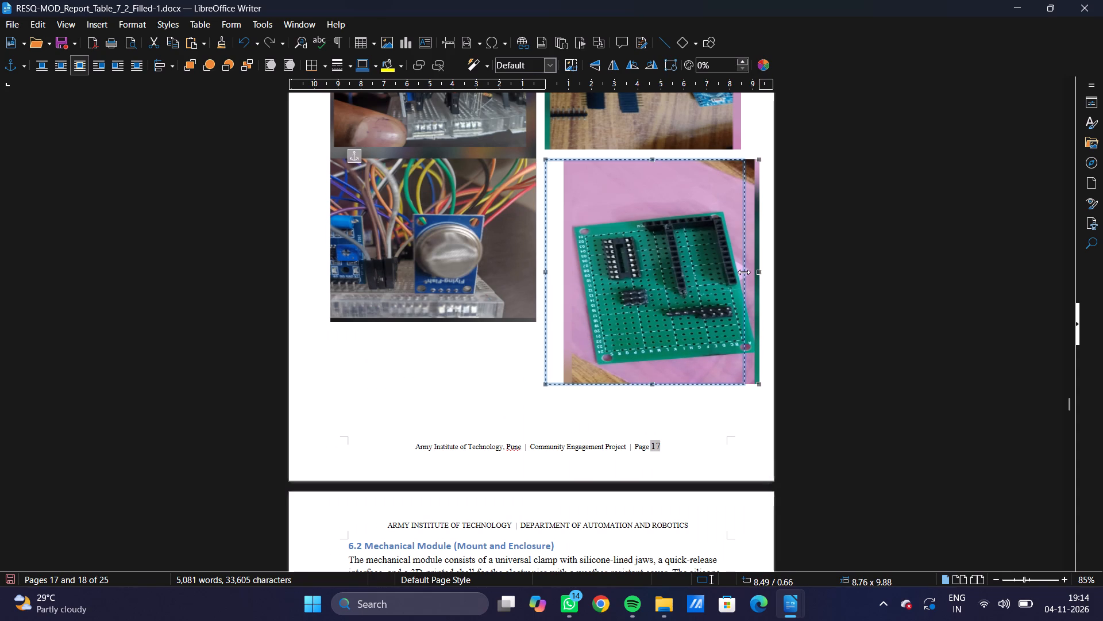
{"action": "left_click_drag", "start_coordinate": [744, 272], "coordinate": [742, 271]}
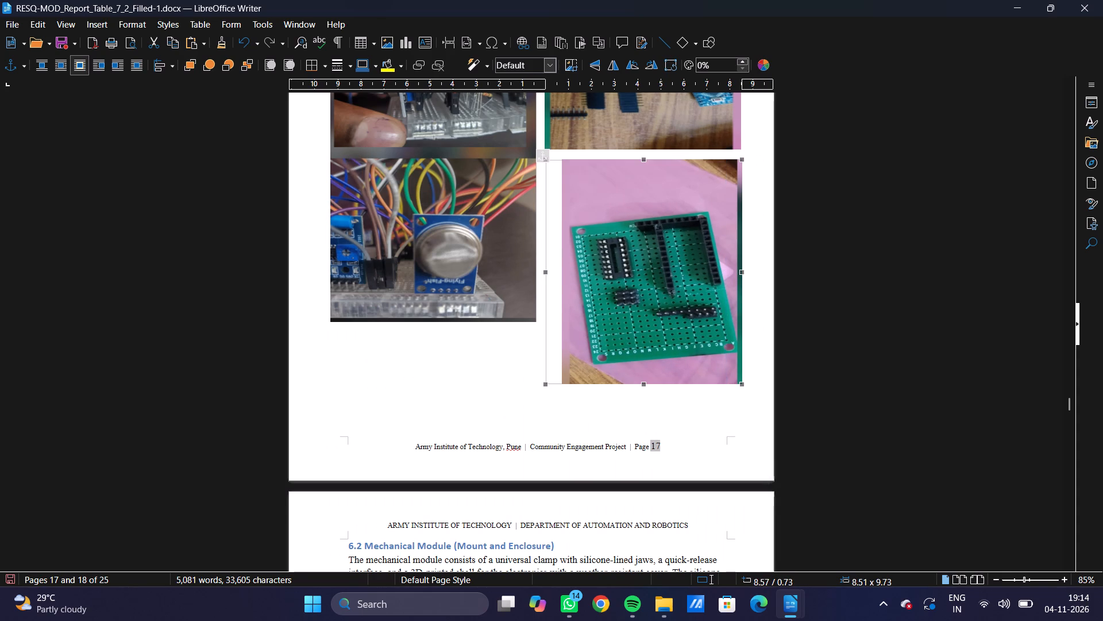
{"action": "left_click_drag", "start_coordinate": [643, 385], "coordinate": [633, 328]}
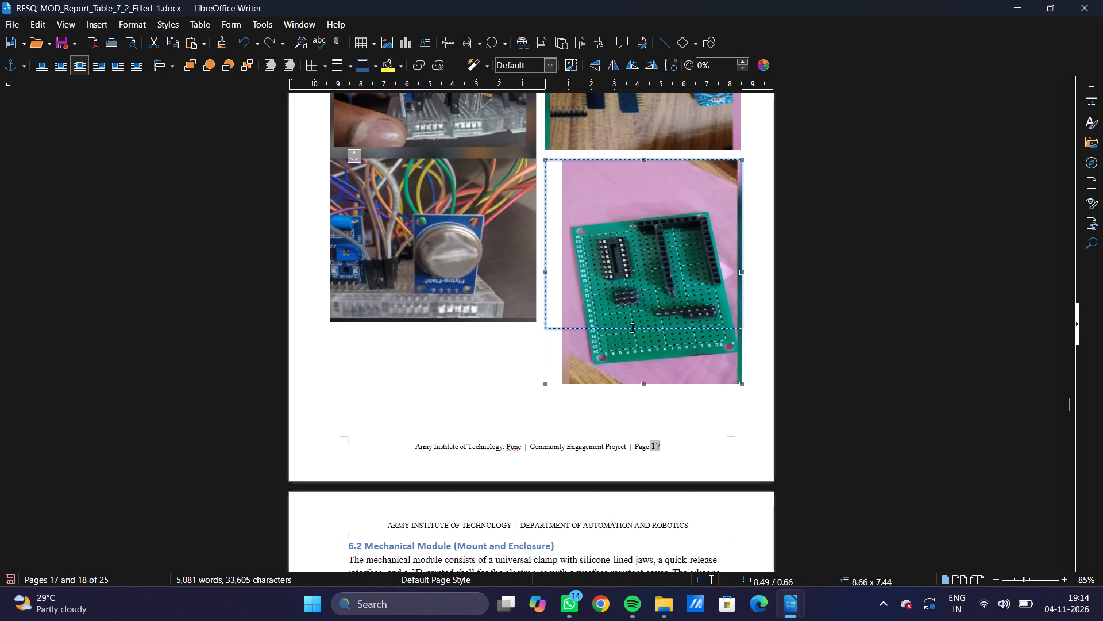
{"action": "left_click_drag", "start_coordinate": [633, 328], "coordinate": [633, 327]}
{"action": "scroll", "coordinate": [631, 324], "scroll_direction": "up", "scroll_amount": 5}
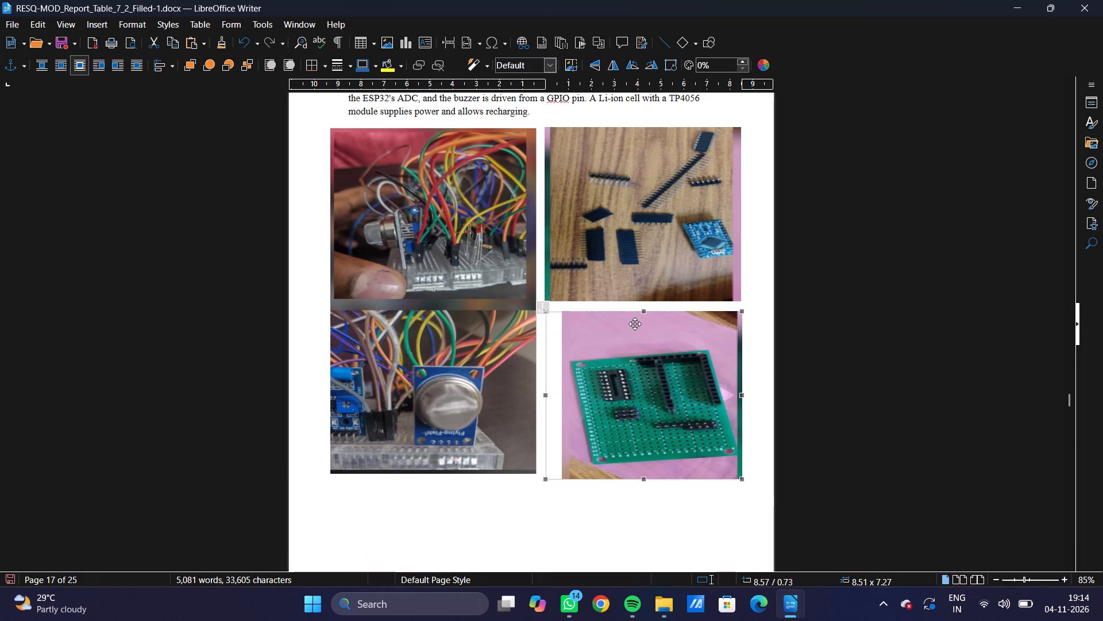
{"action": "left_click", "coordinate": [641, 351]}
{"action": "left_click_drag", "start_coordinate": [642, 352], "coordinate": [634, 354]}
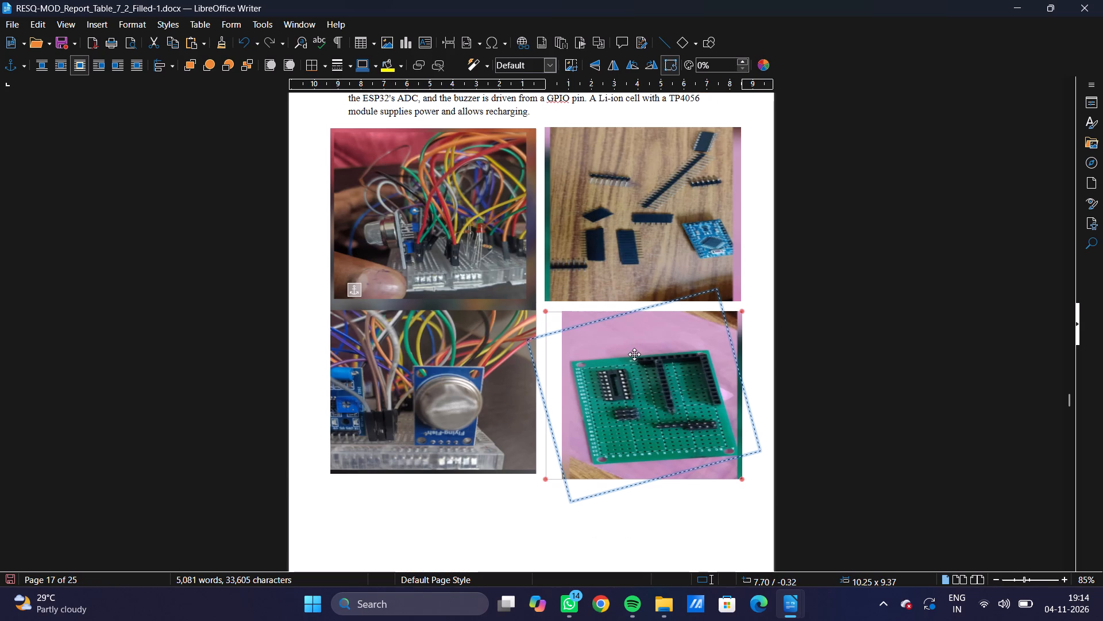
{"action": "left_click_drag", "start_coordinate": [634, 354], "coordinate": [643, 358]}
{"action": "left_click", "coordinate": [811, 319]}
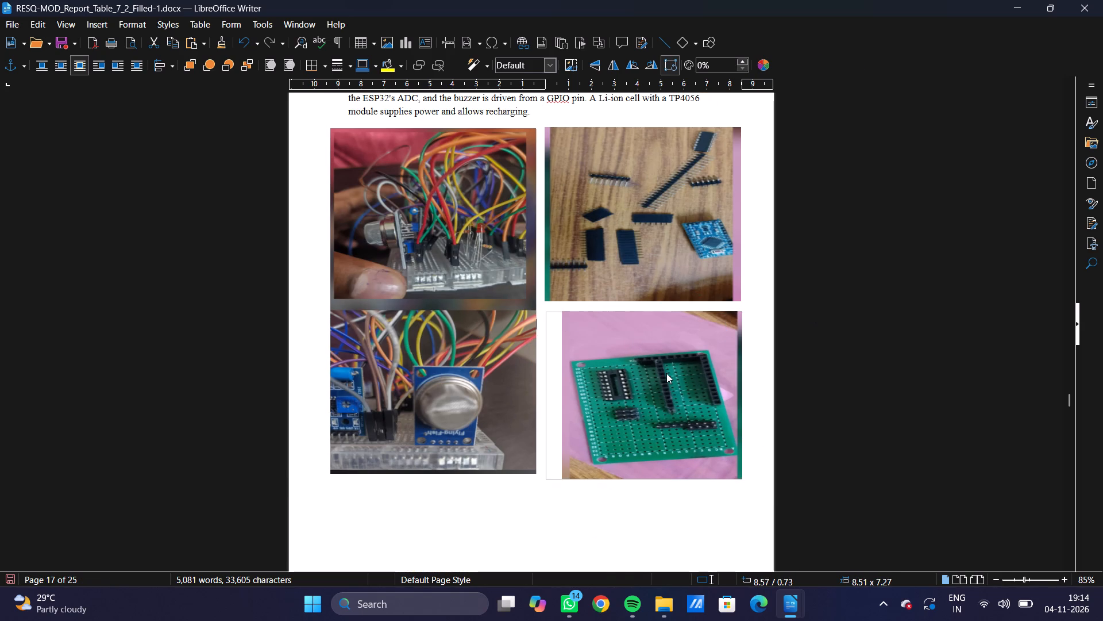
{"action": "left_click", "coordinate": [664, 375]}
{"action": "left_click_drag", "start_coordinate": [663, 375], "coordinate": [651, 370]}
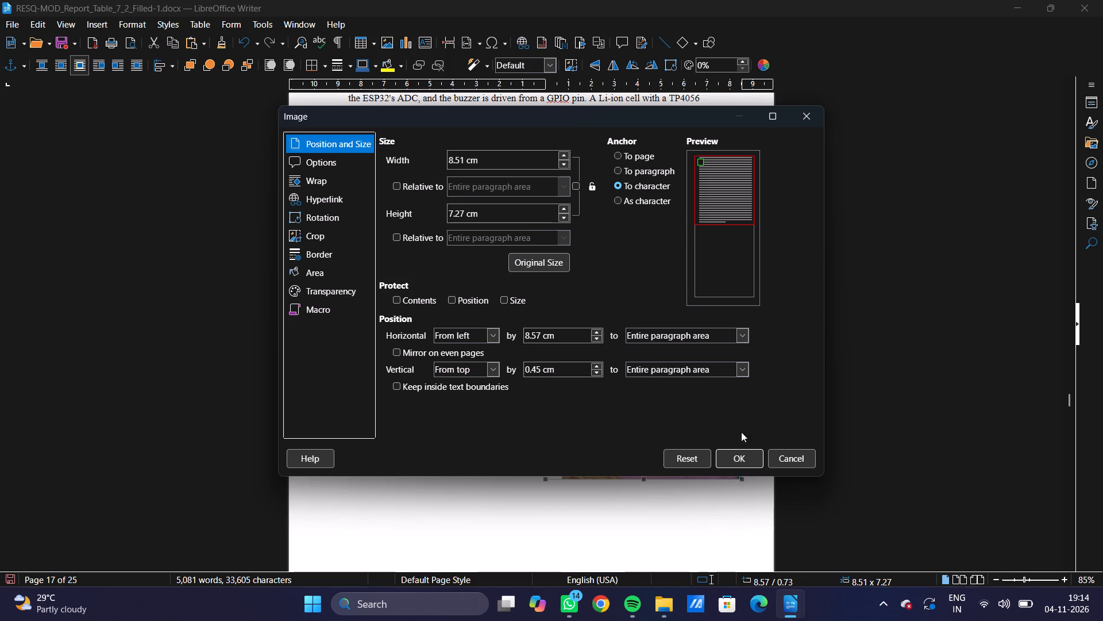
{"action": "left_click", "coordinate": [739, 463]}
Nudge the circuit board photo sideways to about 8.75 / 0.73.
{"action": "left_click", "coordinate": [668, 445]}
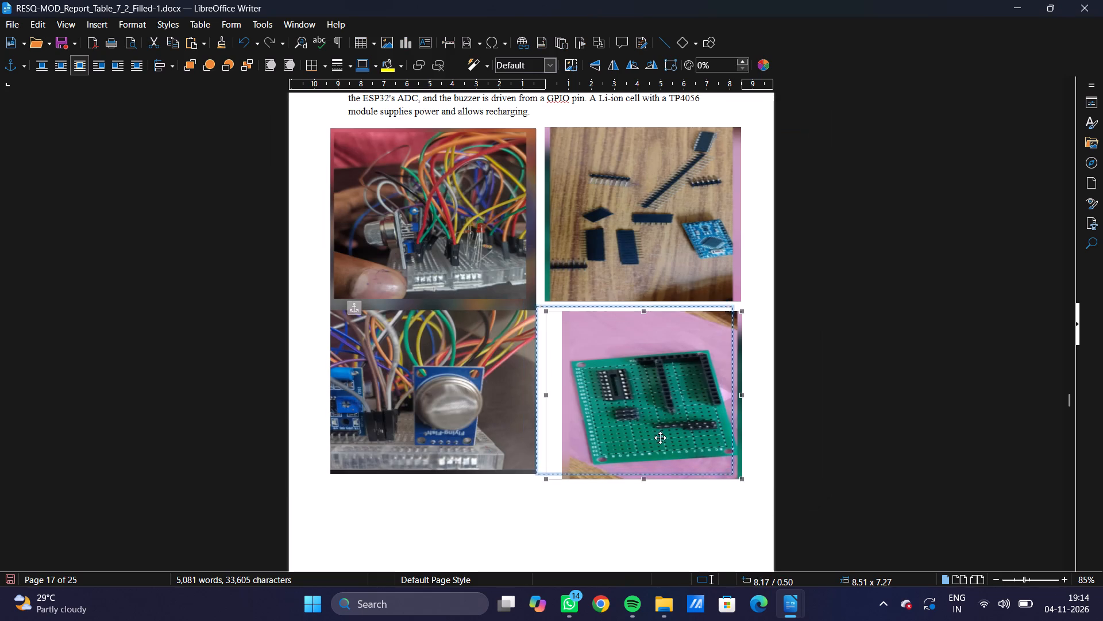
Delete the highlighted placeholder about the development environment and libraries from the Software paragraph in section 6.3 Implementation Details.
{"action": "scroll", "coordinate": [792, 385], "scroll_direction": "up", "scroll_amount": 5}
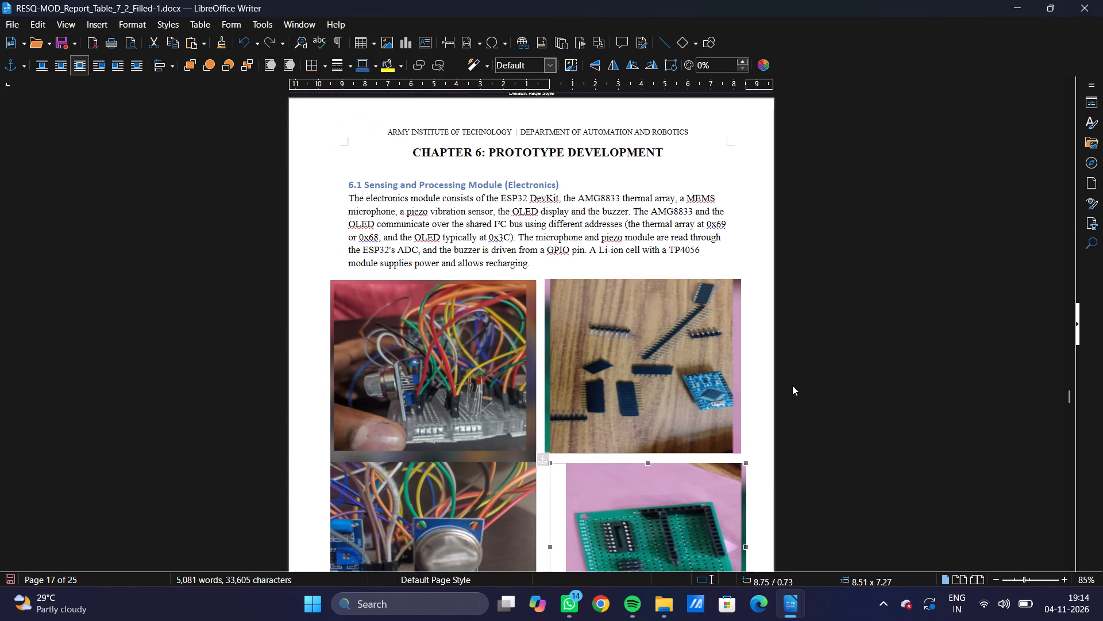
{"action": "scroll", "coordinate": [792, 385], "scroll_direction": "down", "scroll_amount": 12}
{"action": "scroll", "coordinate": [792, 385], "scroll_direction": "up", "scroll_amount": 1}
{"action": "scroll", "coordinate": [792, 385], "scroll_direction": "down", "scroll_amount": 6}
{"action": "scroll", "coordinate": [792, 385], "scroll_direction": "down", "scroll_amount": 16}
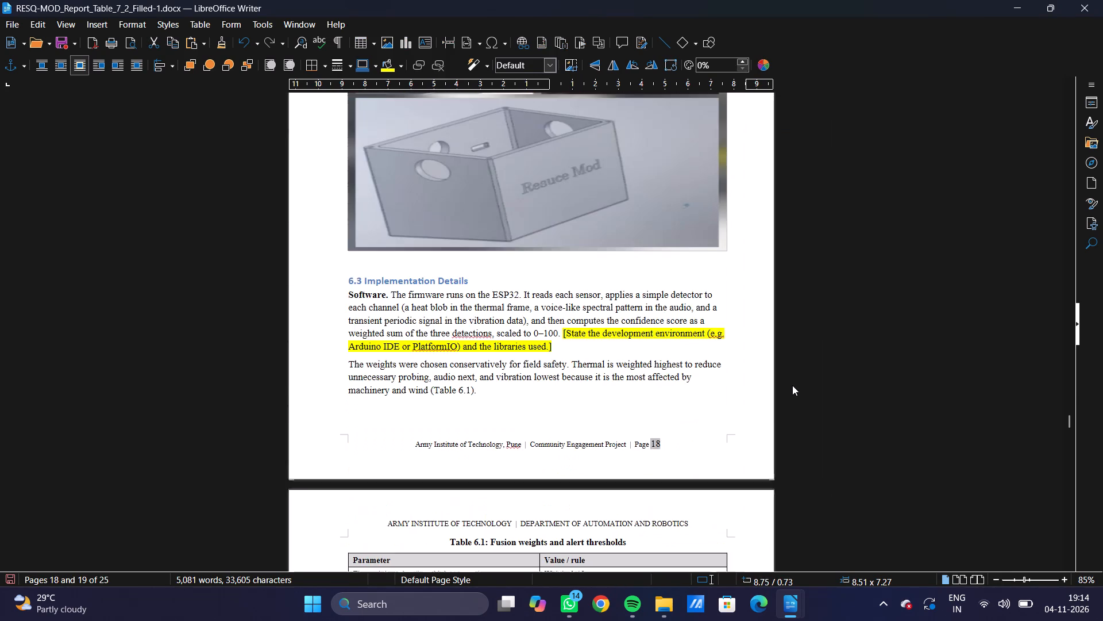
{"action": "scroll", "coordinate": [792, 385], "scroll_direction": "down", "scroll_amount": 6}
{"action": "scroll", "coordinate": [793, 385], "scroll_direction": "up", "scroll_amount": 4}
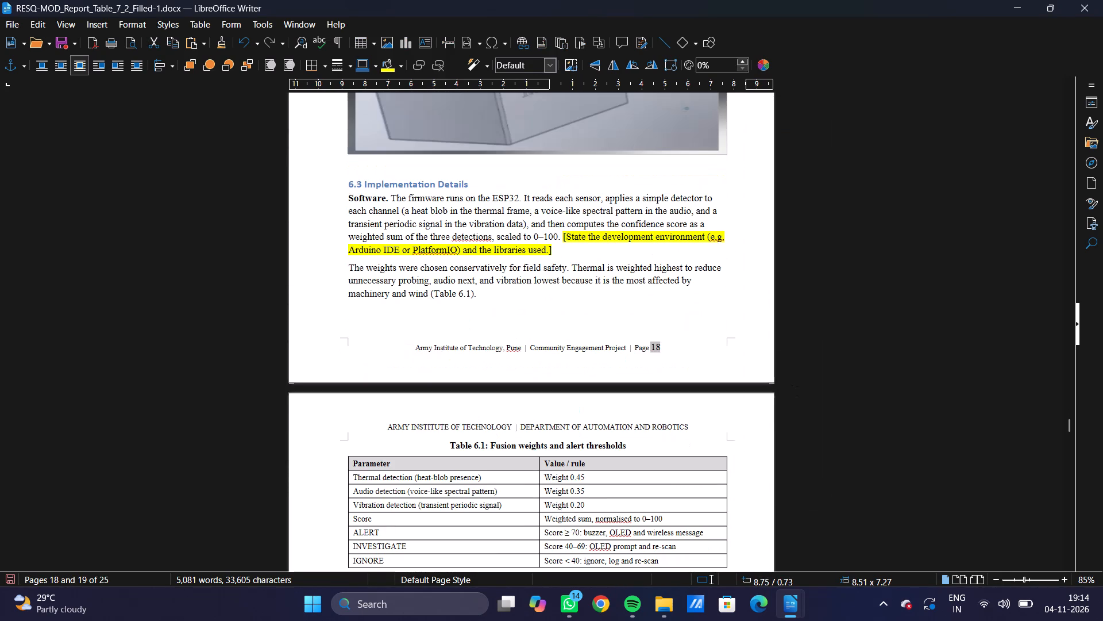
{"action": "left_click_drag", "start_coordinate": [563, 268], "coordinate": [562, 270]}
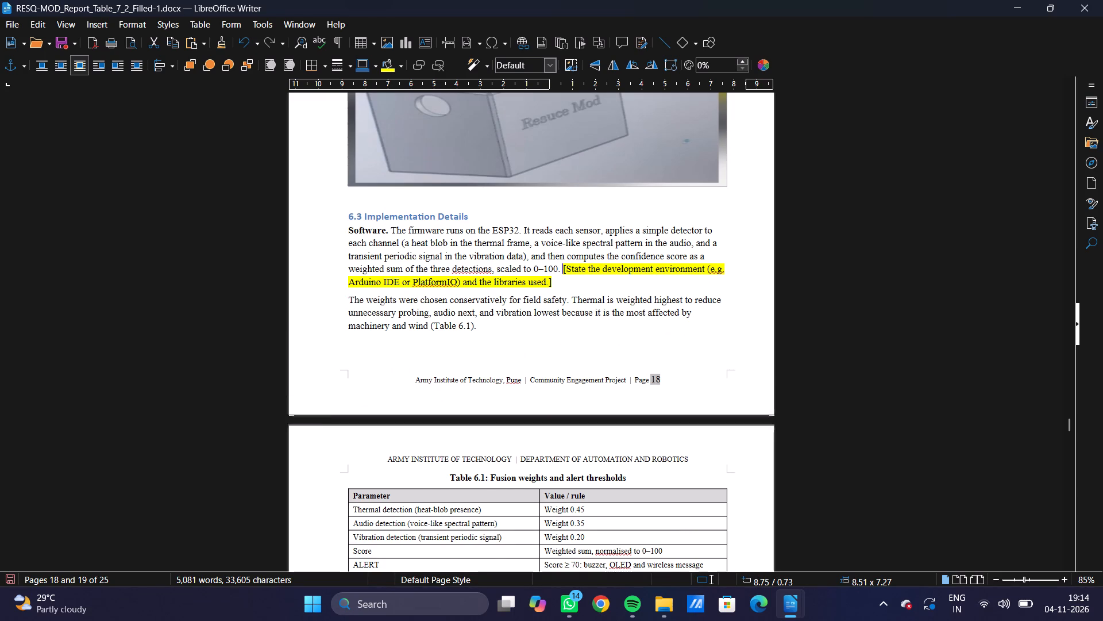
{"action": "left_click_drag", "start_coordinate": [562, 270], "coordinate": [565, 282]}
{"action": "key", "text": "BackSpace"}
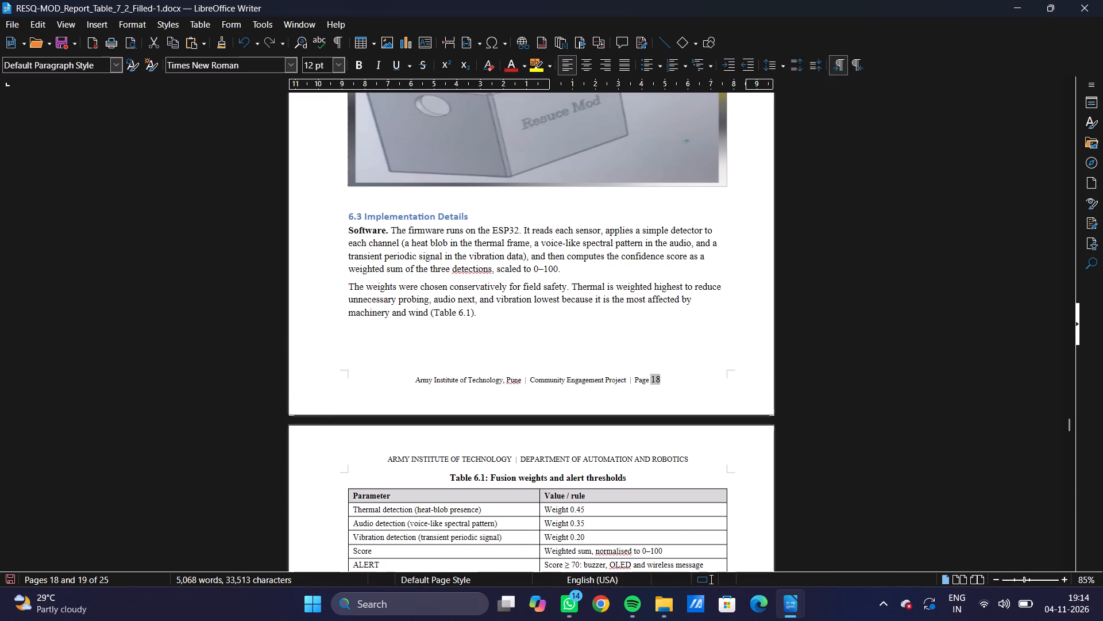
{"action": "key", "text": "ctrl+z"}
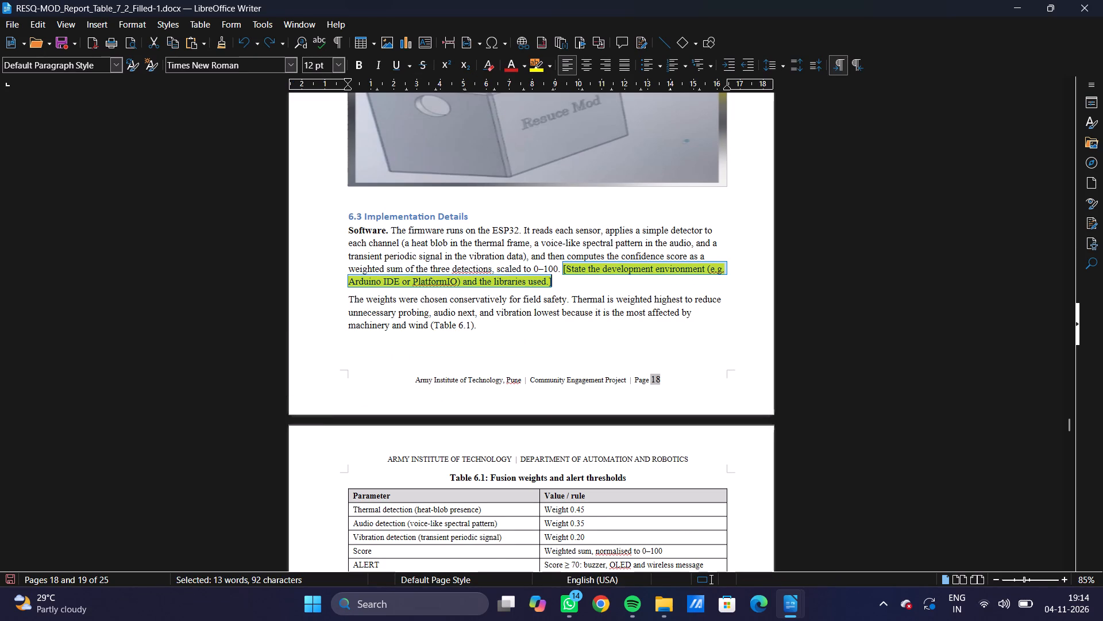
{"action": "key", "text": "BackSpace"}
Review the Chapter 6 pages from the edited Software paragraph back to the photo layout in section 6.1.
{"action": "scroll", "coordinate": [564, 281], "scroll_direction": "up", "scroll_amount": 6}
{"action": "scroll", "coordinate": [564, 280], "scroll_direction": "down", "scroll_amount": 4}
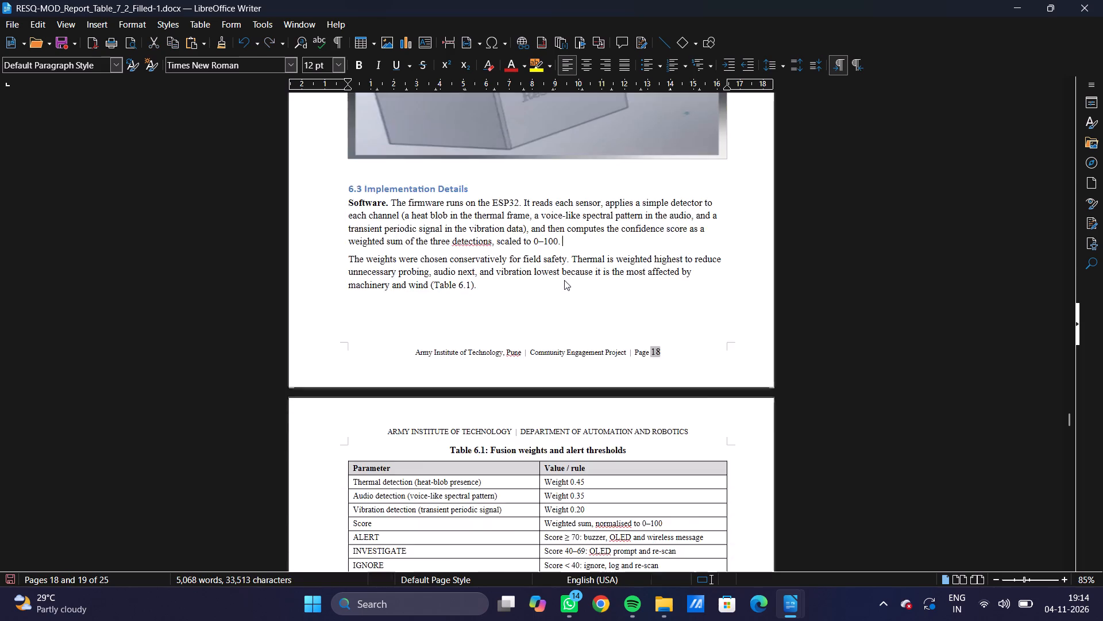
{"action": "scroll", "coordinate": [564, 280], "scroll_direction": "down", "scroll_amount": 15}
{"action": "scroll", "coordinate": [563, 278], "scroll_direction": "up", "scroll_amount": 19}
{"action": "scroll", "coordinate": [561, 277], "scroll_direction": "up", "scroll_amount": 4}
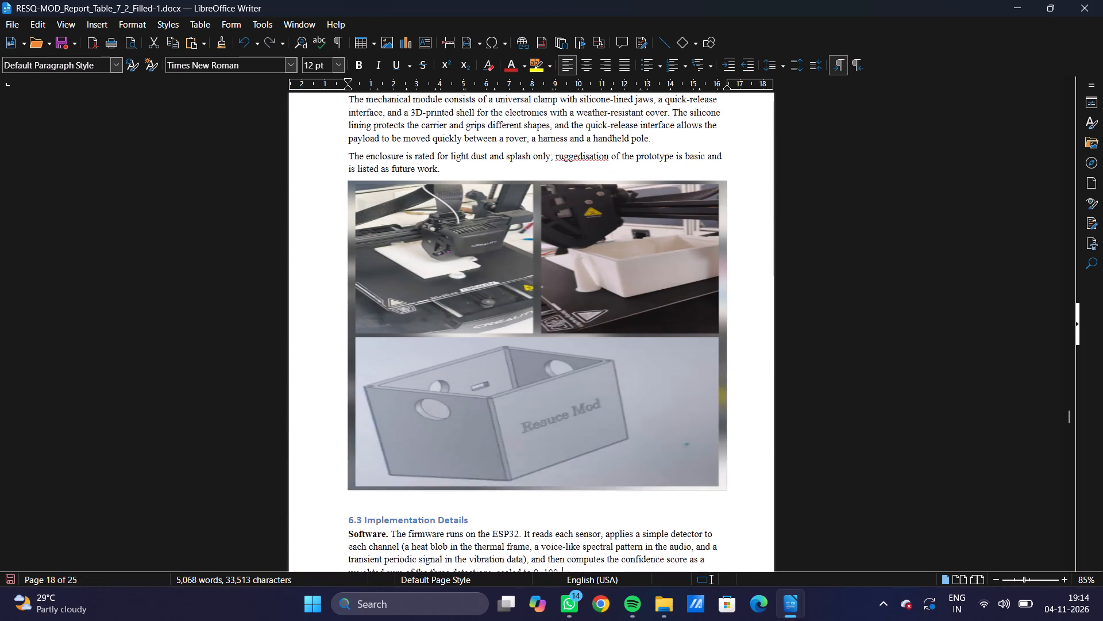
{"action": "scroll", "coordinate": [561, 277], "scroll_direction": "up", "scroll_amount": 11}
{"action": "scroll", "coordinate": [561, 277], "scroll_direction": "up", "scroll_amount": 11}
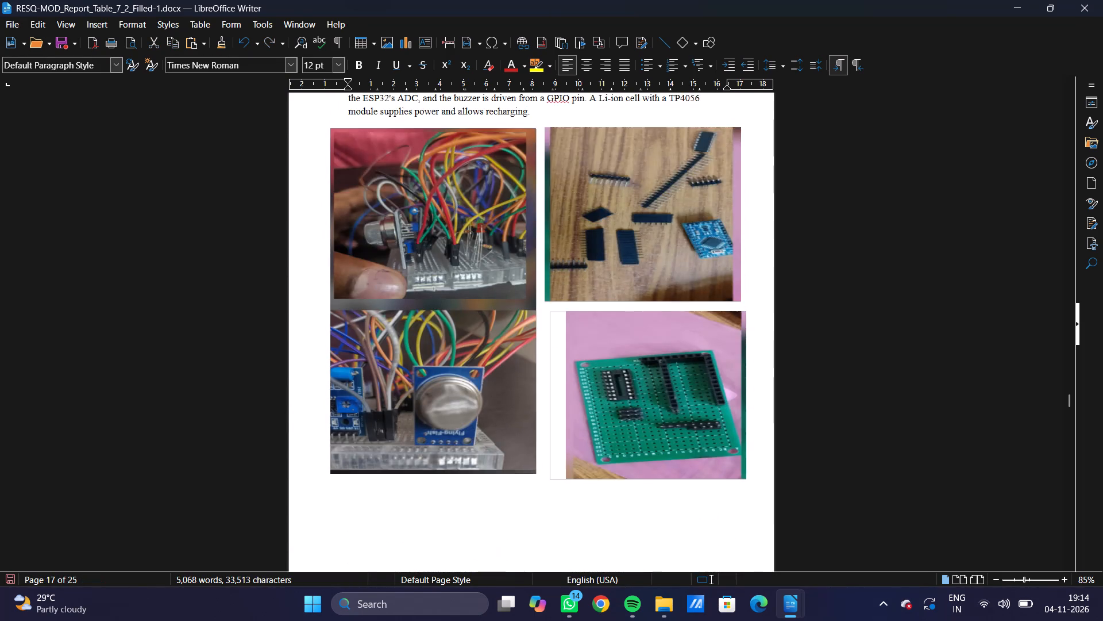
{"action": "scroll", "coordinate": [561, 277], "scroll_direction": "up", "scroll_amount": 4}
{"action": "scroll", "coordinate": [561, 277], "scroll_direction": "down", "scroll_amount": 6}
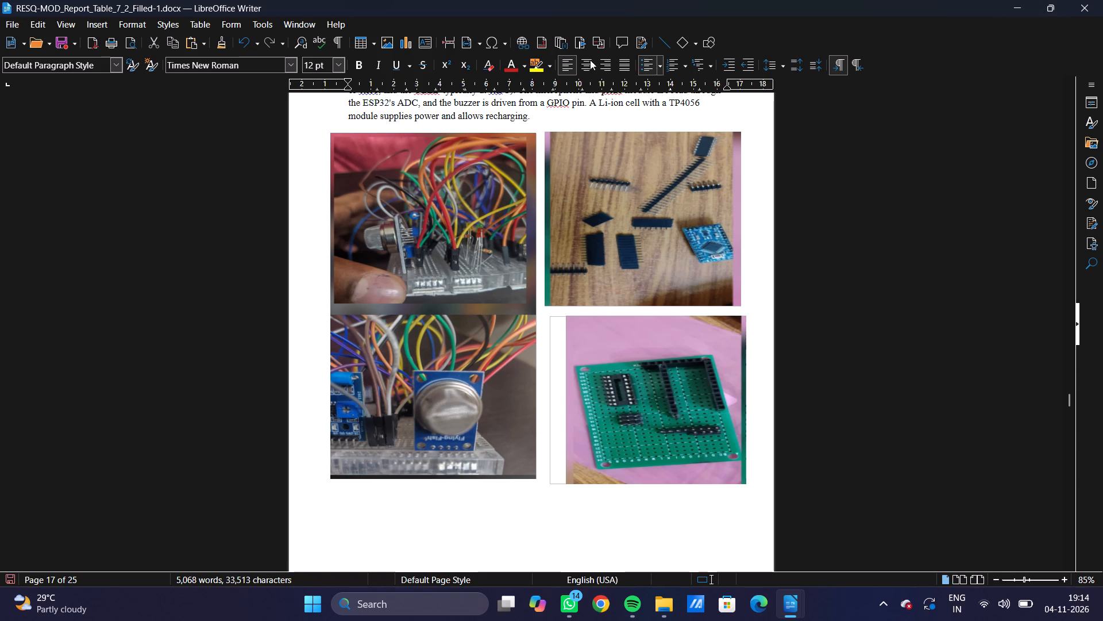
Save the report to the Desktop as an ODF Text Document named RESQ-MOD_Report_Table_7_2_Filled-1, setting the file-format warning to not show again.
{"action": "left_click", "coordinate": [17, 24]}
{"action": "left_click", "coordinate": [13, 21]}
{"action": "left_click", "coordinate": [12, 21]}
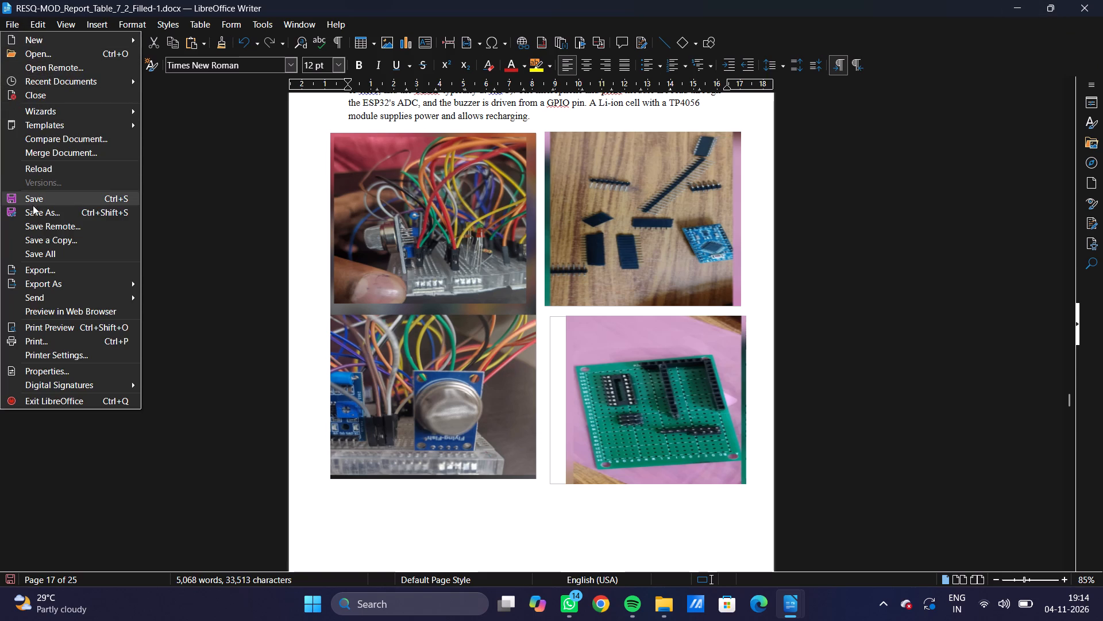
{"action": "left_click", "coordinate": [34, 208]}
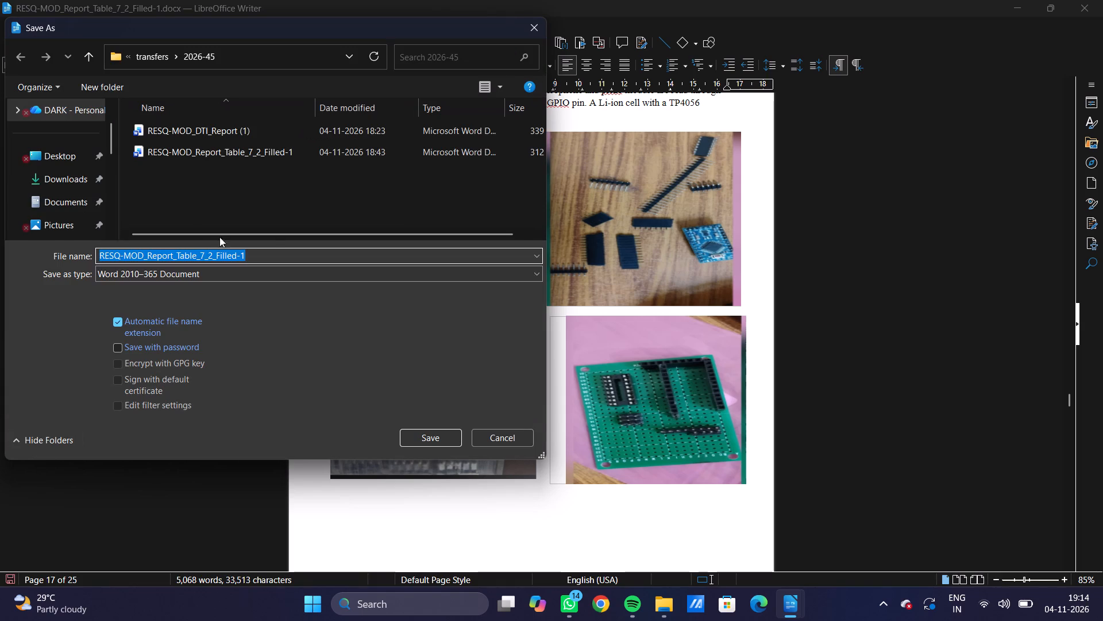
{"action": "left_click", "coordinate": [78, 153]}
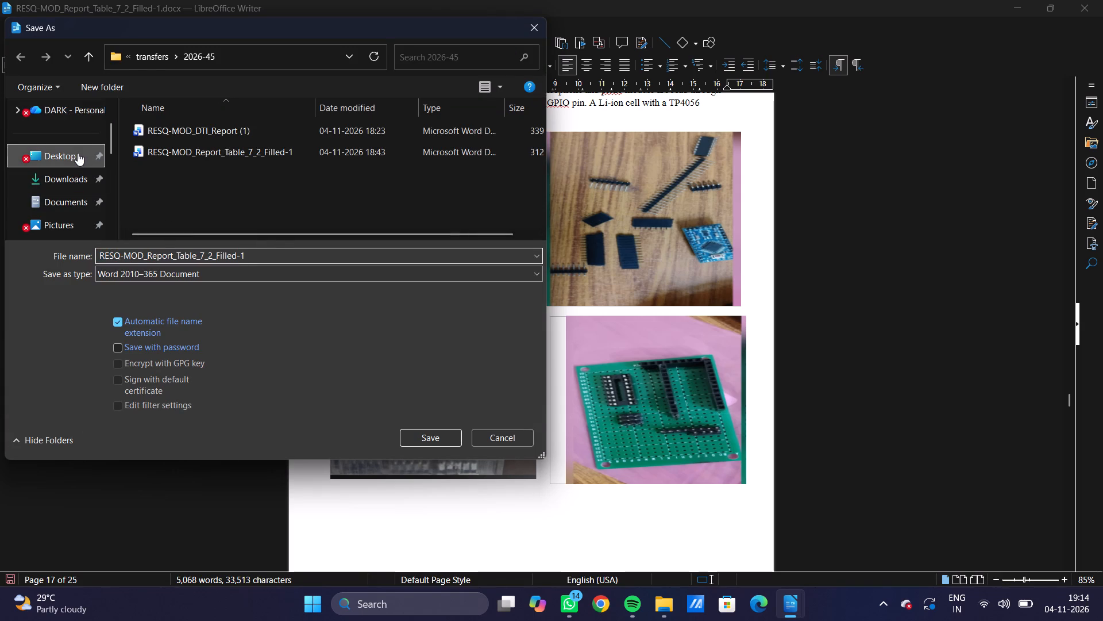
{"action": "left_click", "coordinate": [434, 430]}
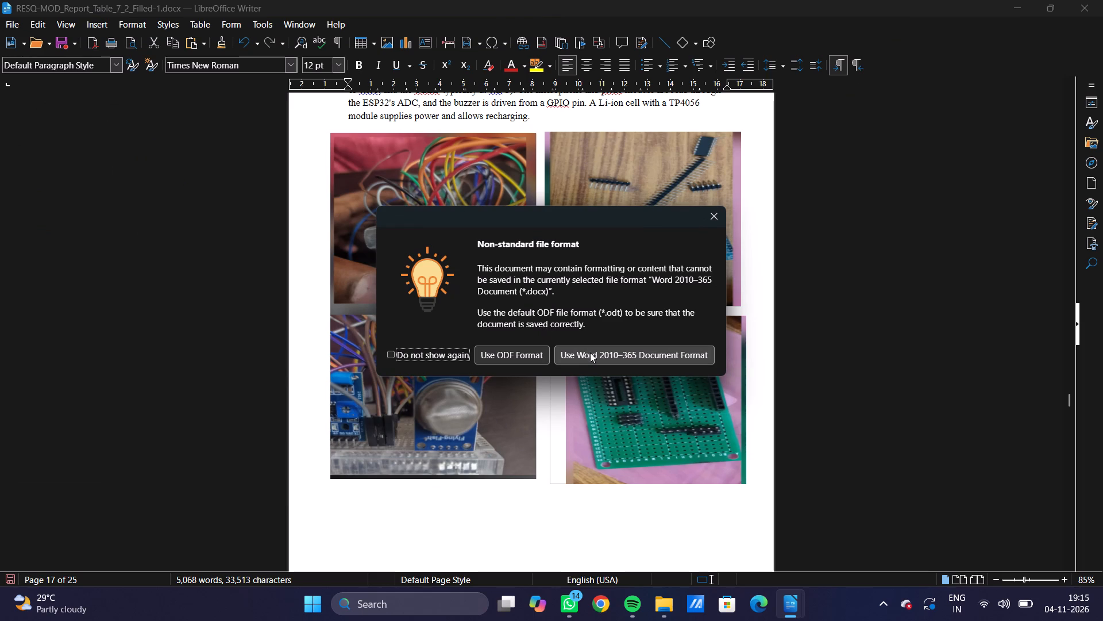
{"action": "left_click", "coordinate": [391, 351]}
{"action": "left_click", "coordinate": [719, 212]}
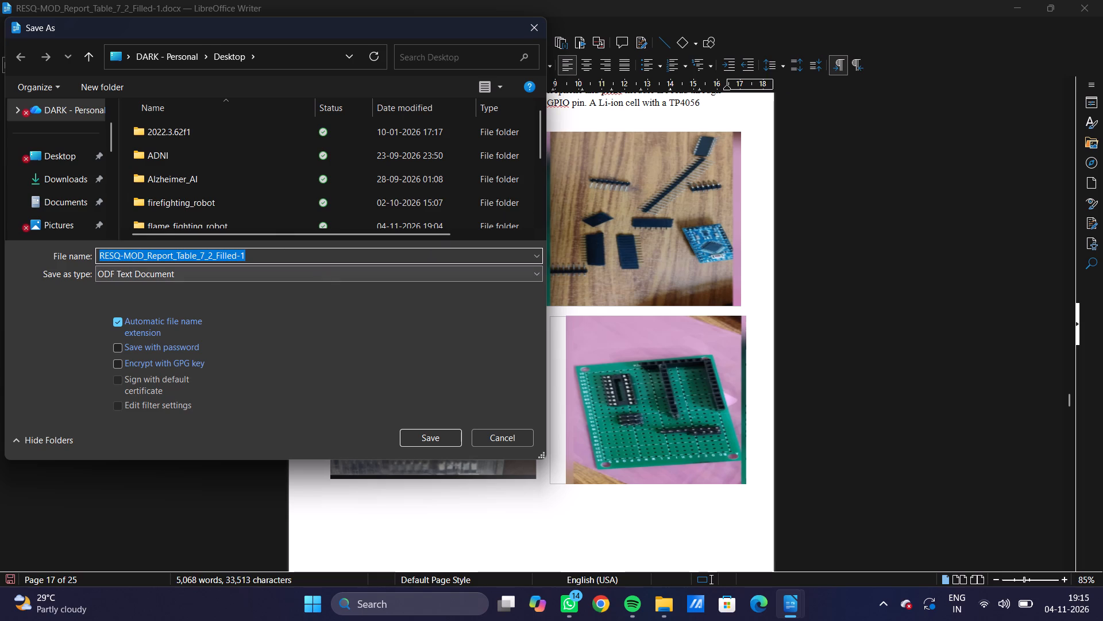
{"action": "left_click", "coordinate": [67, 165]}
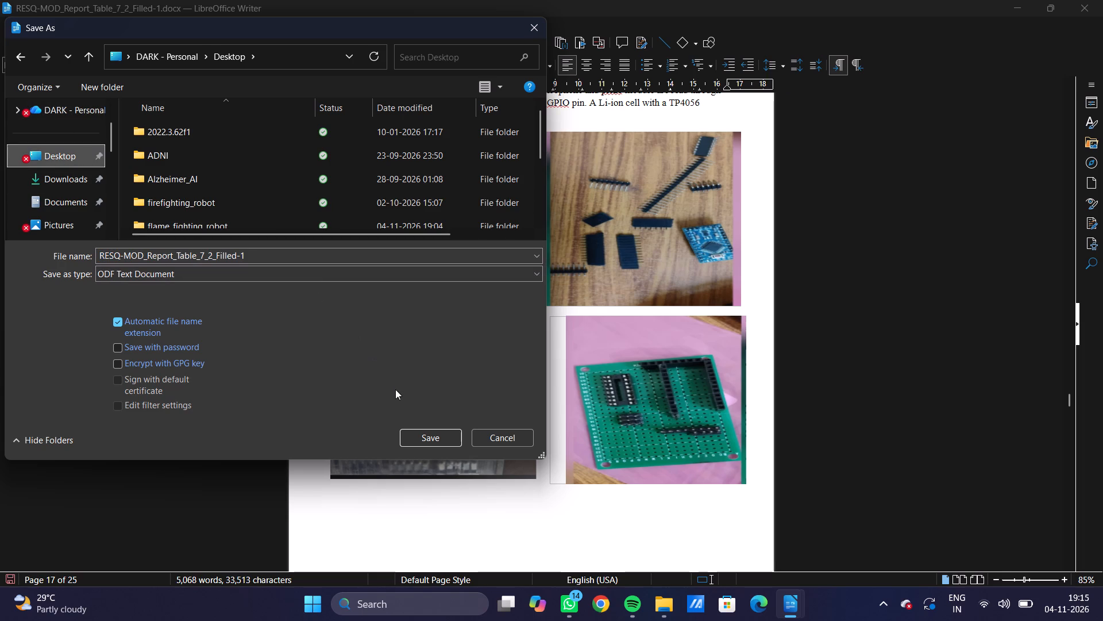
{"action": "left_click", "coordinate": [426, 435]}
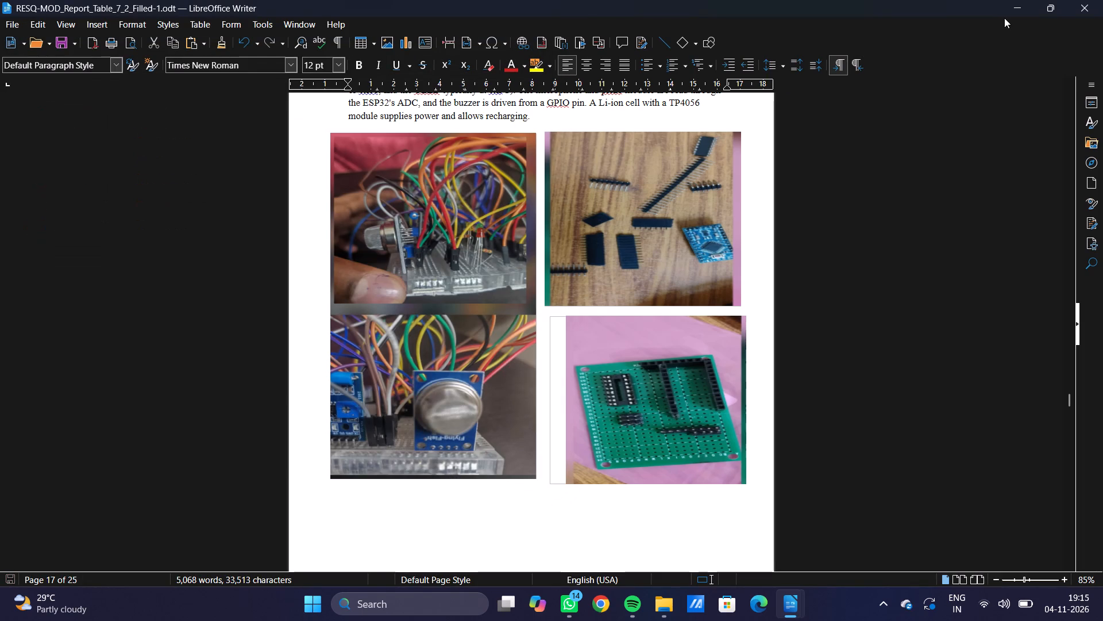
Minimize the report window and open the saved RESQ-MOD_Report_Table_7_2_Filled-1.odt from the Desktop.
{"action": "left_click", "coordinate": [1020, 13]}
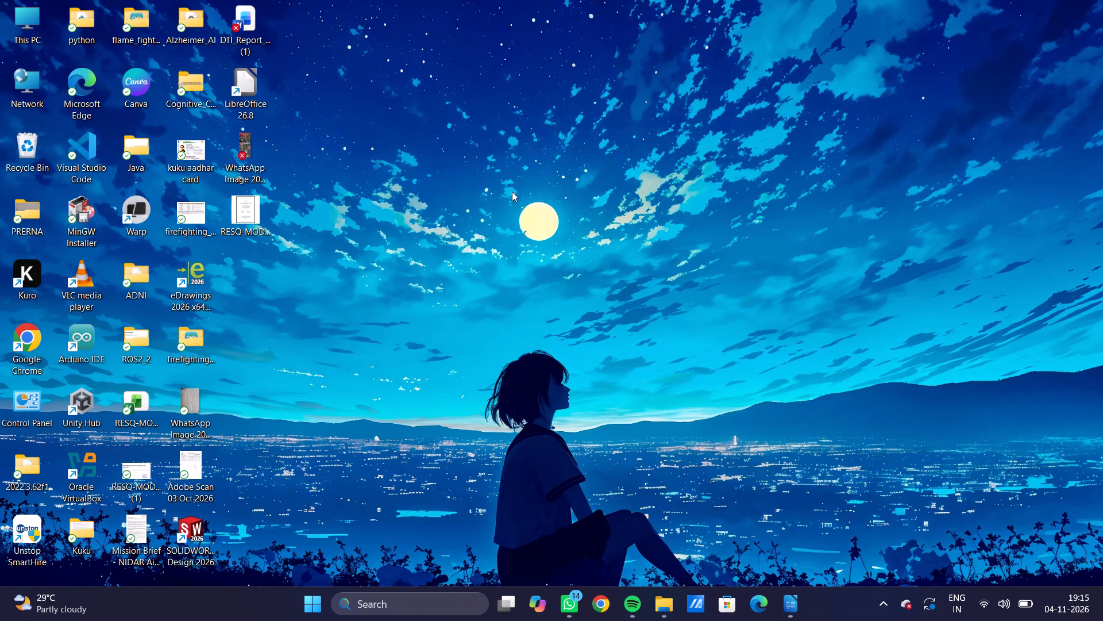
{"action": "double_click", "coordinate": [250, 202]}
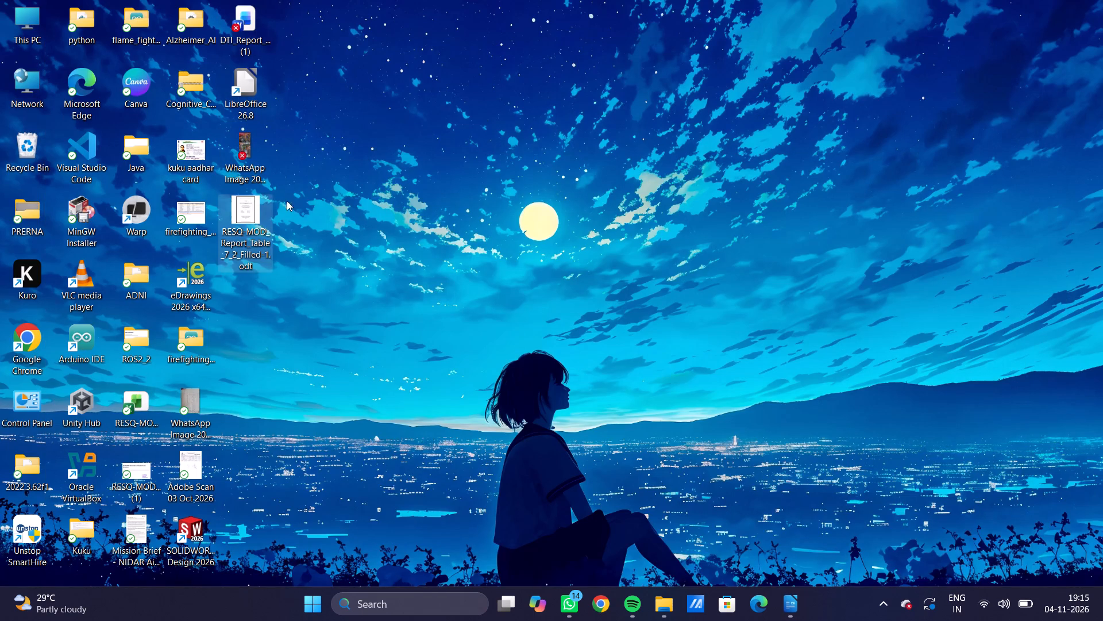